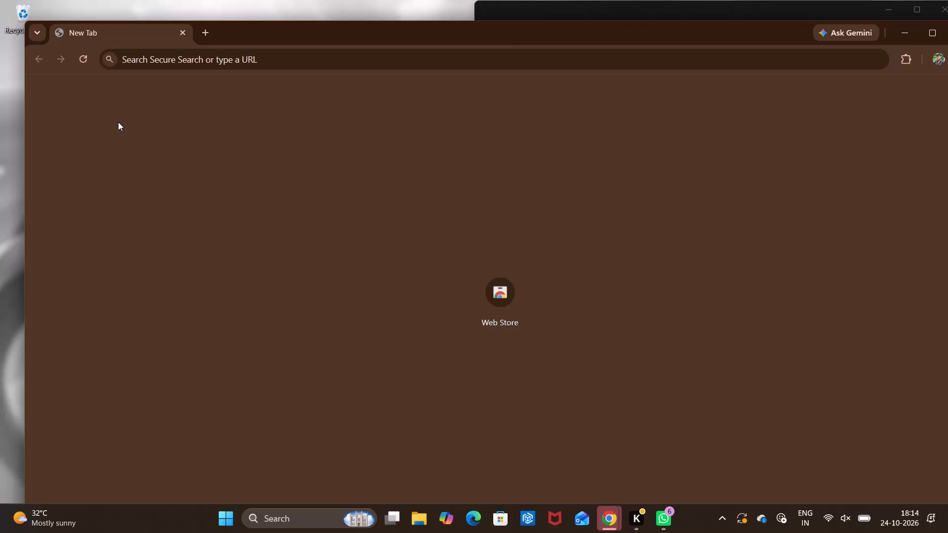
Maximize the browser window and search the web for "ONLINE EDITOR".
click(118, 122)
click(929, 34)
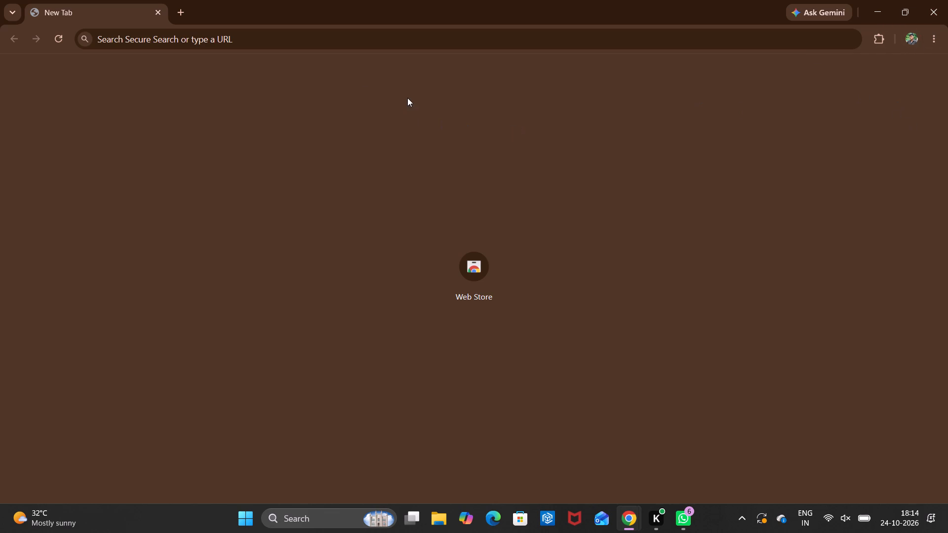
click(265, 39)
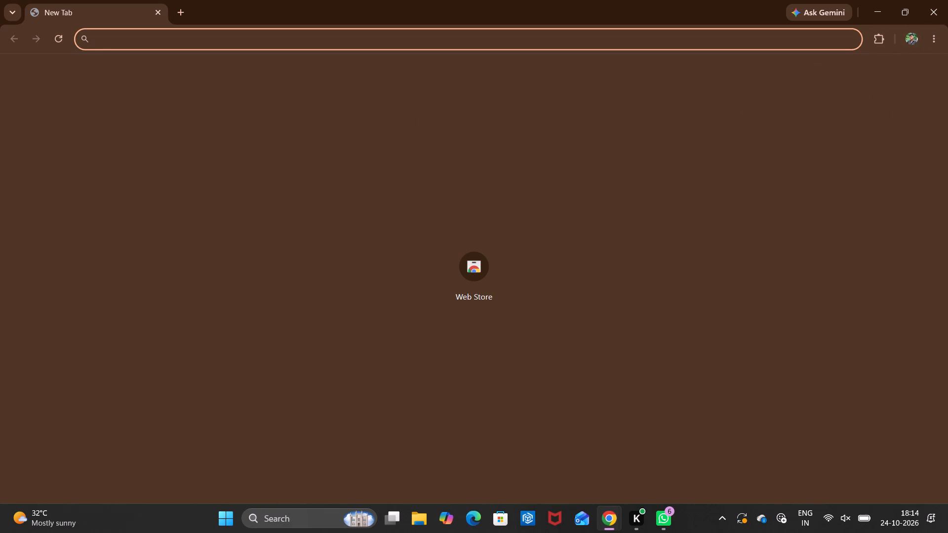
text(ONLINE EDITOR)
key(Return)
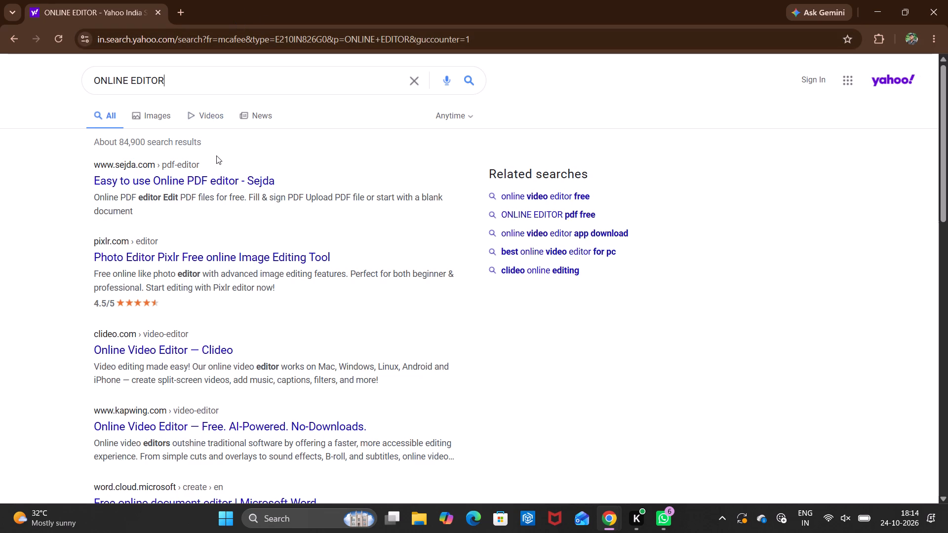
Refine the web search to "ONLINE VIDEO EDITOR".
click(127, 79)
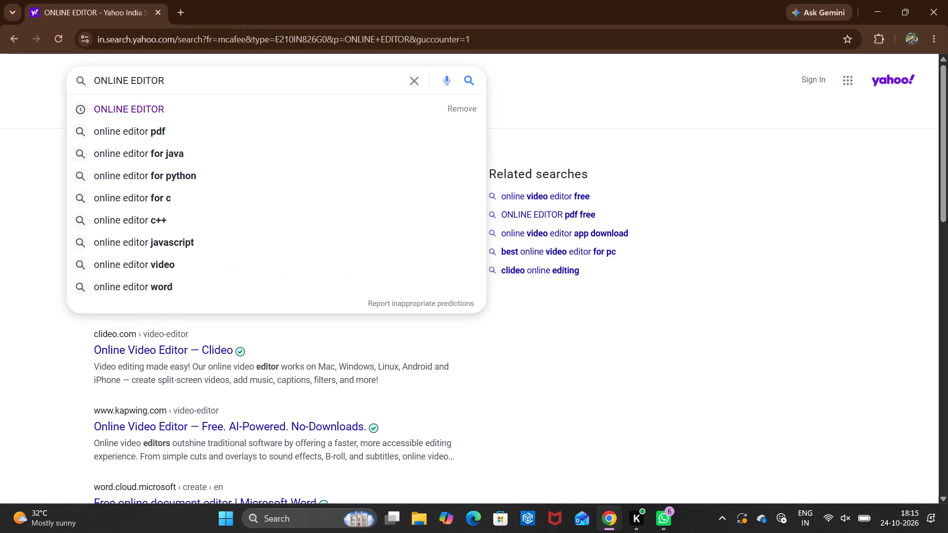
key(space)
text(VIDEO)
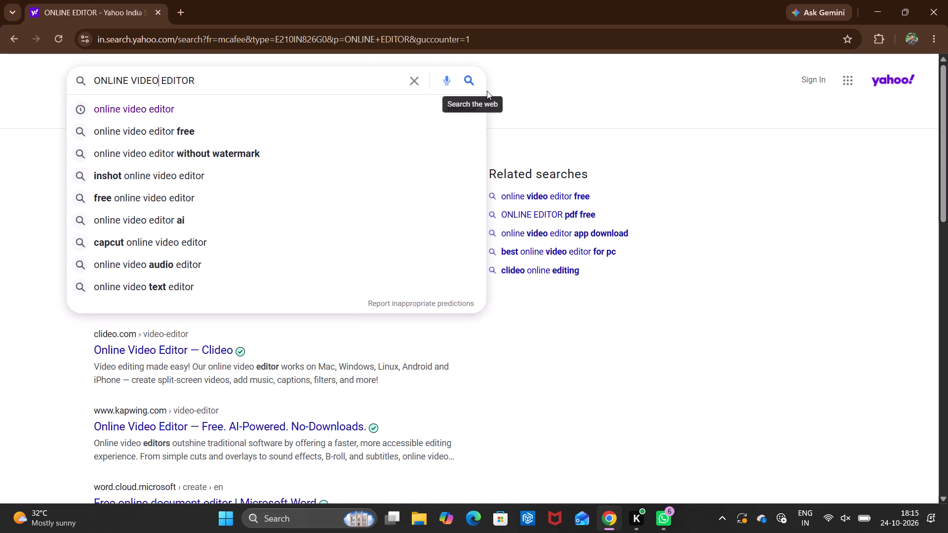
click(471, 86)
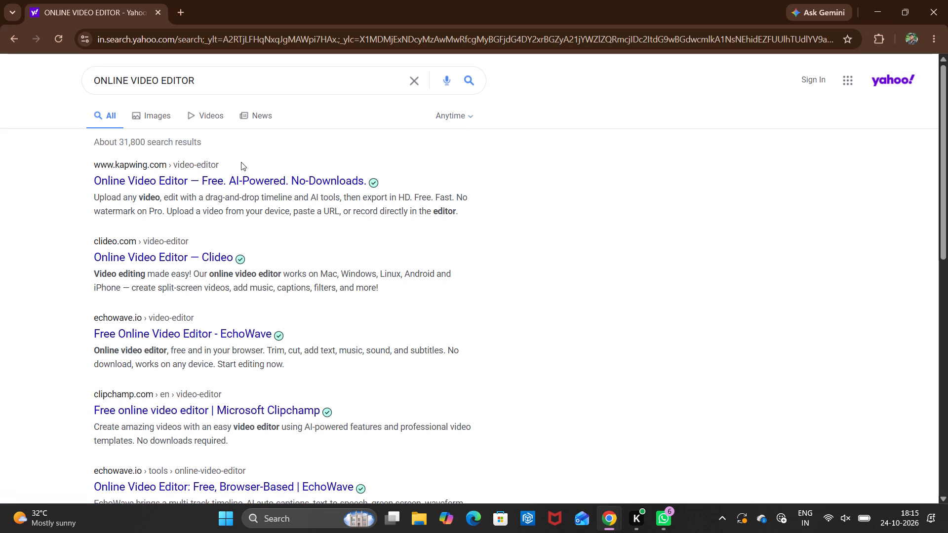
Open the Kapwing online video editor search result and start its free video editor.
click(244, 186)
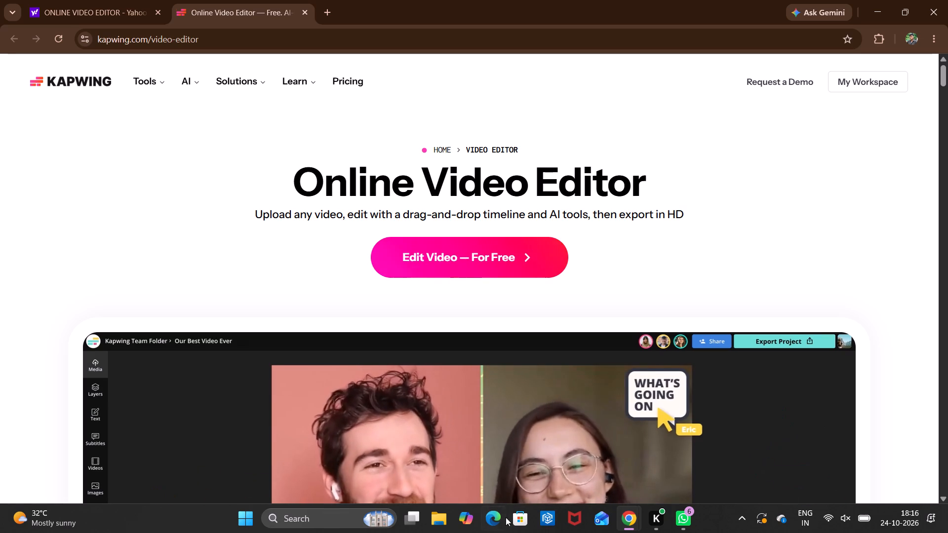
scroll(482, 371, down, 1)
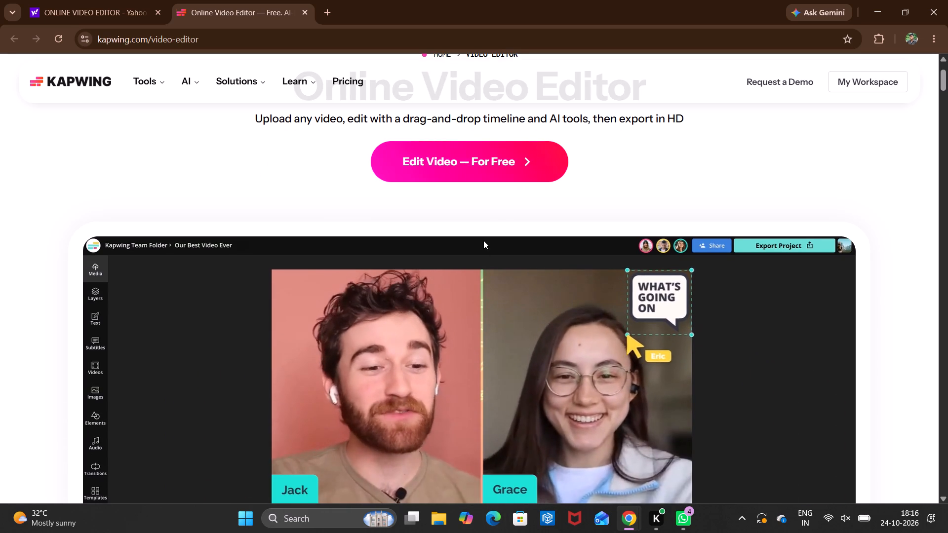
click(473, 166)
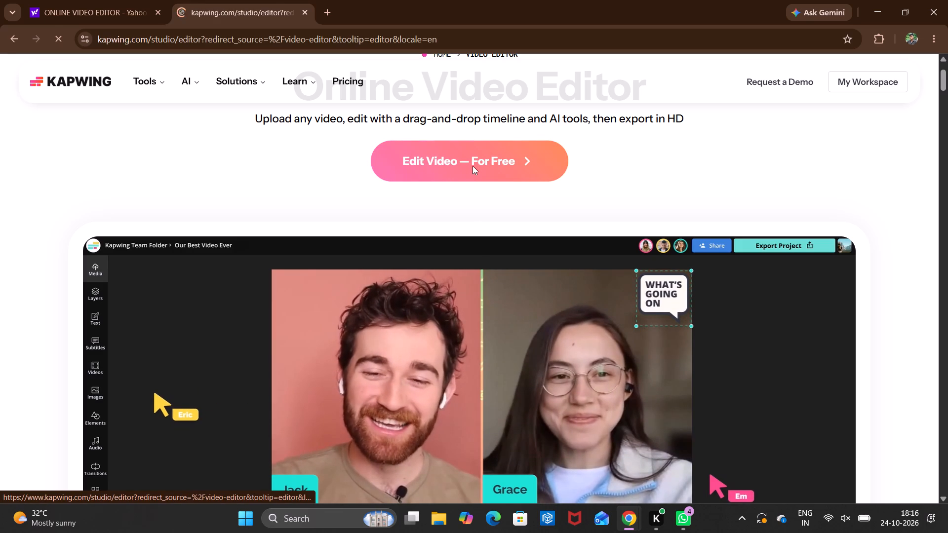
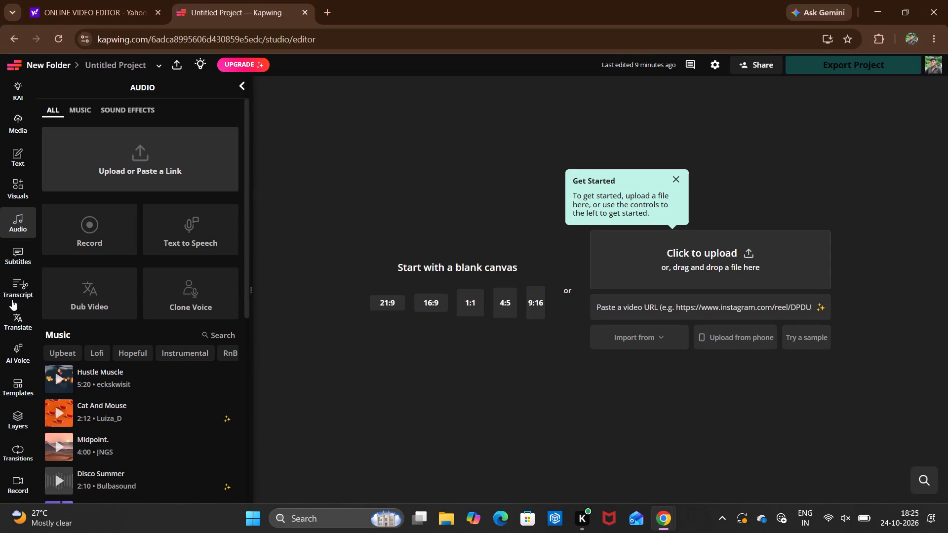
Look through the editor's Translate, Transcript, Subtitles and Audio tools.
click(20, 309)
scroll(10, 327, down, 1)
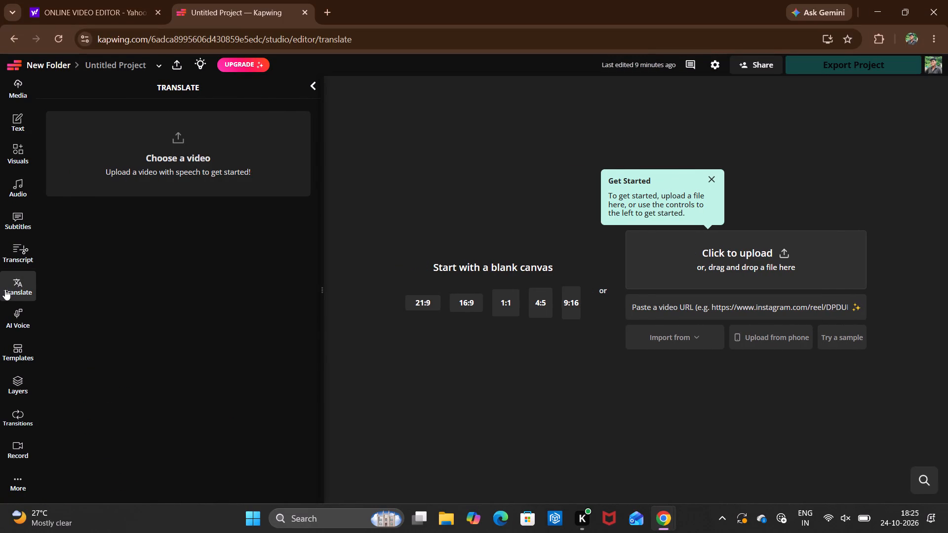
click(6, 259)
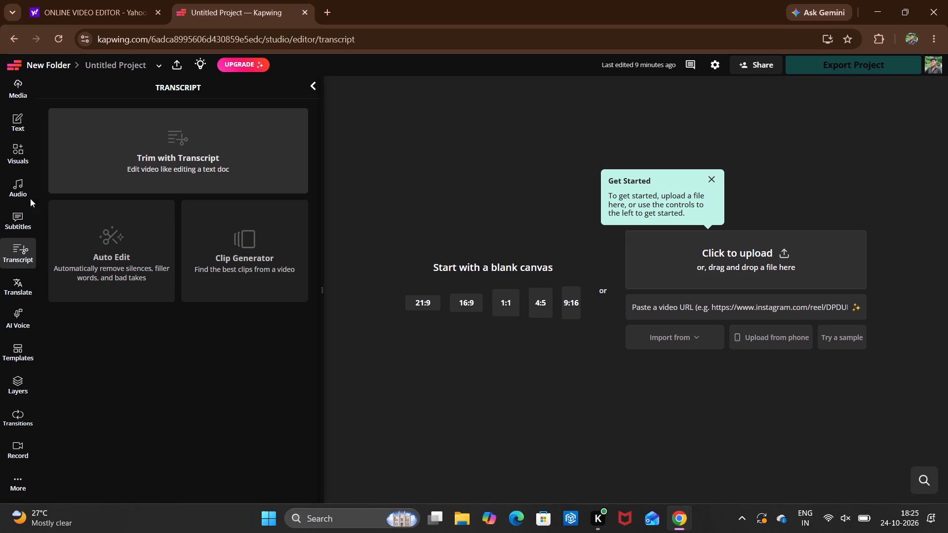
double_click(8, 207)
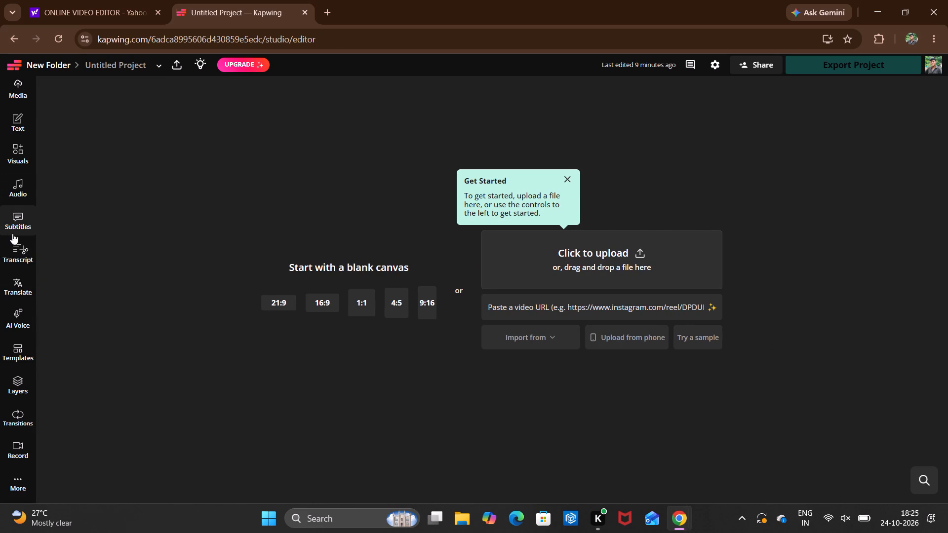
click(12, 222)
drag(21, 315, 20, 199)
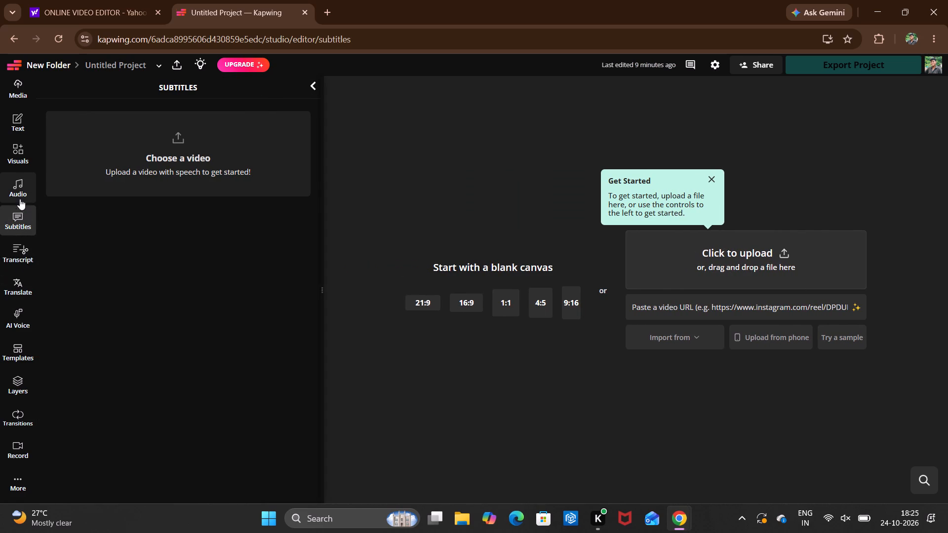
drag(20, 199, 20, 188)
click(20, 188)
Add the stock video of the grey horse from the Visuals library to the project.
click(19, 153)
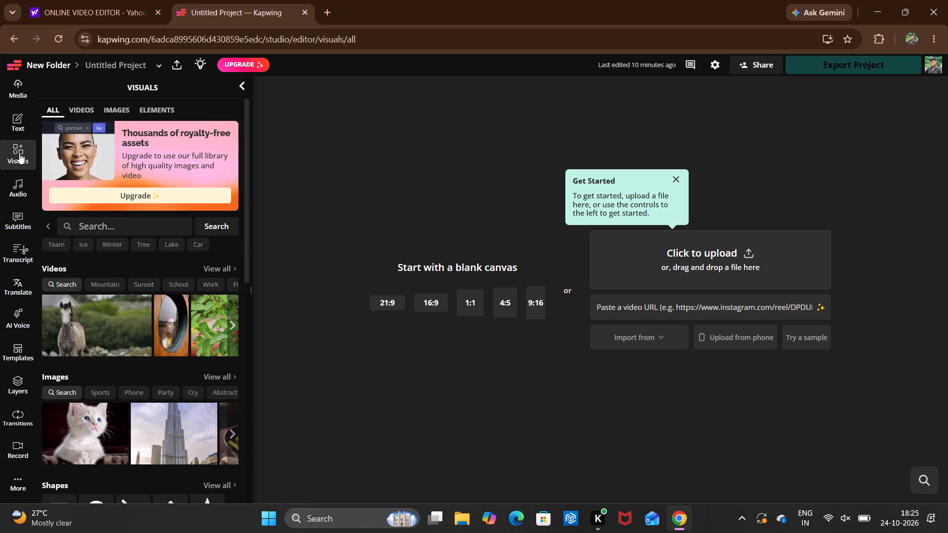
scroll(80, 334, down, 1)
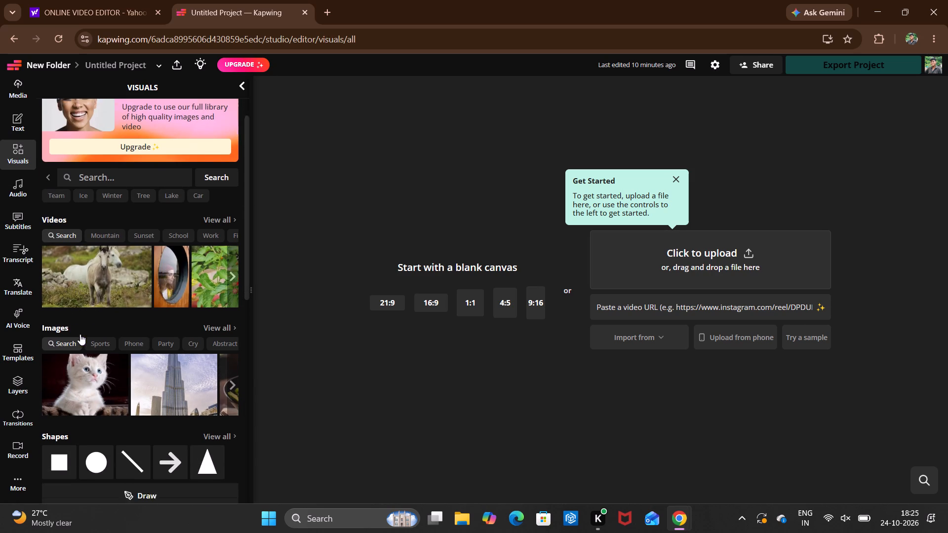
scroll(80, 334, down, 1)
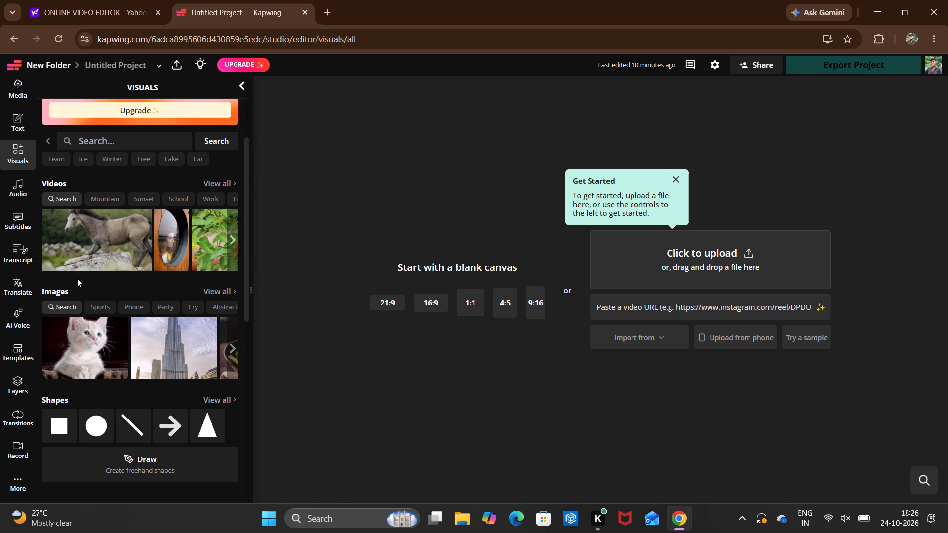
click(77, 278)
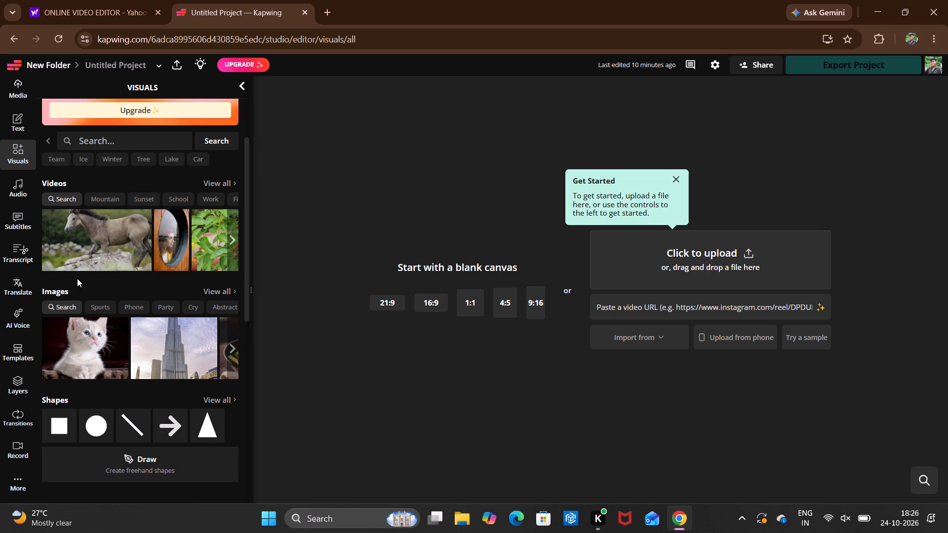
click(77, 278)
click(77, 278)
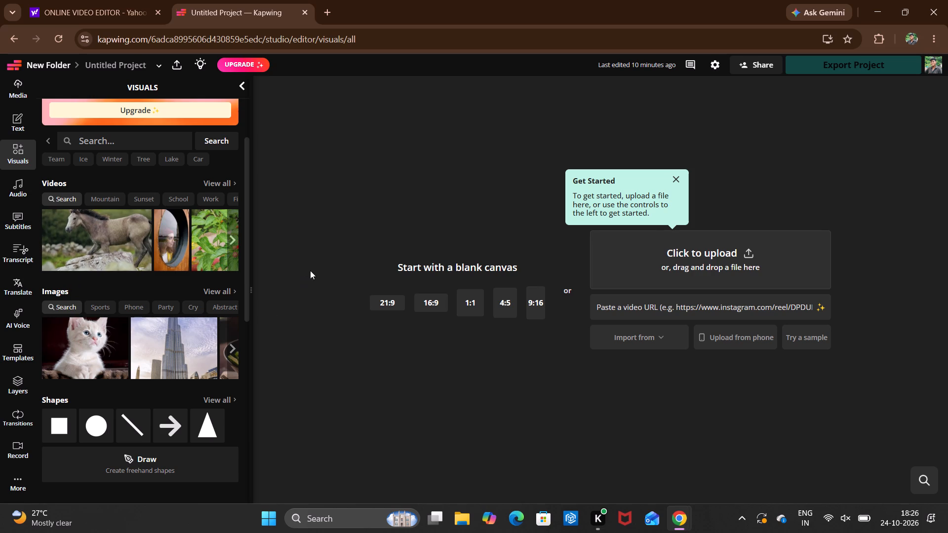
scroll(116, 333, down, 1)
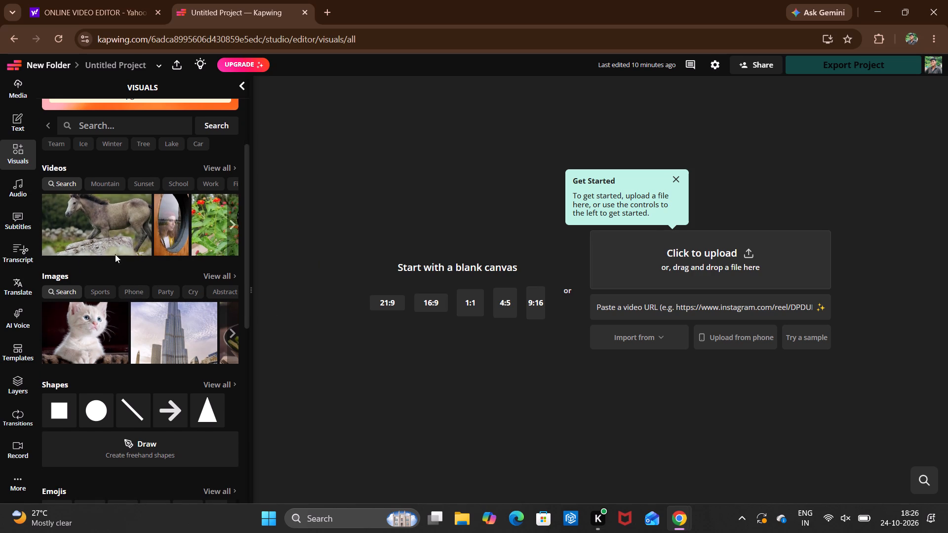
click(145, 238)
scroll(145, 238, left, 1)
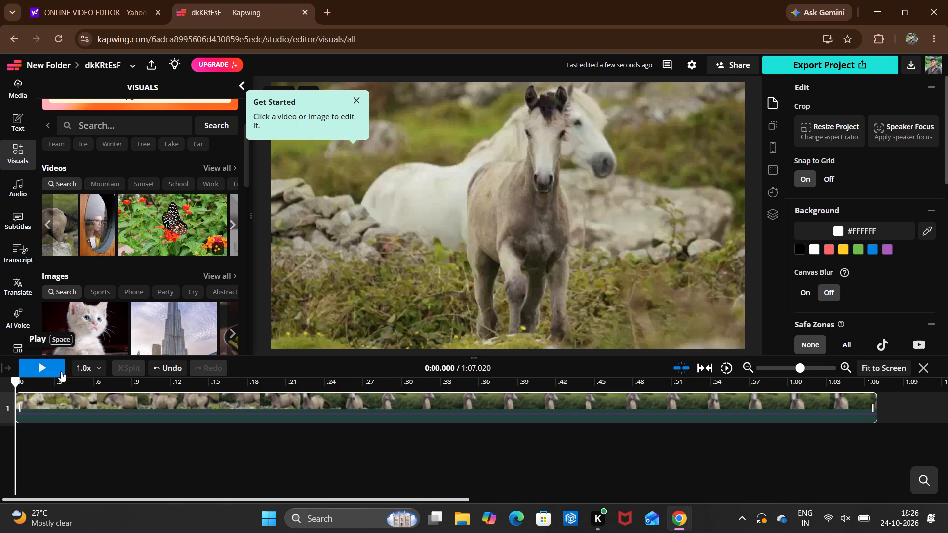
Play back the horse video to preview its footage.
click(49, 366)
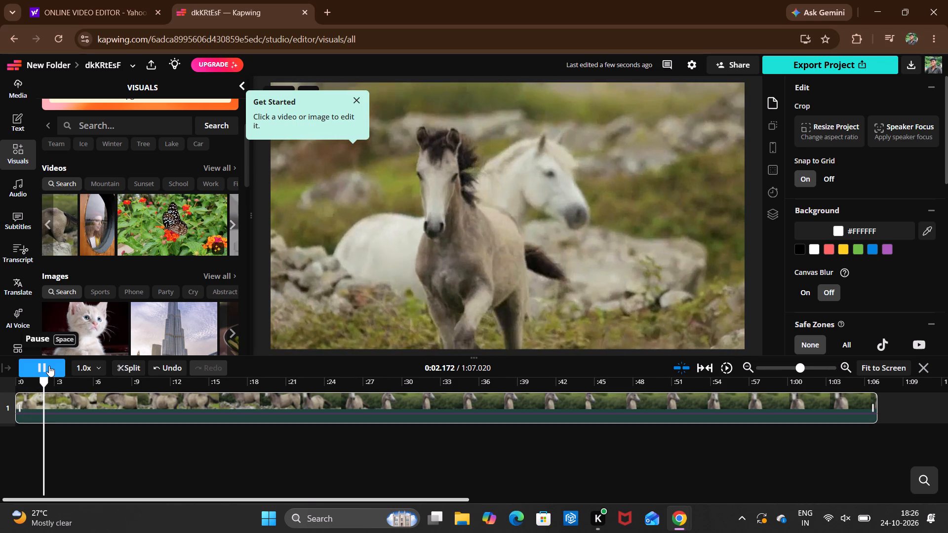
click(49, 366)
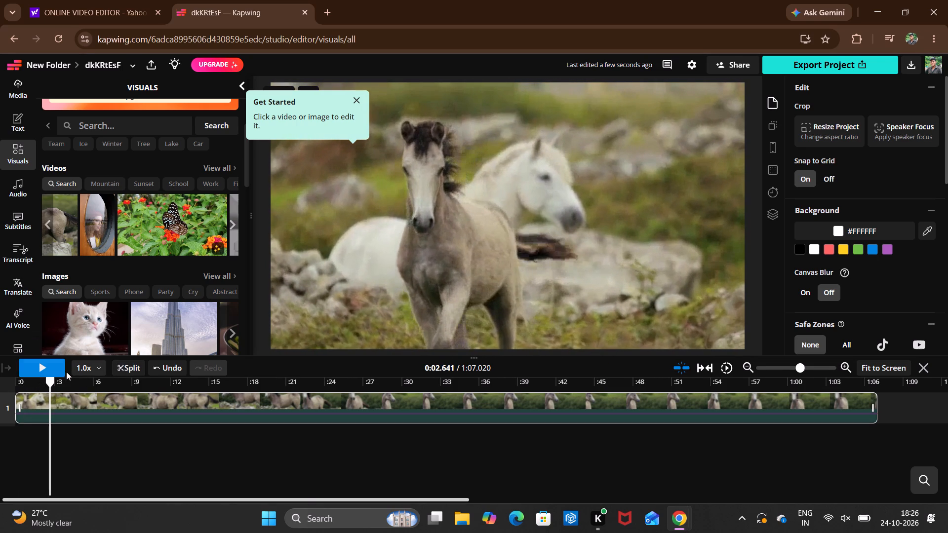
click(44, 366)
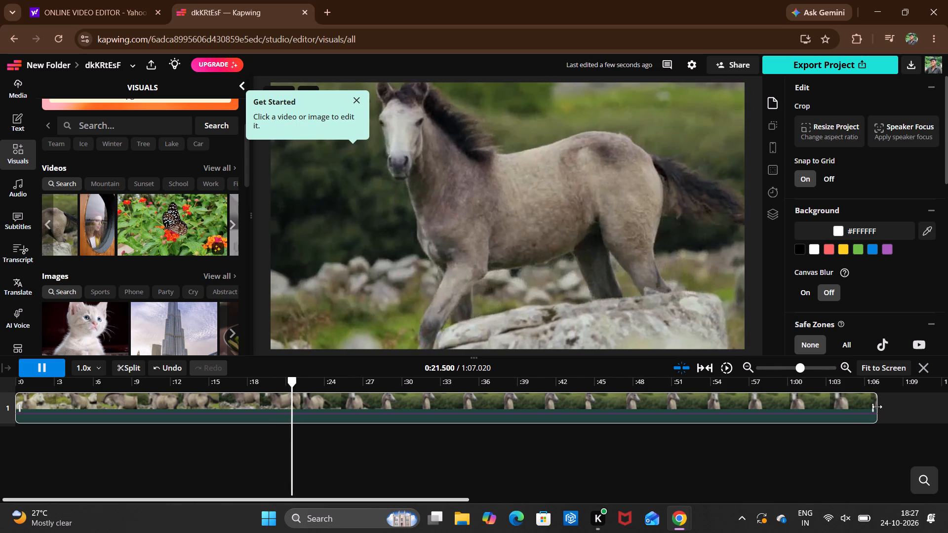
Trim the end of the horse clip on the timeline to about 0:51.
drag(876, 407, 508, 396)
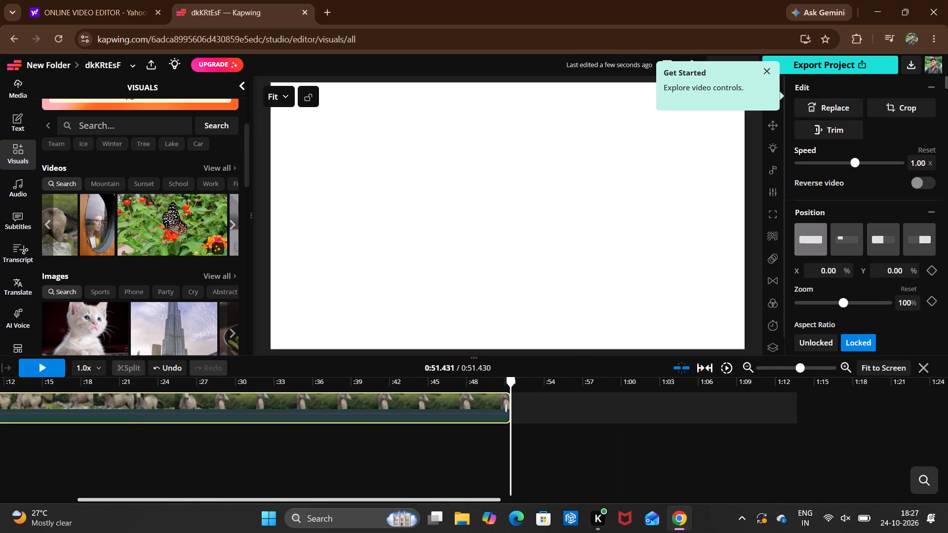
Split the horse clip on the timeline at about 0:10, 0:21, 0:31 and 0:36.
scroll(383, 434, right, 2)
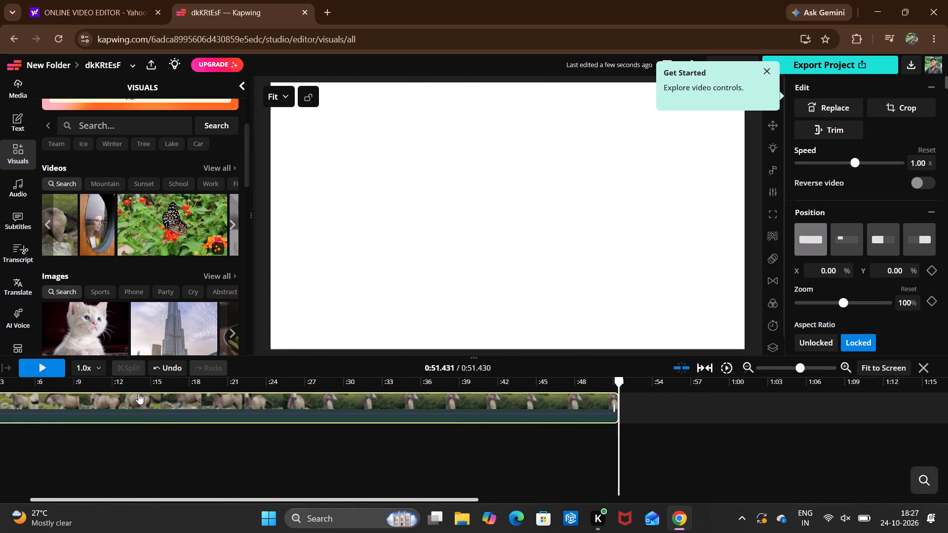
scroll(138, 393, right, 3)
triple_click(143, 400)
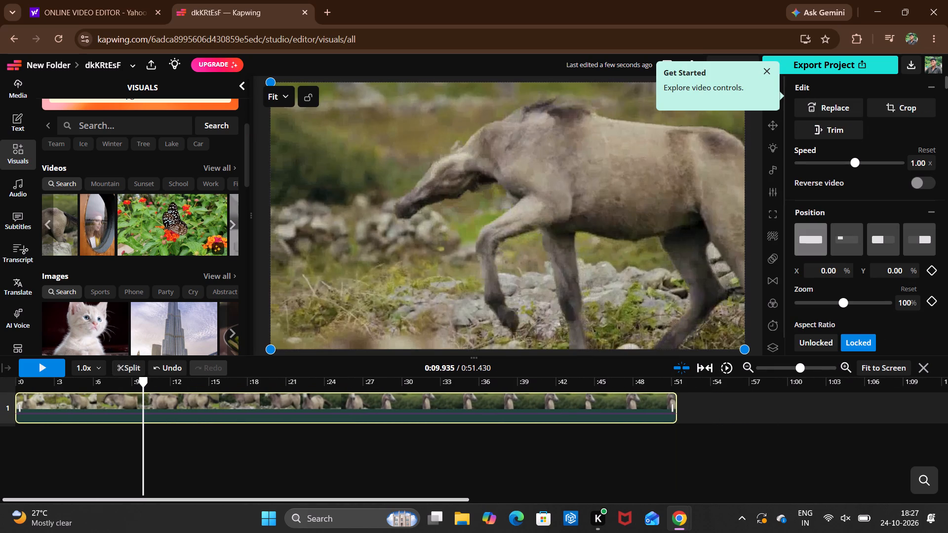
click(131, 367)
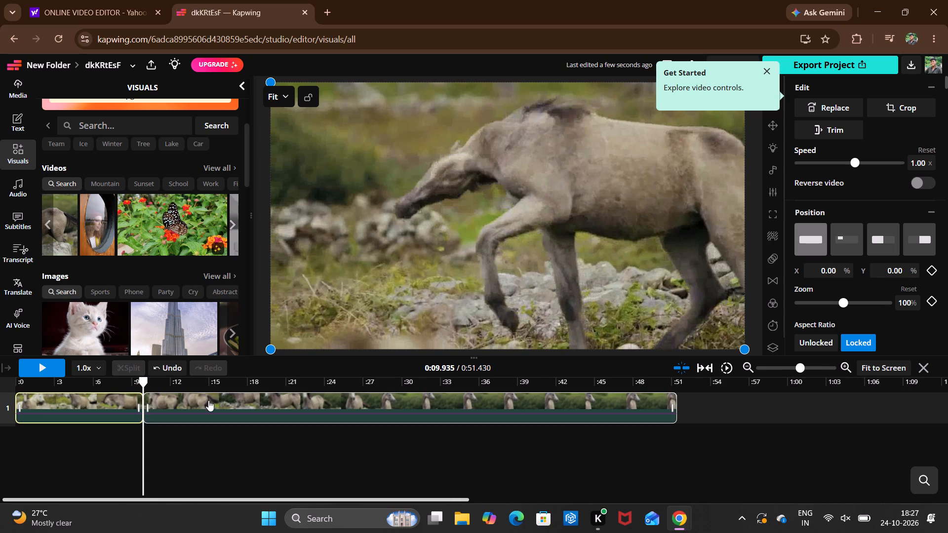
double_click(285, 398)
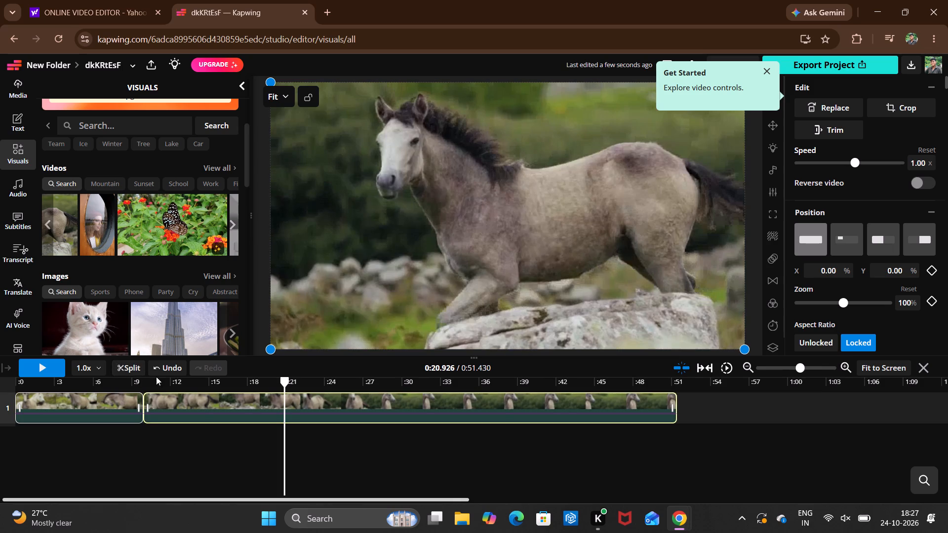
click(118, 361)
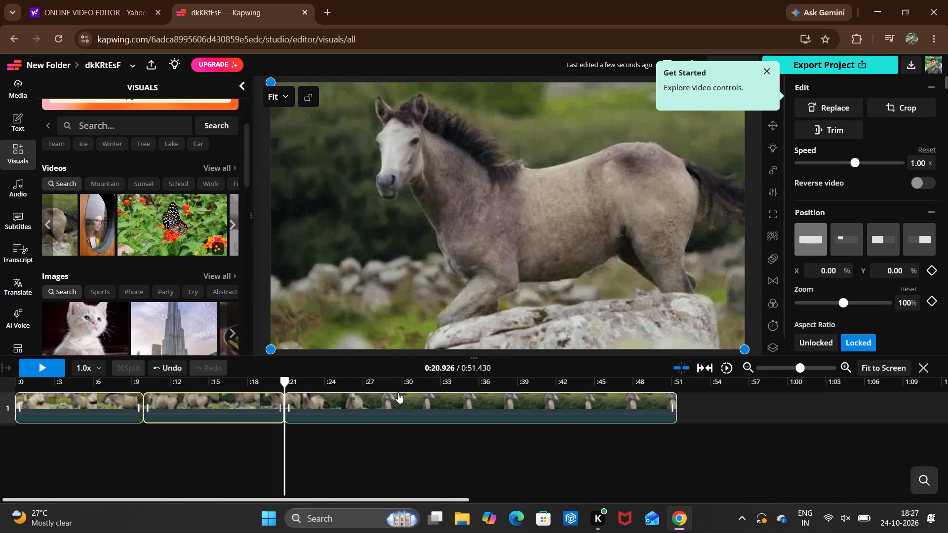
double_click(414, 394)
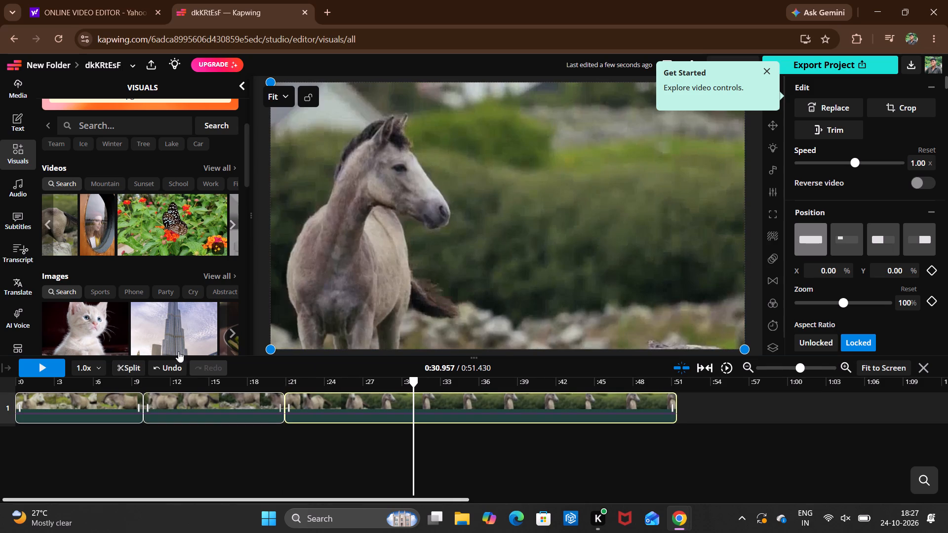
click(133, 363)
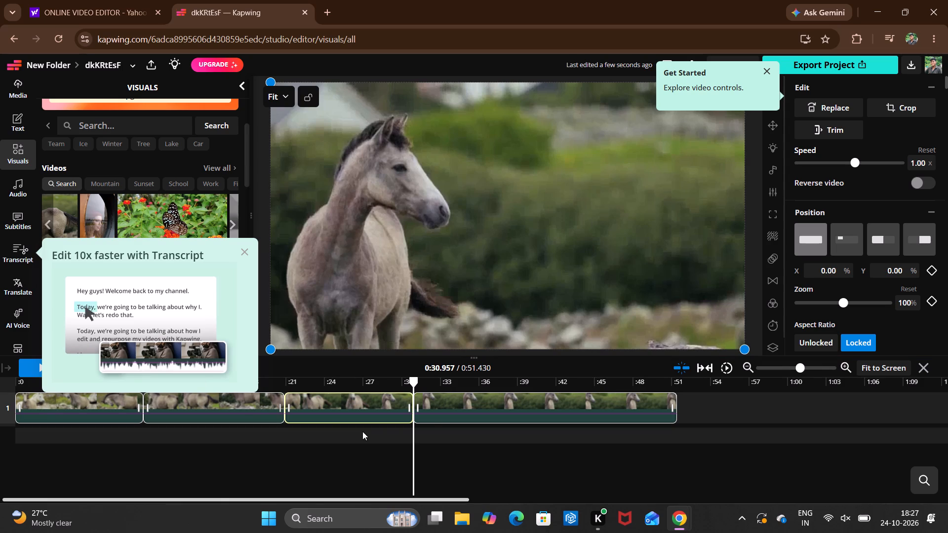
click(480, 457)
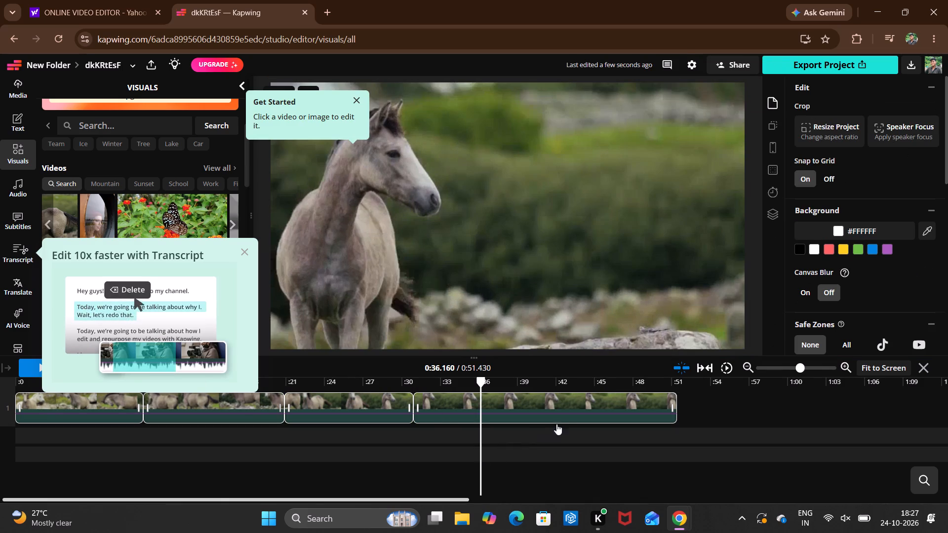
click(561, 409)
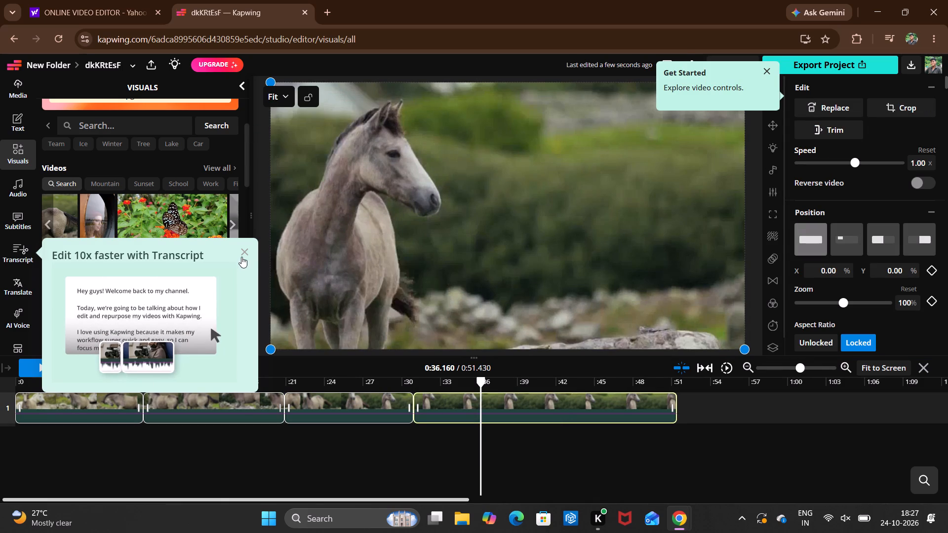
click(244, 250)
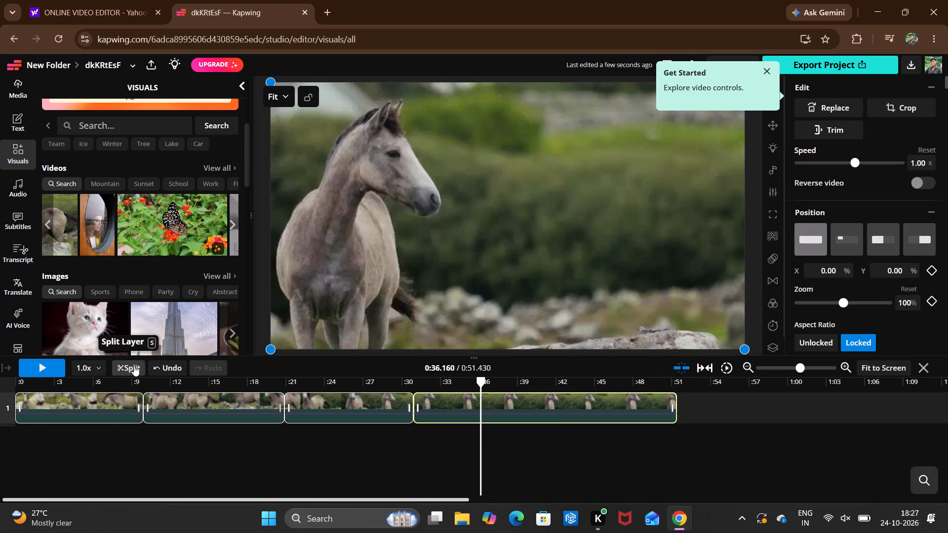
click(134, 365)
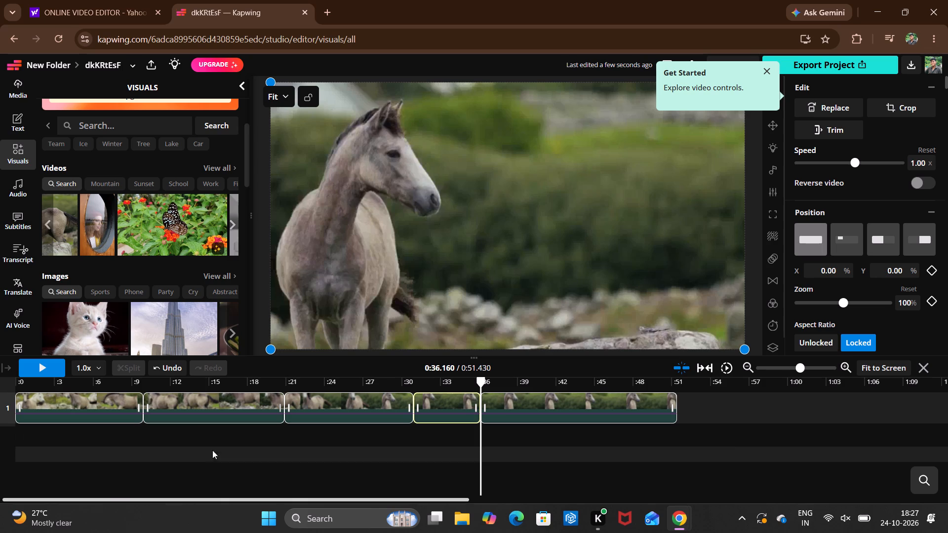
Play the split video from the start of the timeline to review it.
double_click(7, 436)
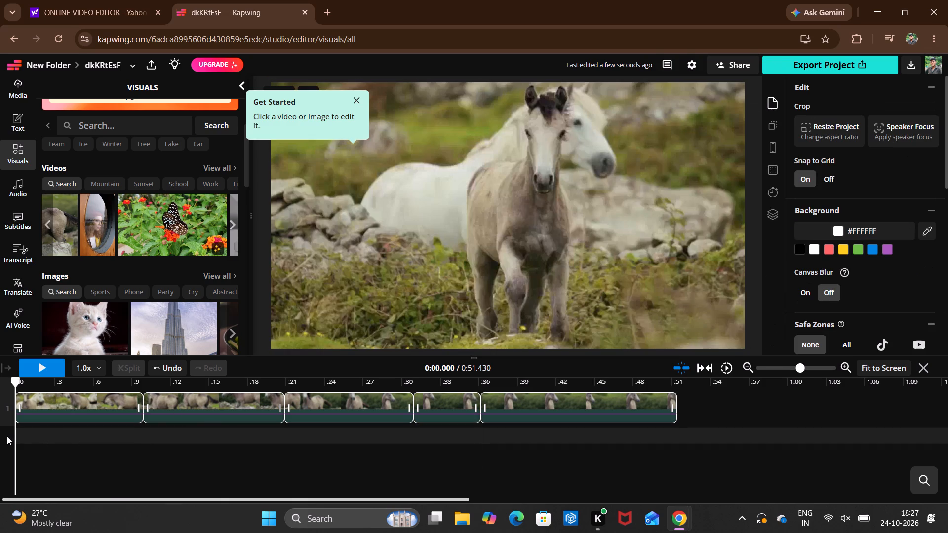
click(47, 369)
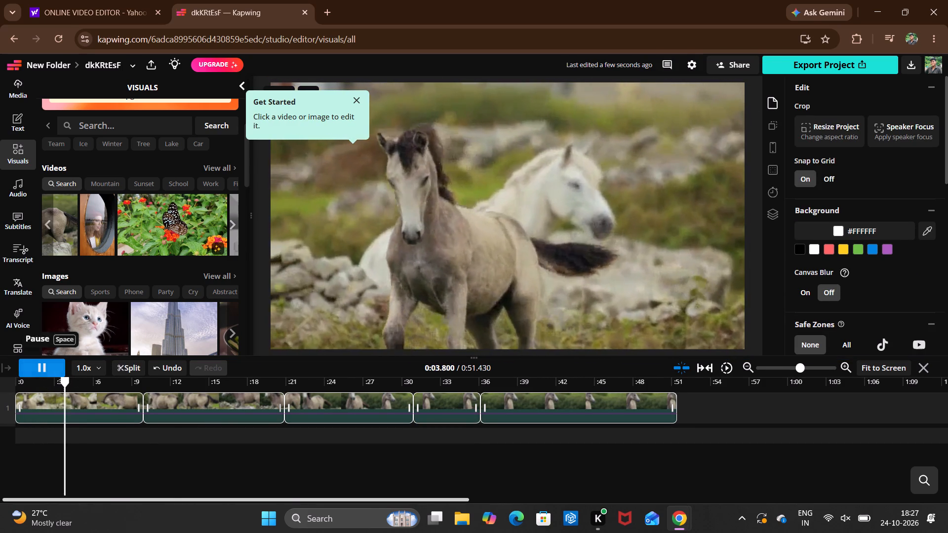
scroll(91, 260, down, 1)
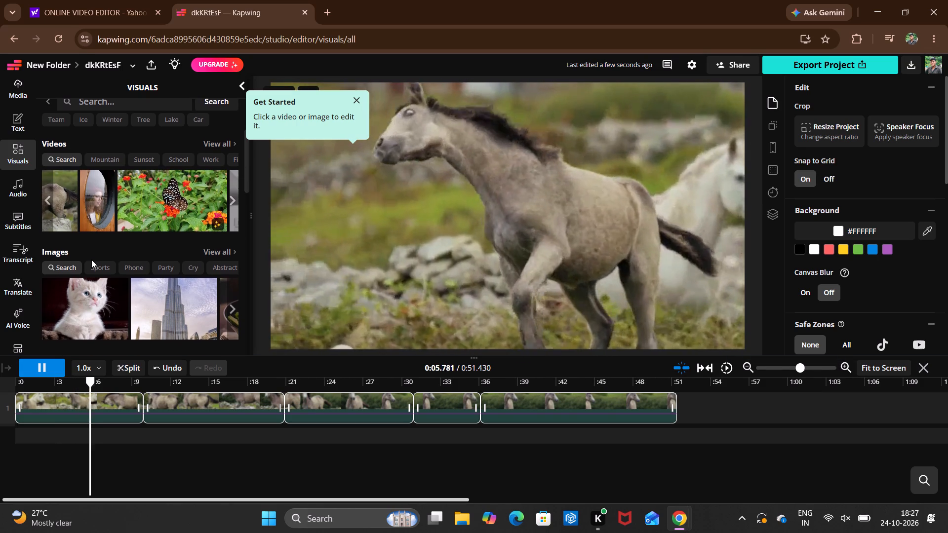
scroll(91, 260, down, 1)
Delete the third clip segment, between about 0:21 and 0:31, from the timeline.
click(308, 411)
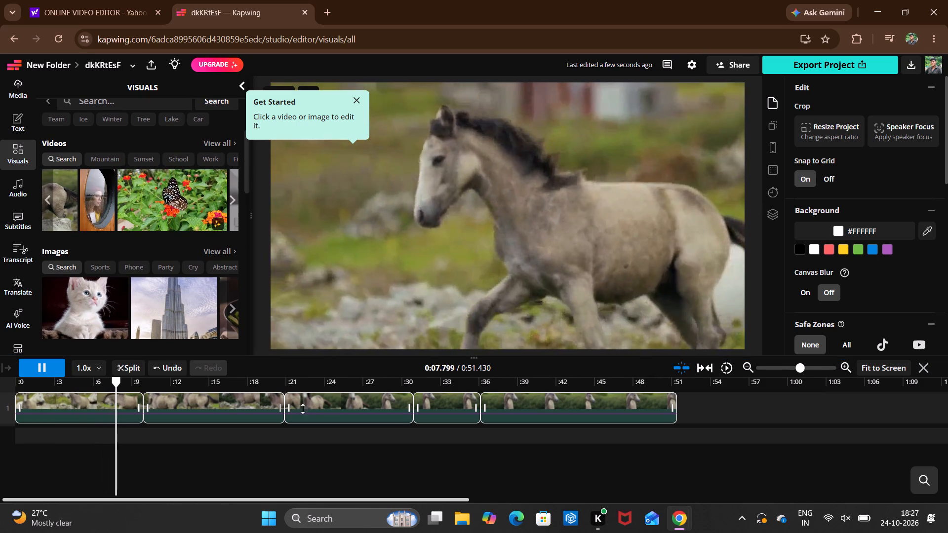
click(327, 402)
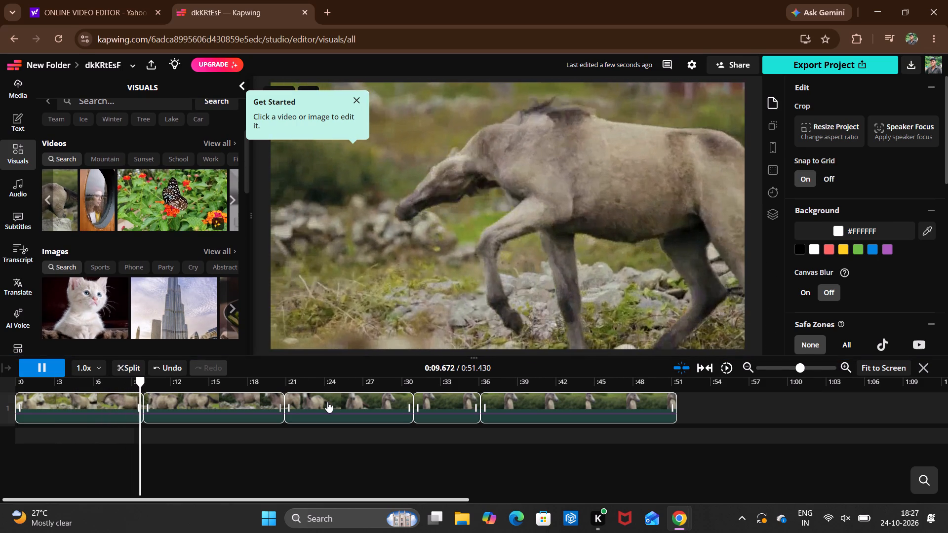
click(773, 349)
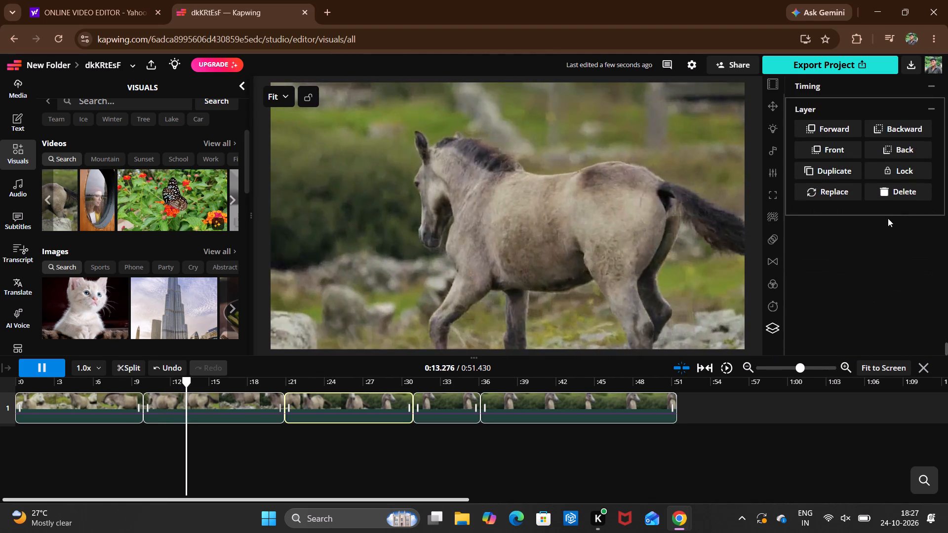
click(894, 188)
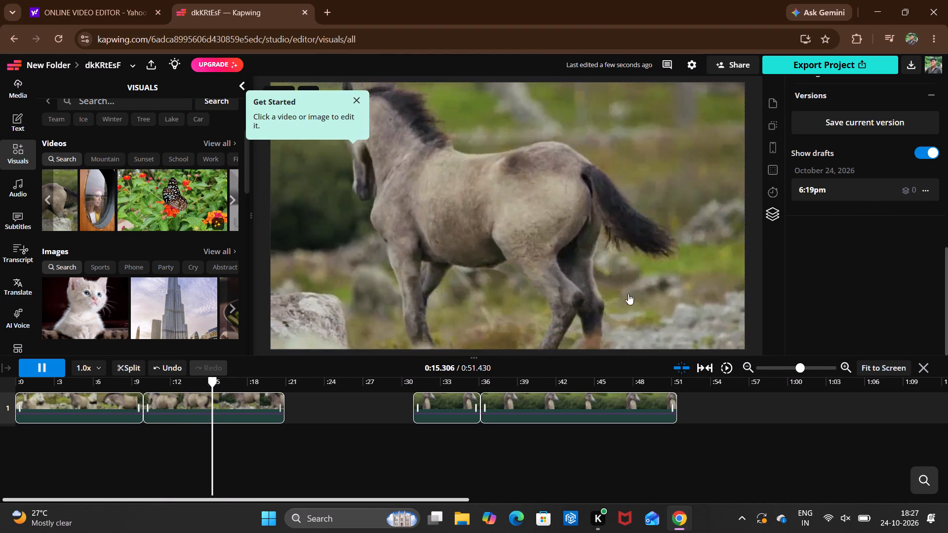
Delete the second horse segment, between about 0:10 and 0:21, from the timeline.
click(258, 405)
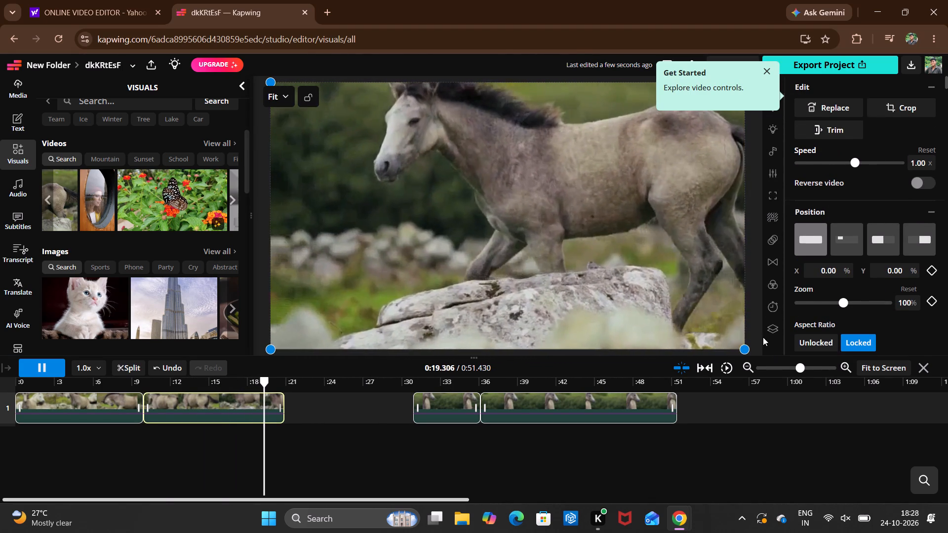
click(773, 333)
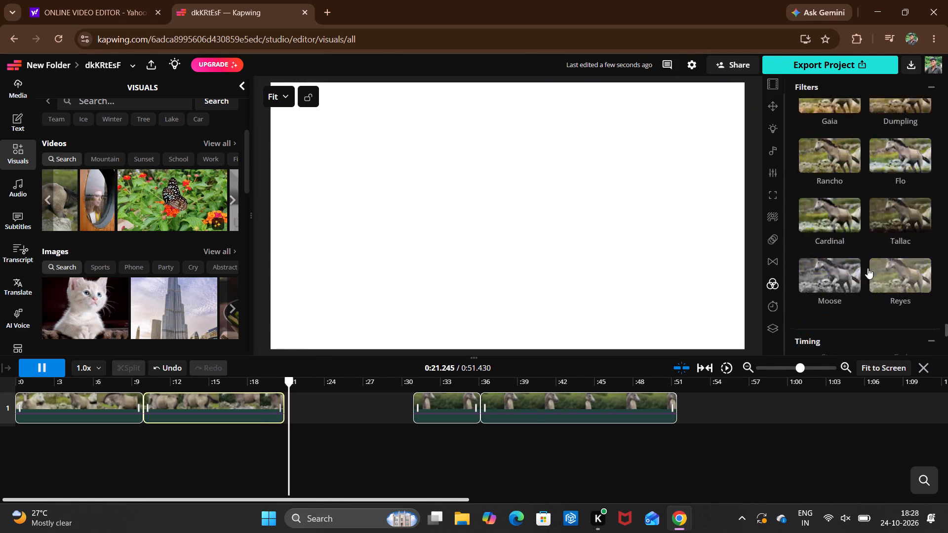
click(894, 195)
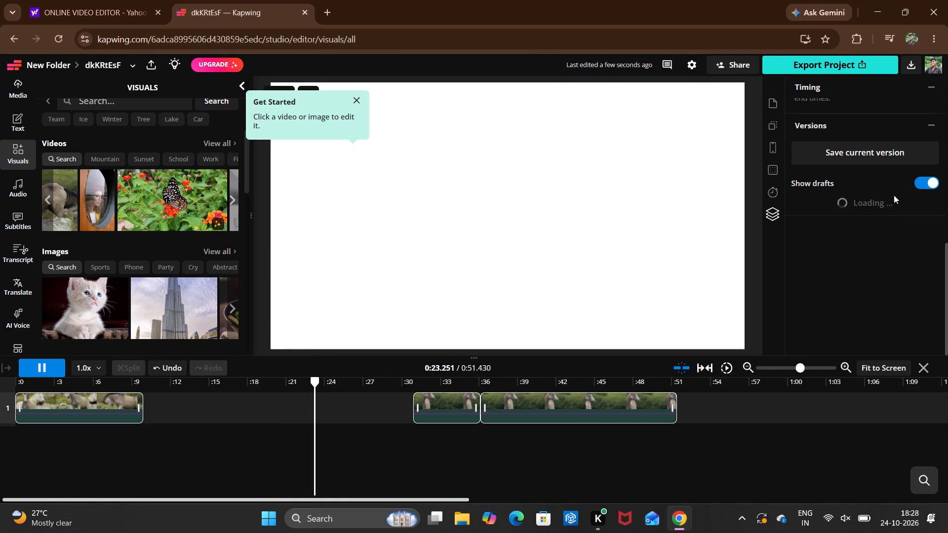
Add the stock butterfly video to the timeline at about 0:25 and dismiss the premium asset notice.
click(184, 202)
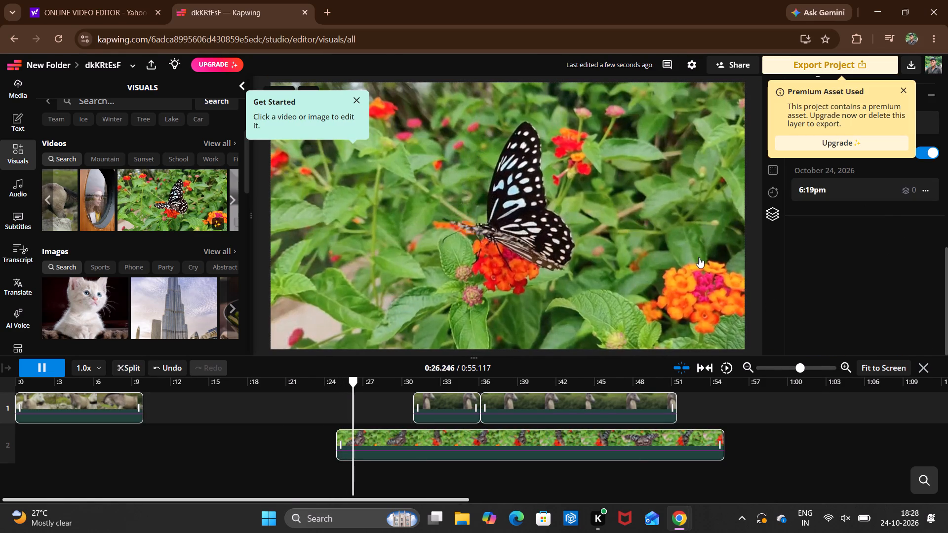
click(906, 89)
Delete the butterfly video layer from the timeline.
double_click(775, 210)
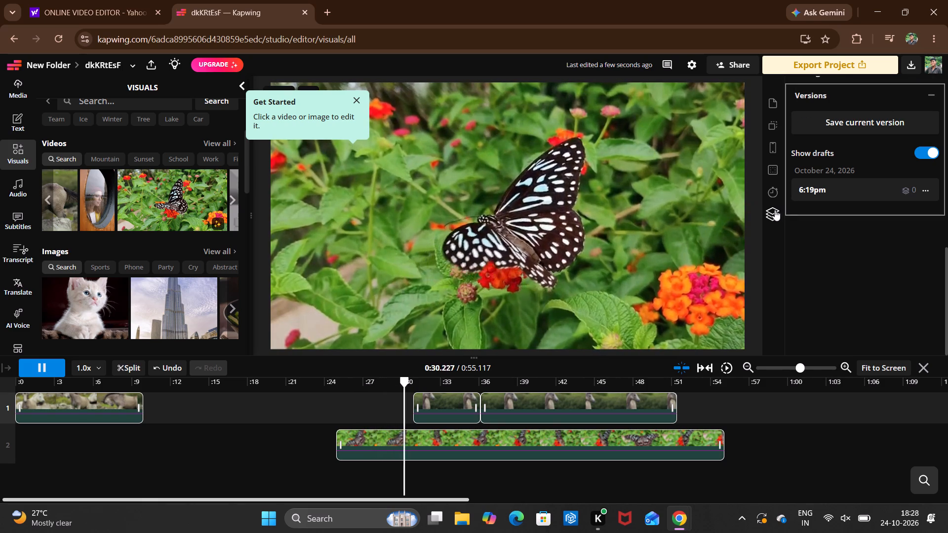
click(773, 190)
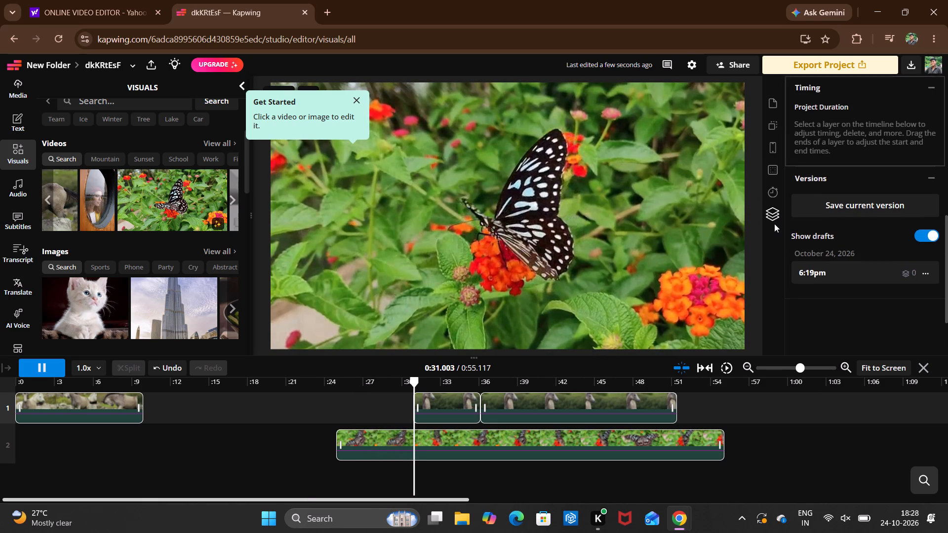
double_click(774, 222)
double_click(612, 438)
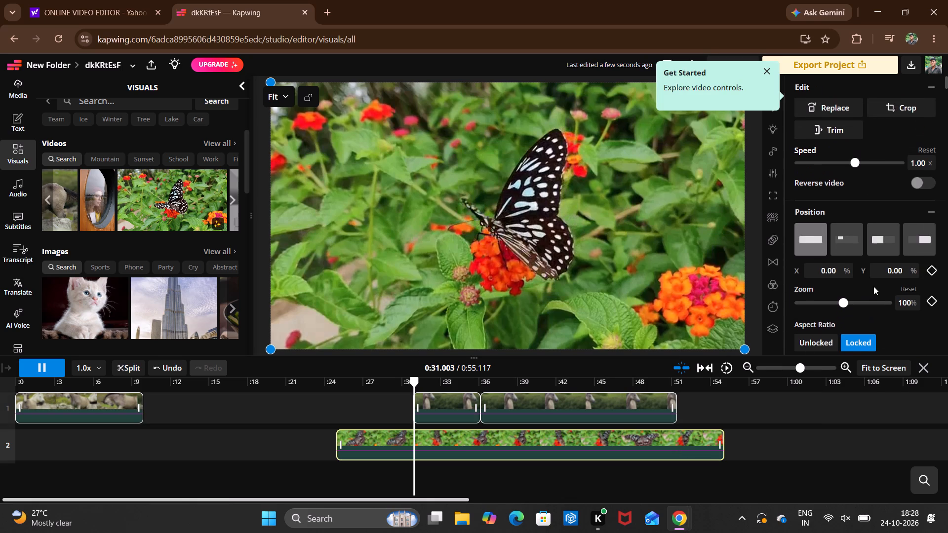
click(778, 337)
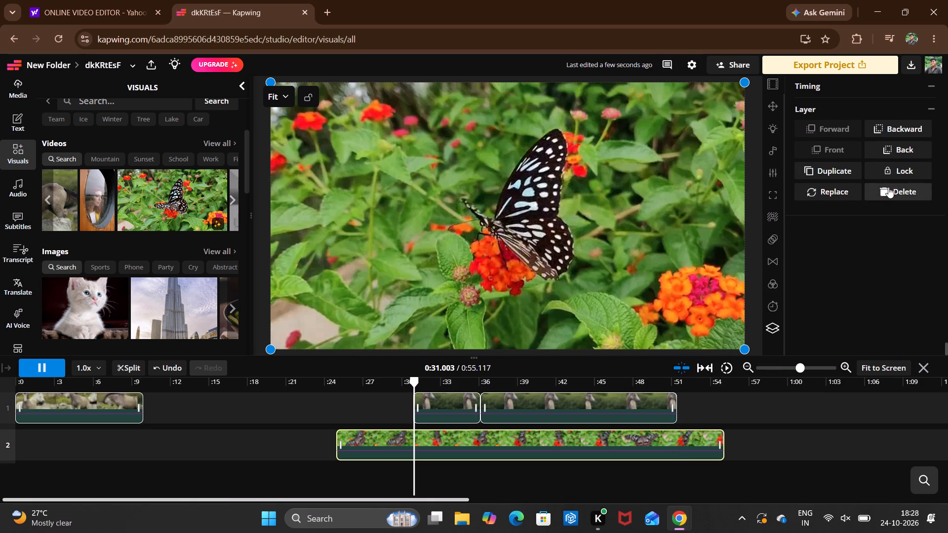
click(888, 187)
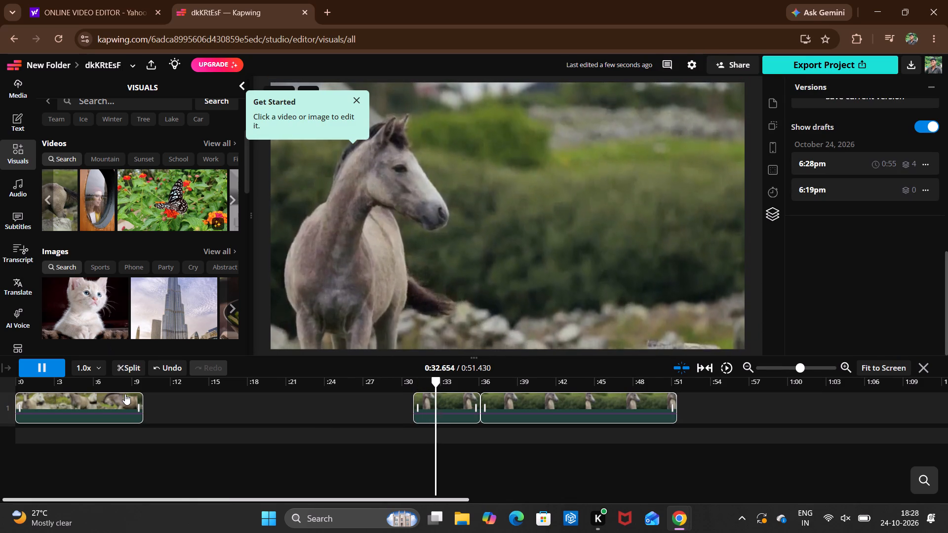
Pause playback near the end of the first horse segment and add the stock video of the woman behind the oval window at about 0:09.
double_click(133, 389)
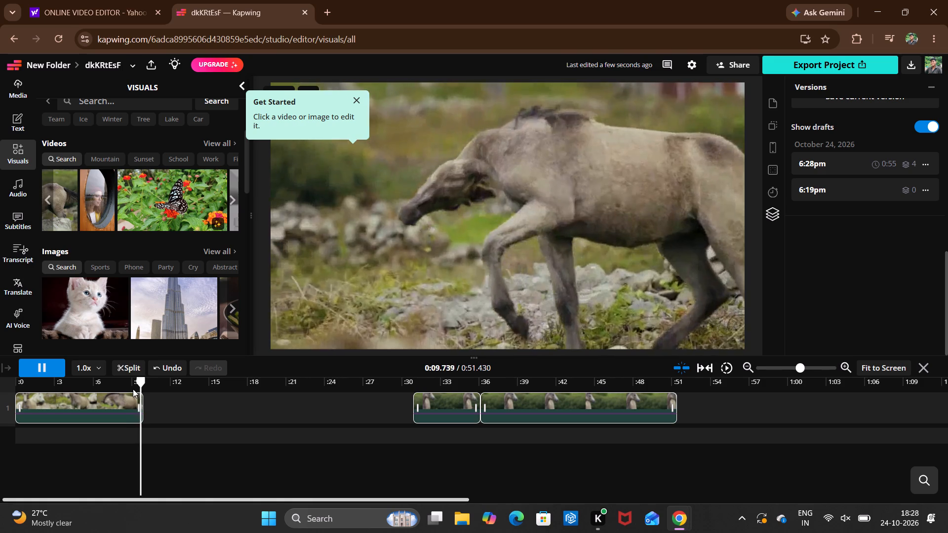
double_click(127, 387)
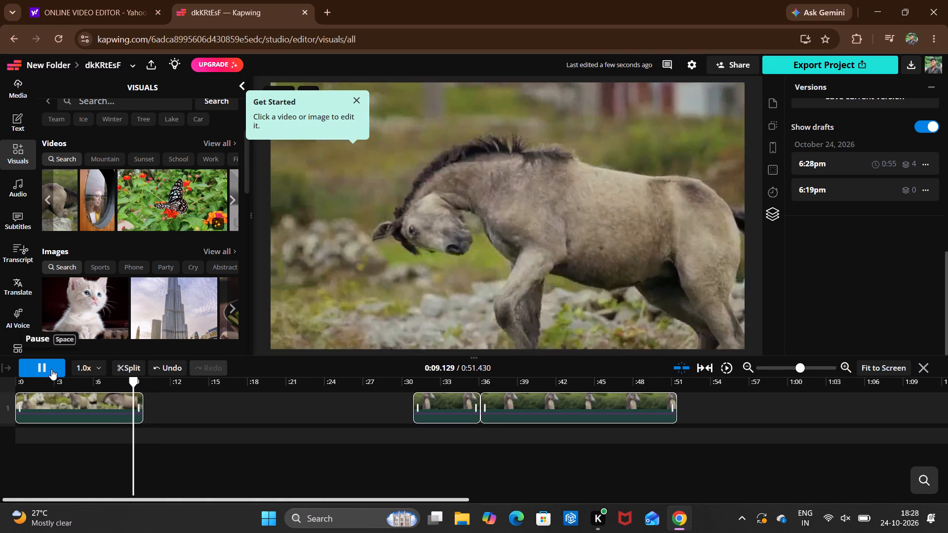
click(34, 363)
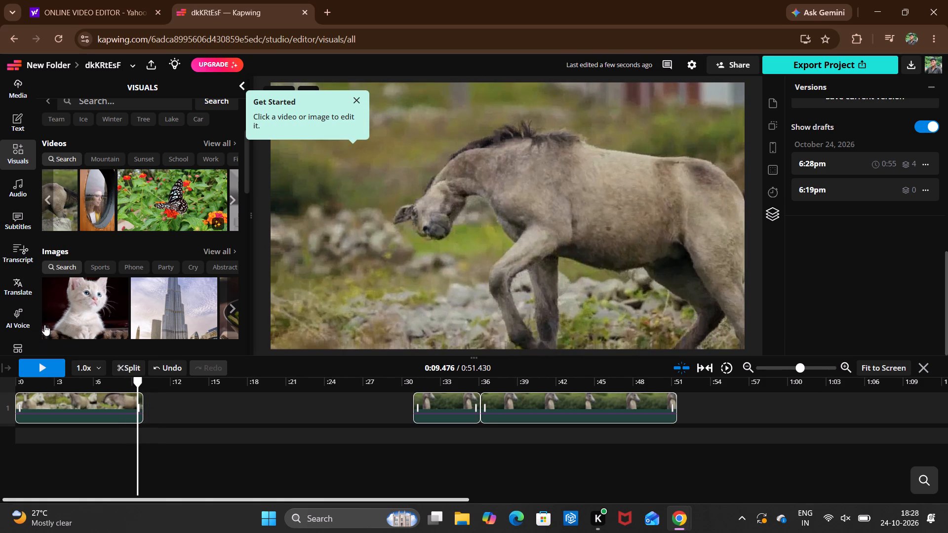
scroll(143, 220, left, 3)
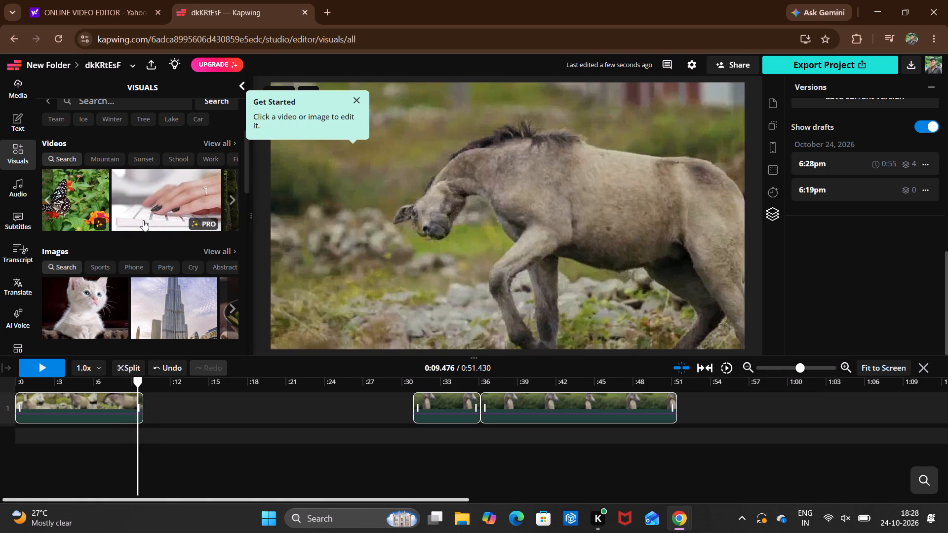
scroll(143, 220, left, 5)
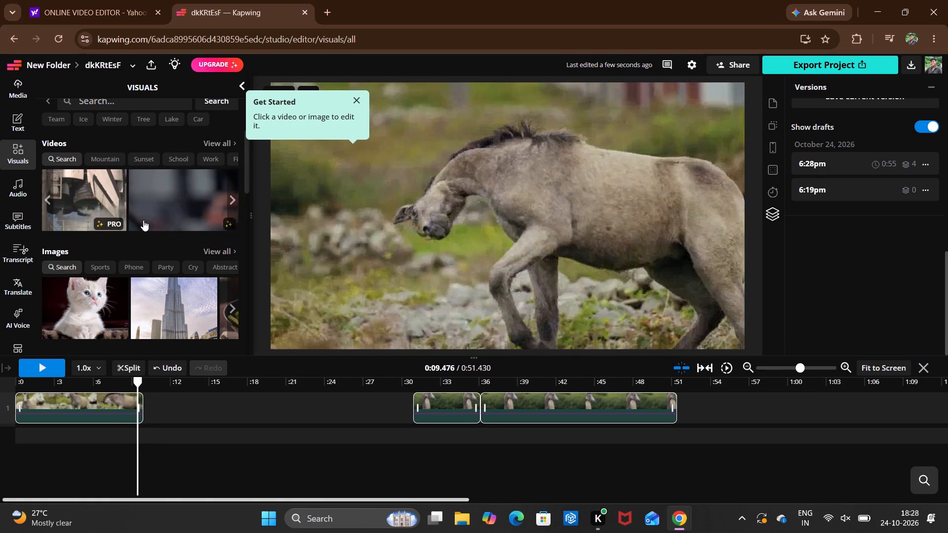
scroll(143, 220, left, 2)
scroll(143, 220, right, 5)
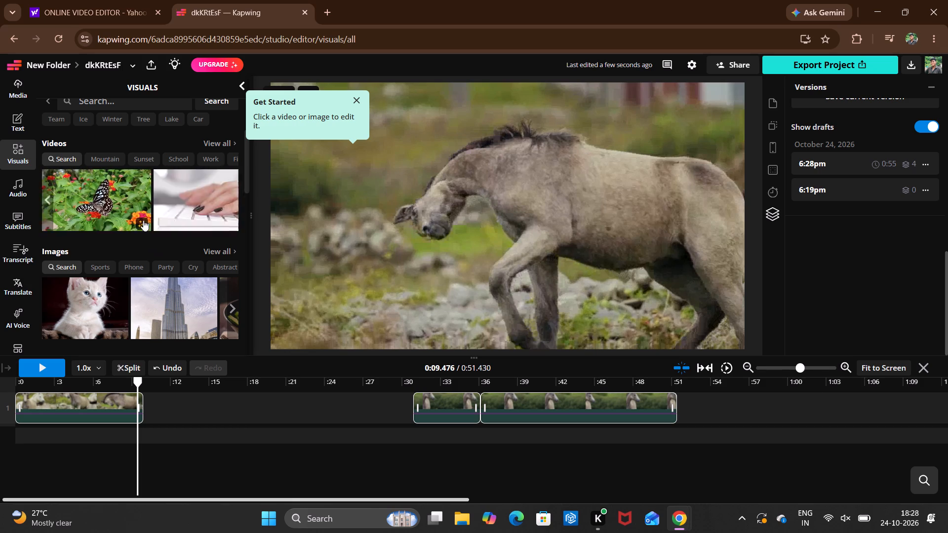
scroll(143, 220, right, 1)
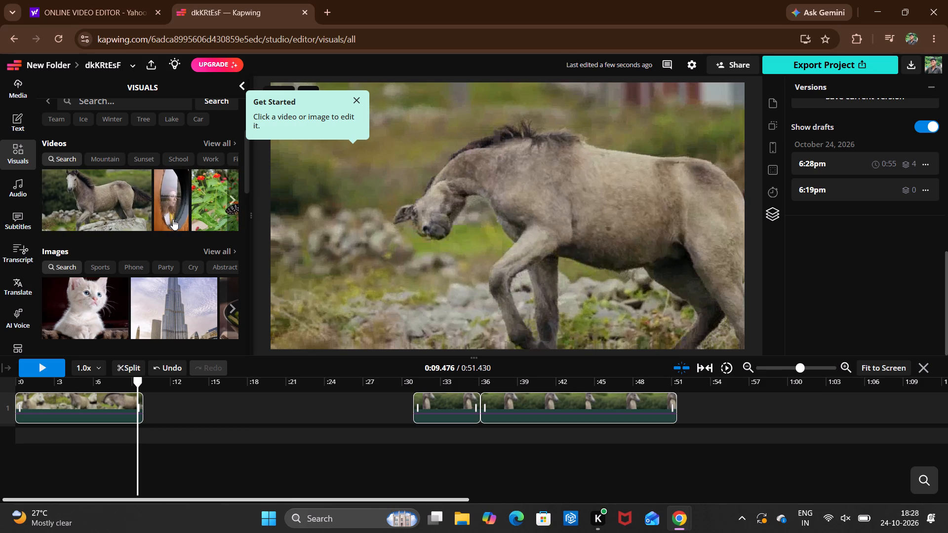
click(173, 219)
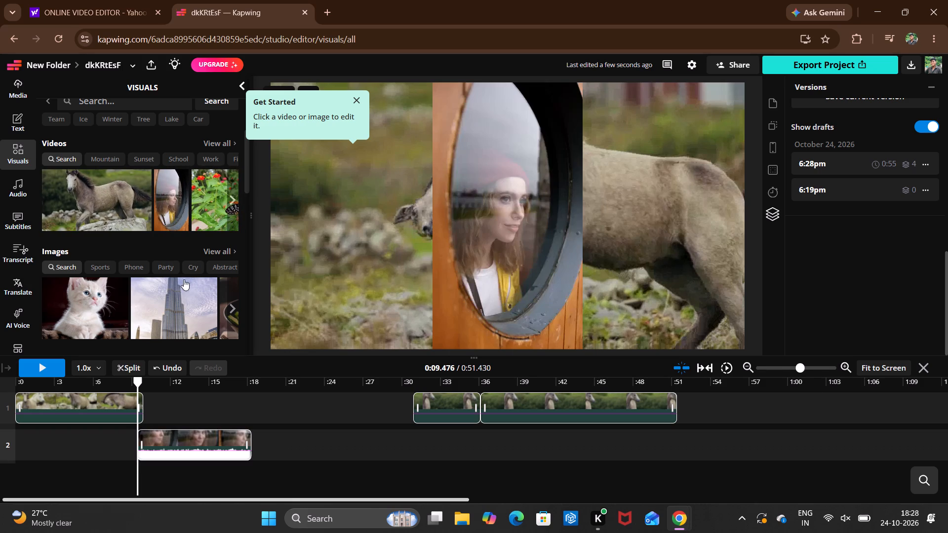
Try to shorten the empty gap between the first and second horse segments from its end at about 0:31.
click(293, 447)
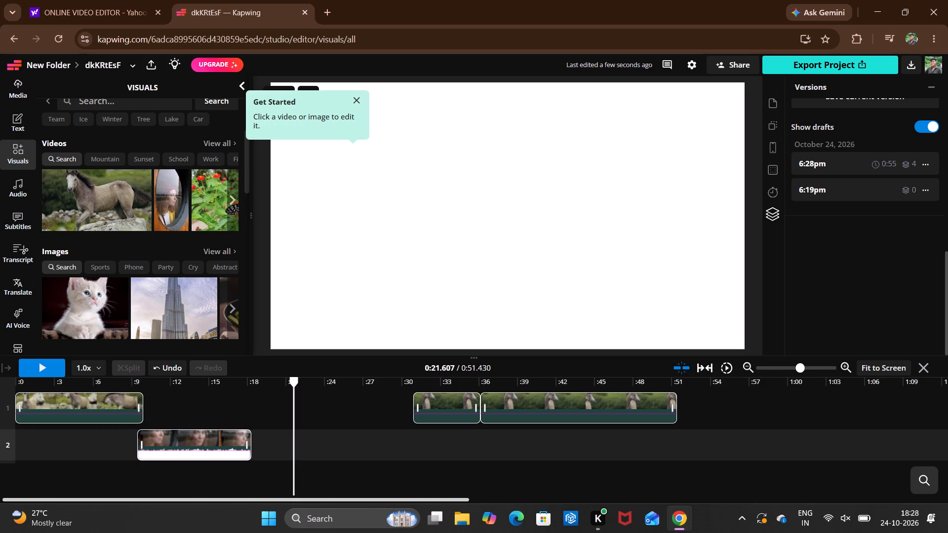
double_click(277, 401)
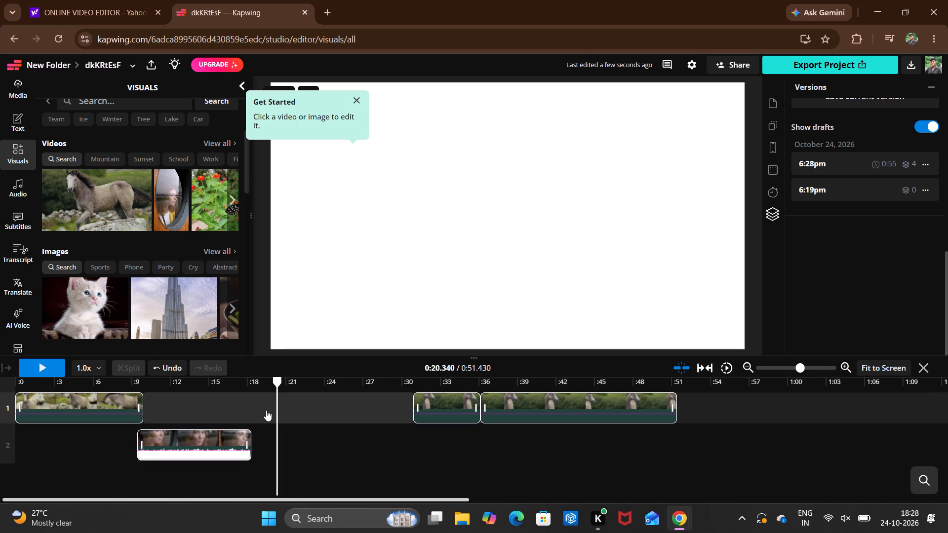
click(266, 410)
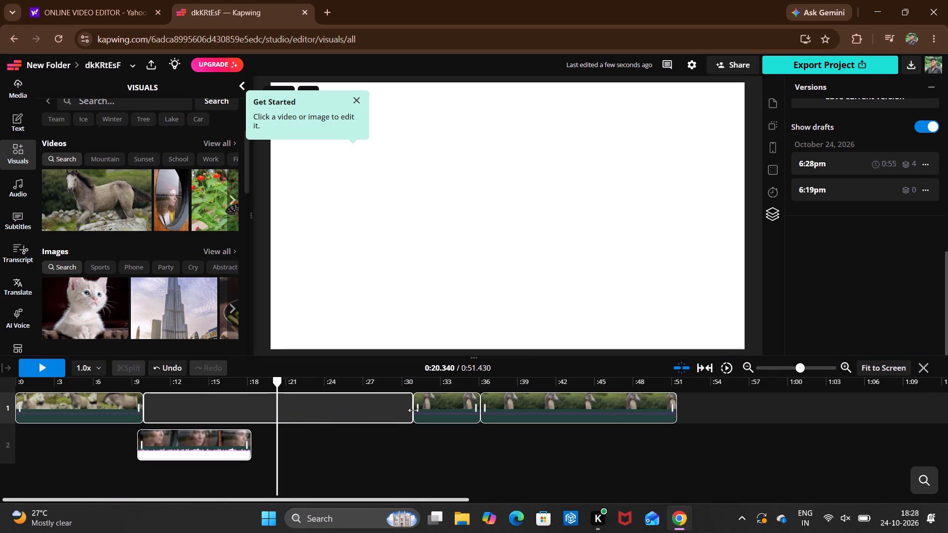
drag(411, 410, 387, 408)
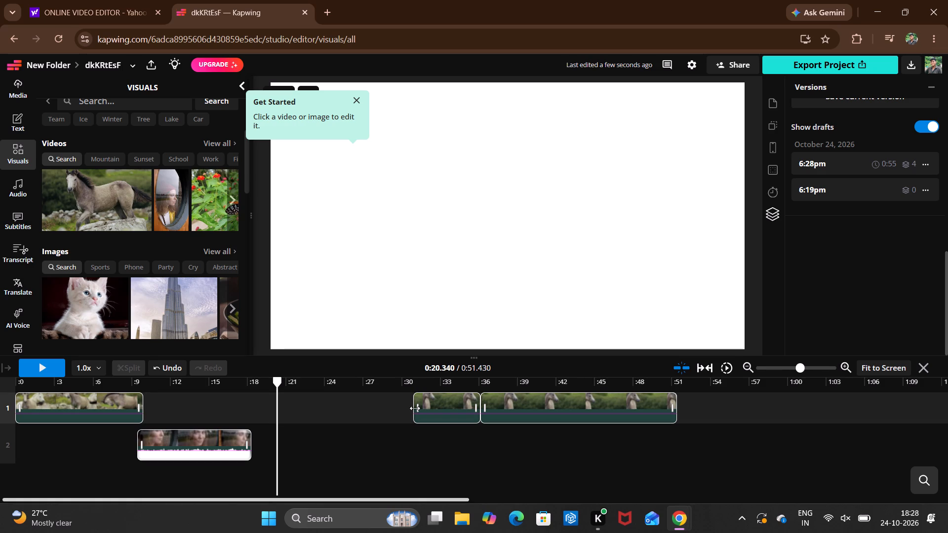
Extend the start of the second horse segment back to about 0:18, where the woman's clip ends.
drag(415, 408, 319, 408)
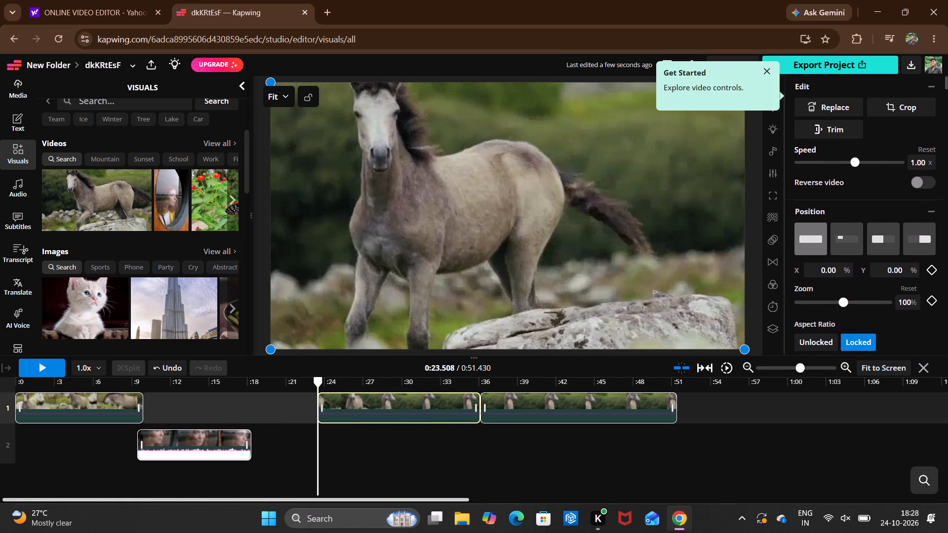
drag(320, 409, 265, 402)
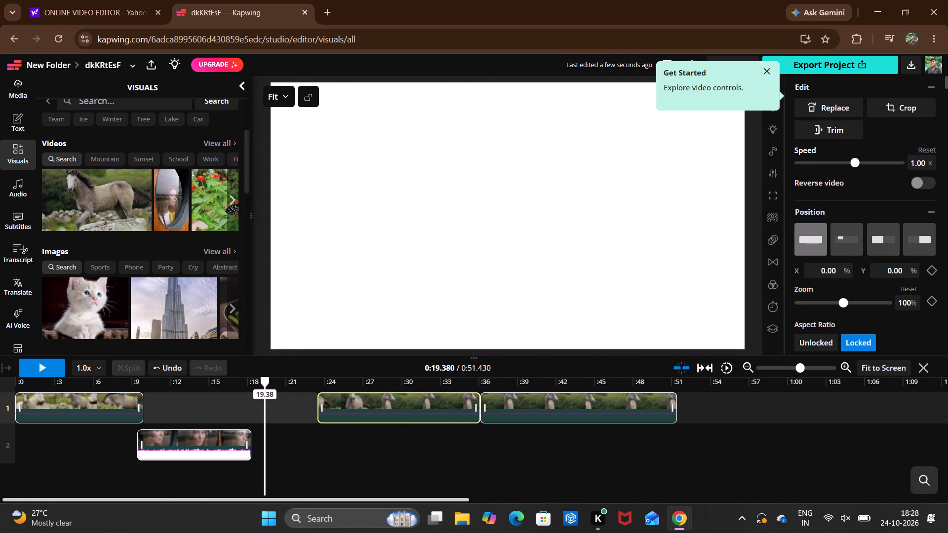
drag(265, 402, 257, 401)
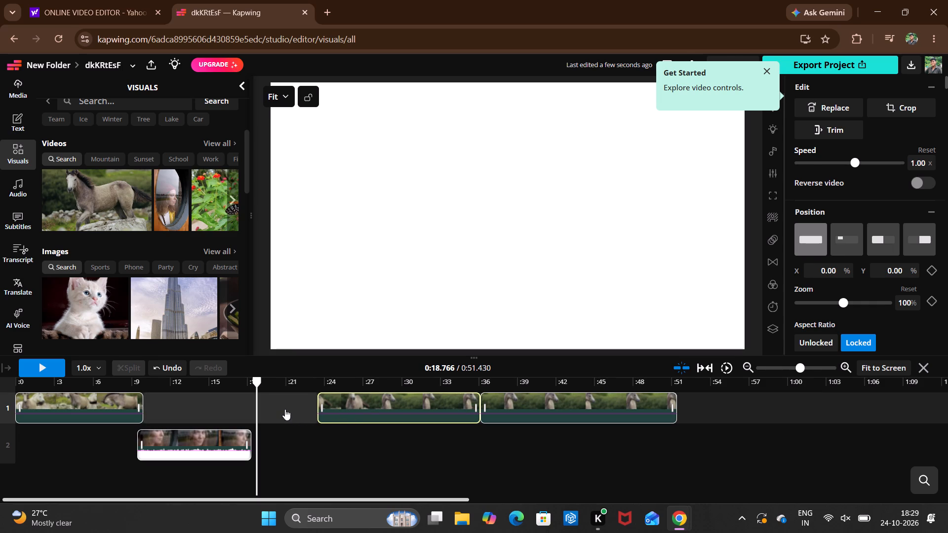
click(285, 409)
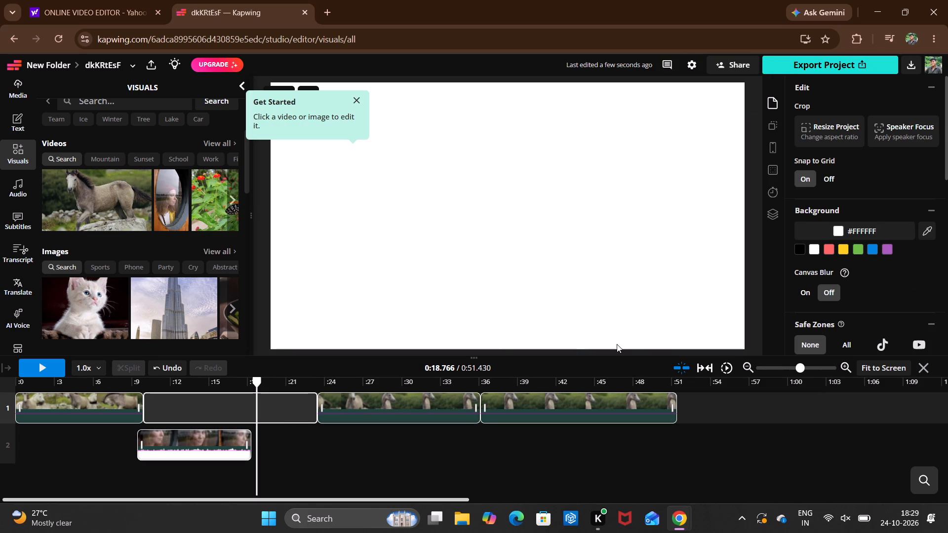
click(772, 219)
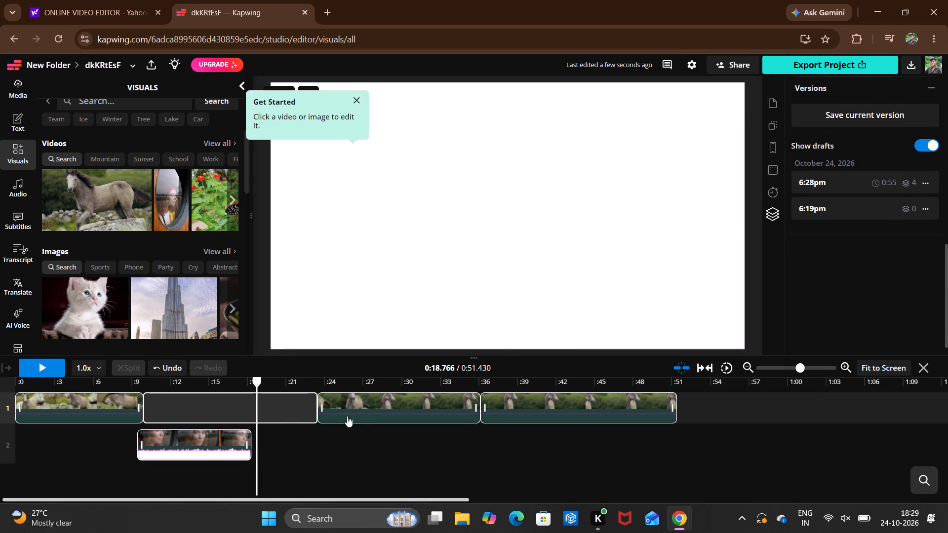
double_click(296, 409)
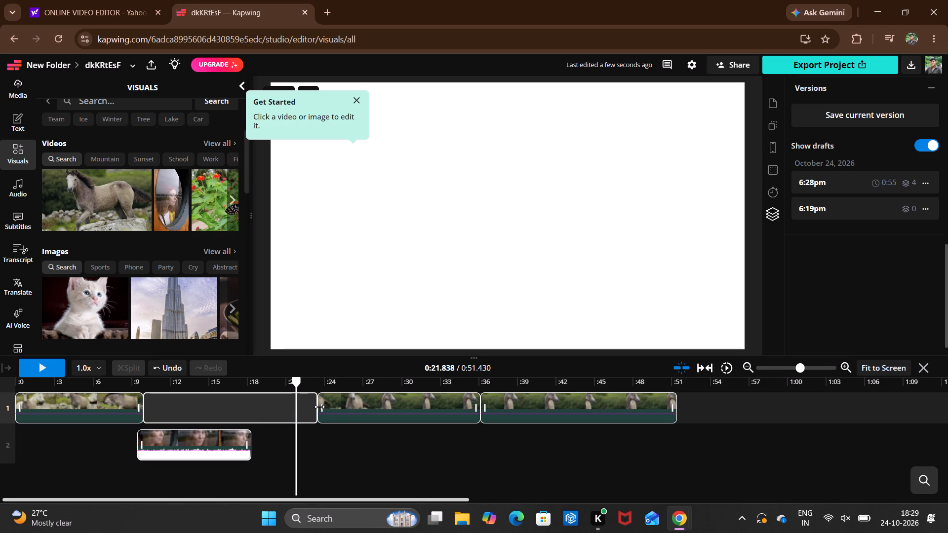
drag(319, 407, 252, 406)
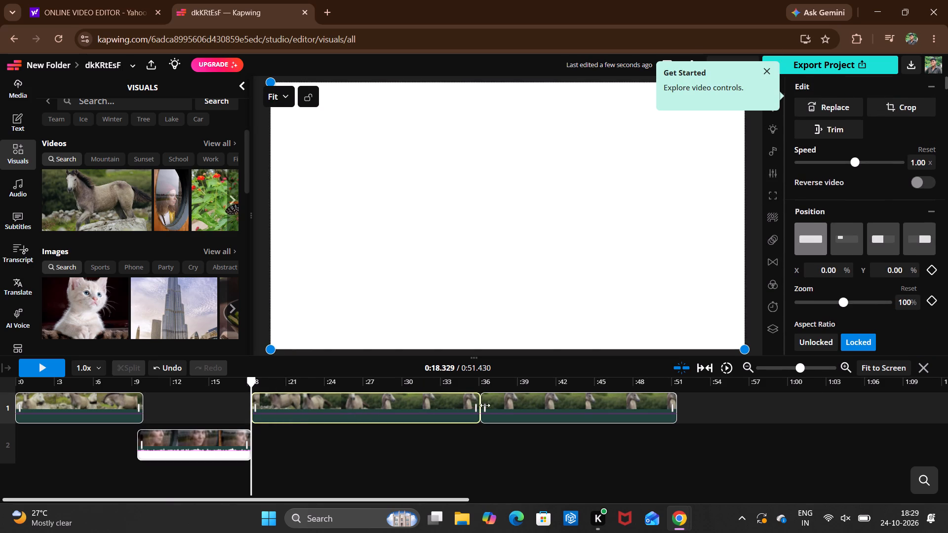
Trim the end of the second horse segment to about 0:25.
drag(475, 409, 371, 400)
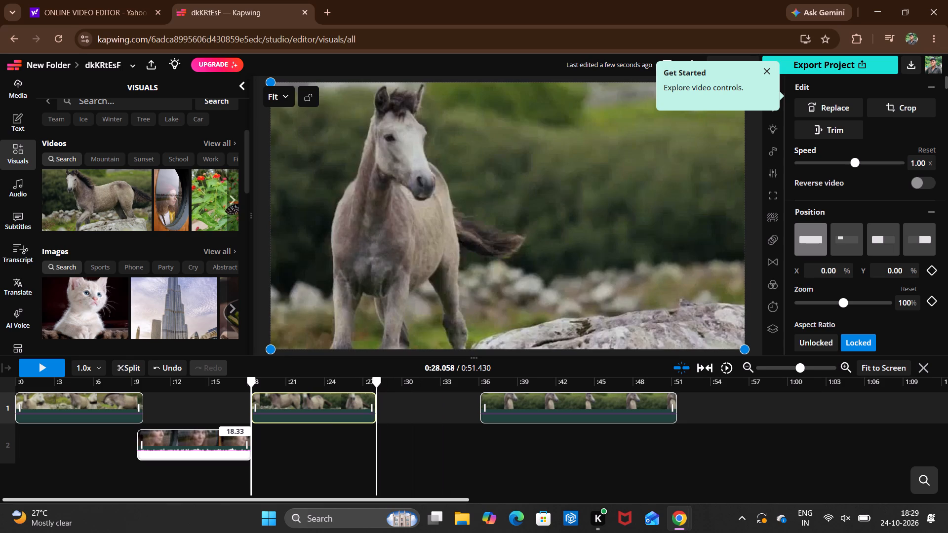
drag(371, 400, 337, 399)
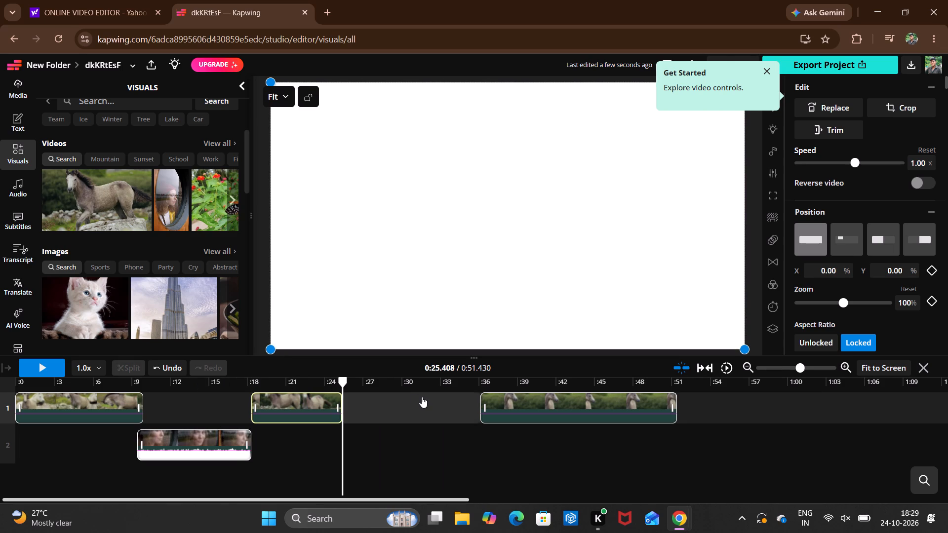
Examine the layer and timing options available for the empty gap after the second horse segment and for the last horse segment.
click(420, 402)
click(775, 215)
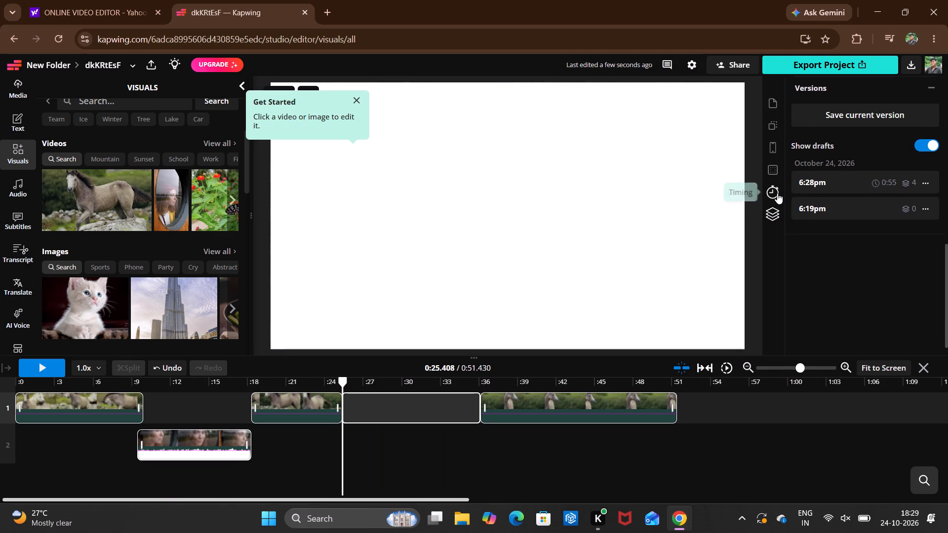
click(777, 193)
click(773, 216)
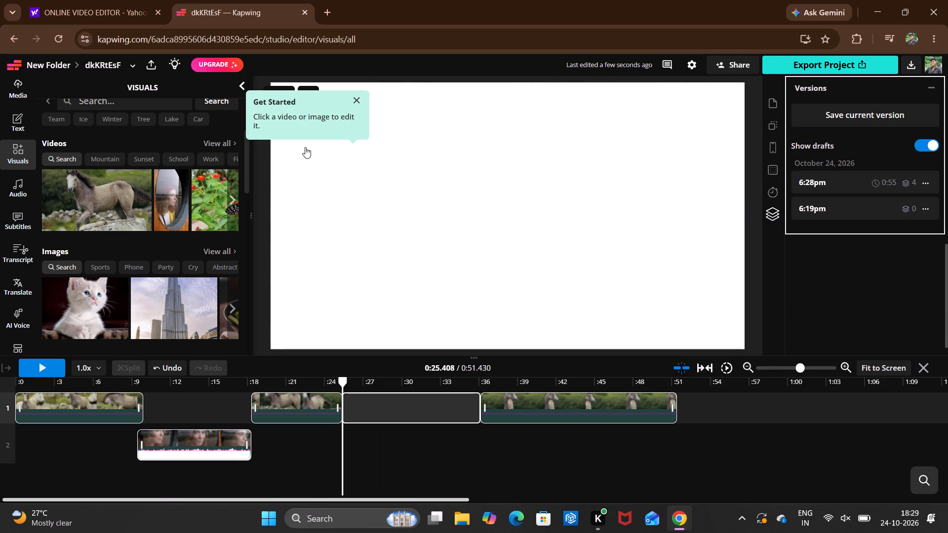
double_click(508, 403)
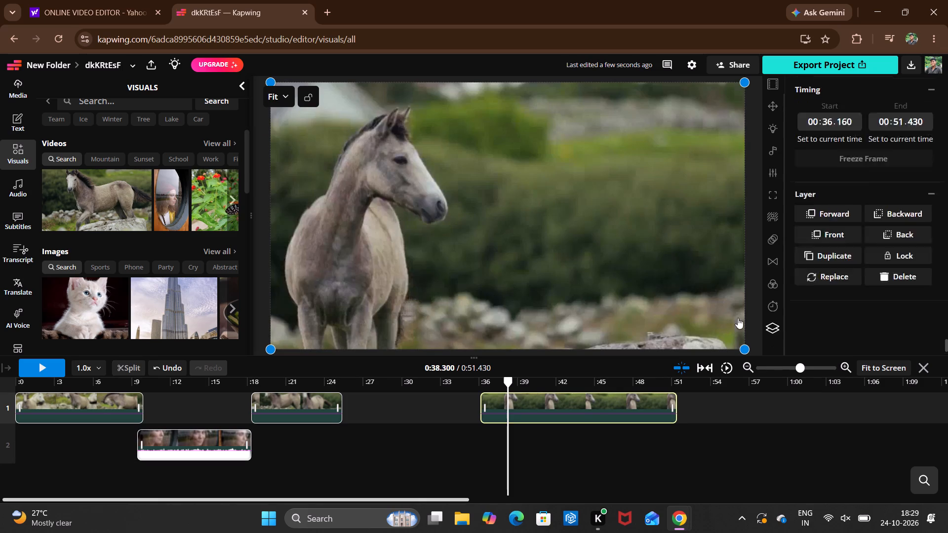
click(773, 330)
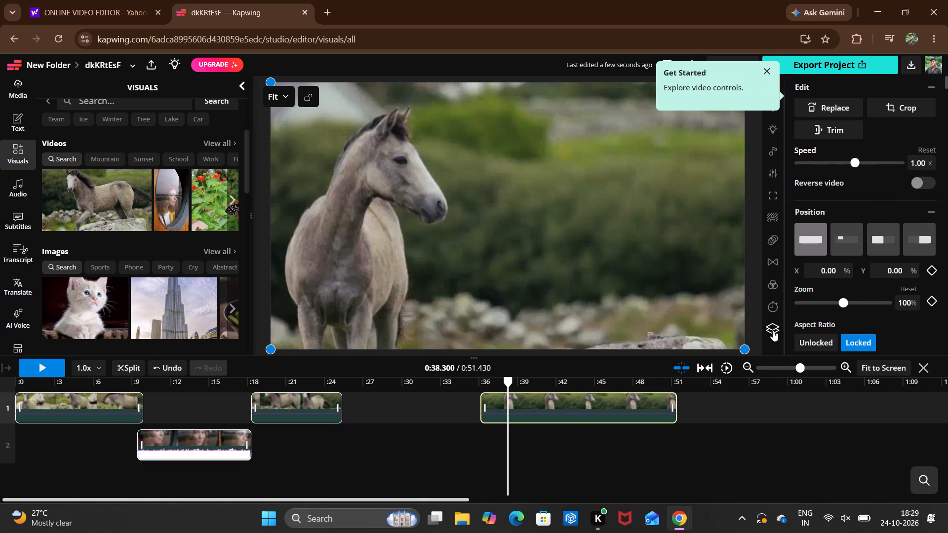
click(454, 401)
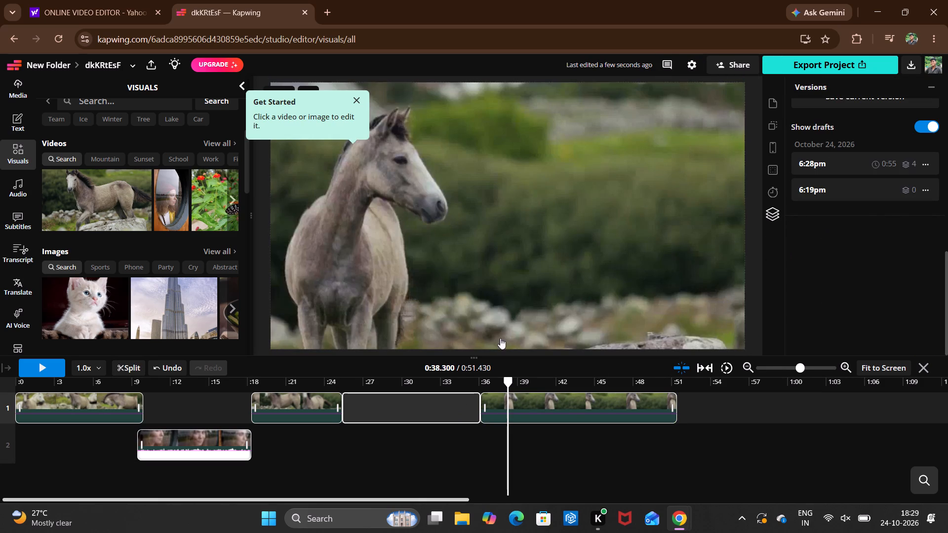
triple_click(382, 398)
click(382, 398)
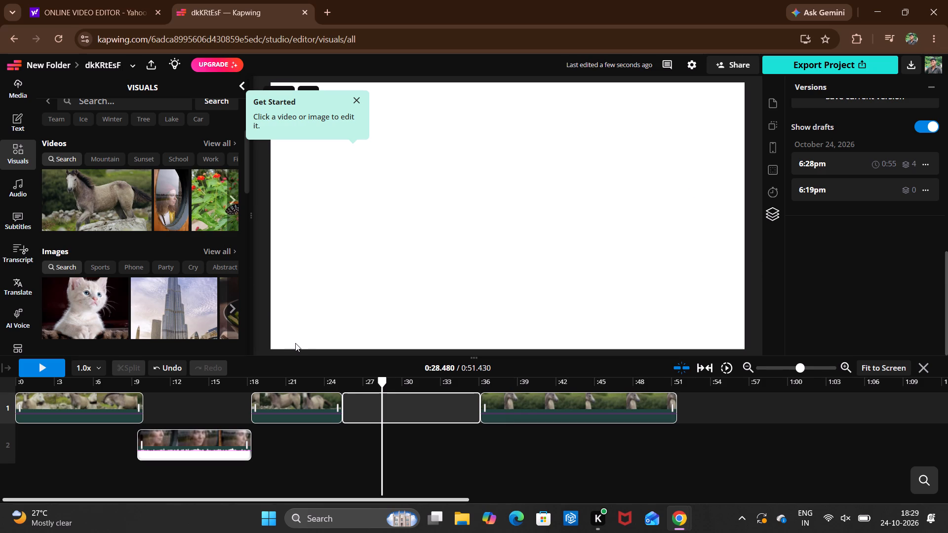
Add the red parrot stock video from the Animal category at about 0:25, near the end of the second horse segment.
double_click(340, 431)
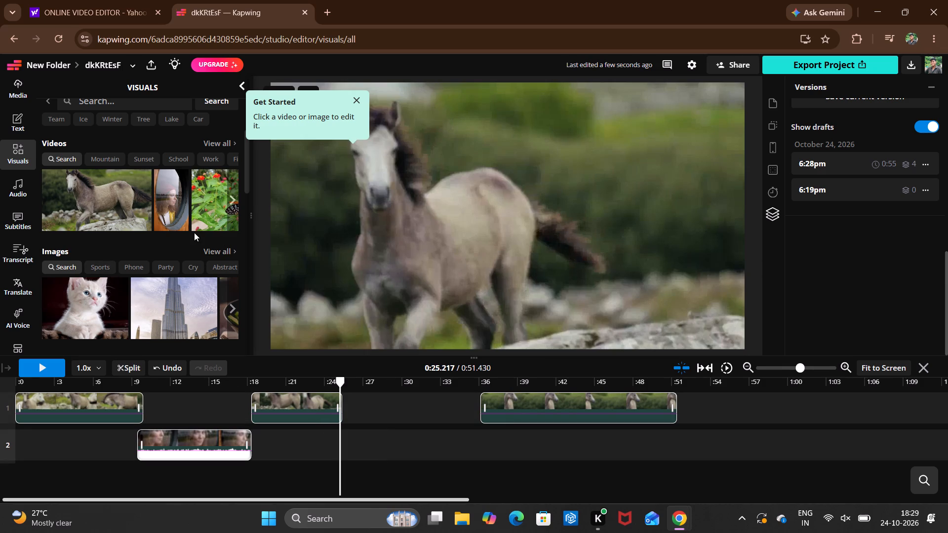
scroll(194, 232, left, 1)
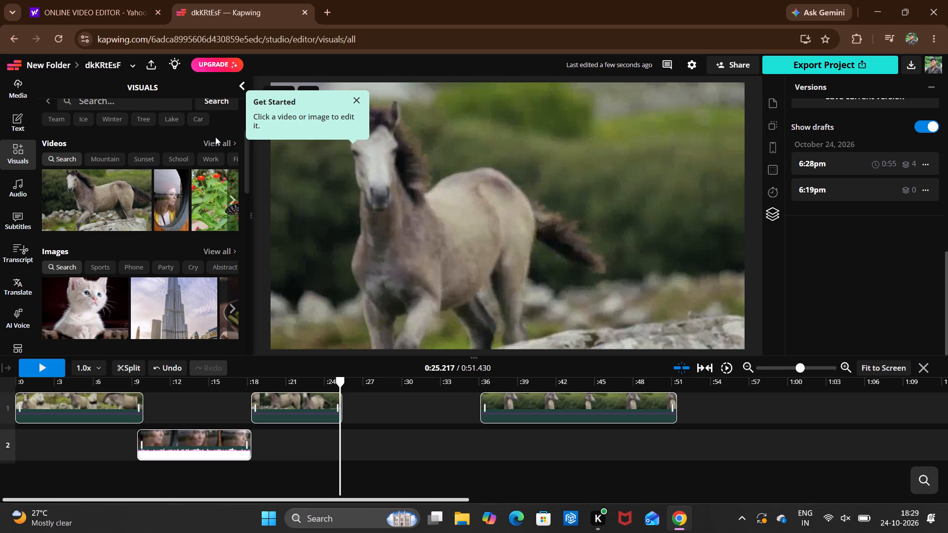
click(215, 137)
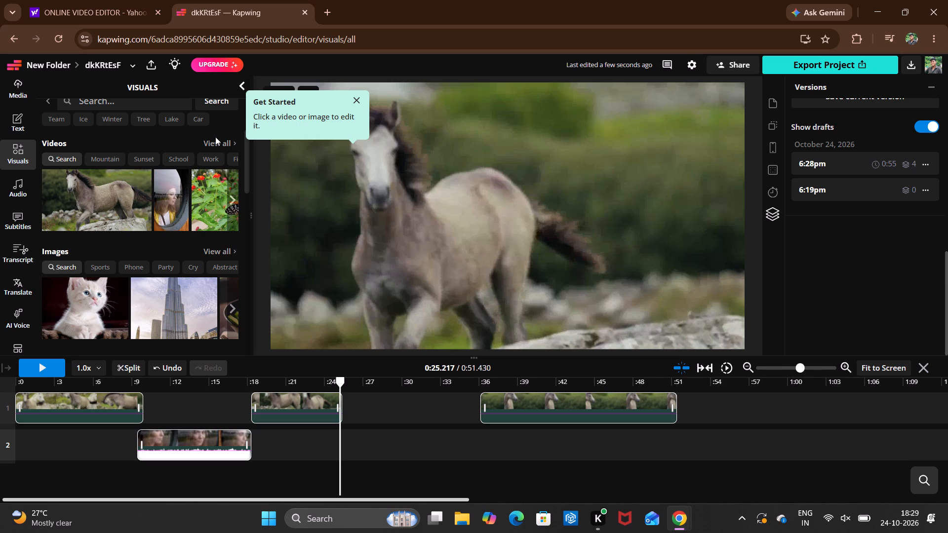
click(217, 140)
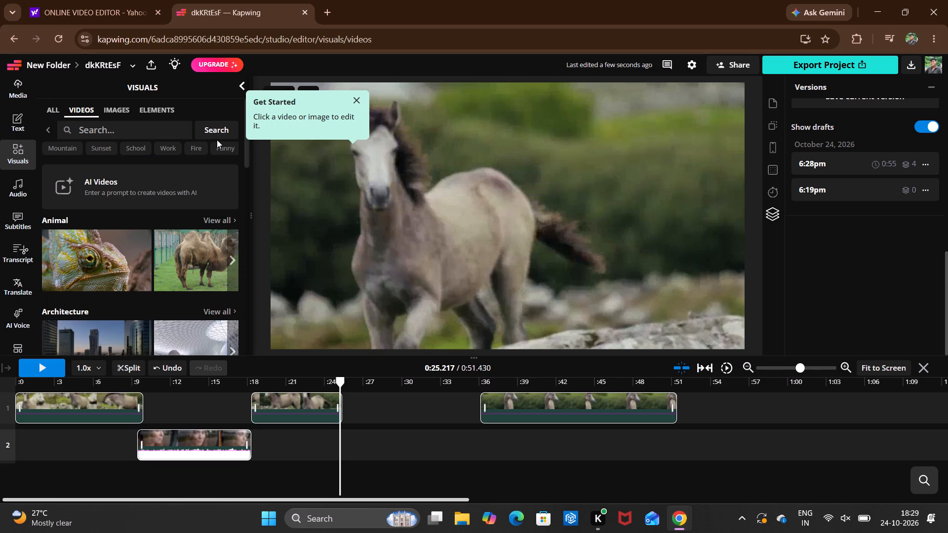
scroll(148, 253, left, 1)
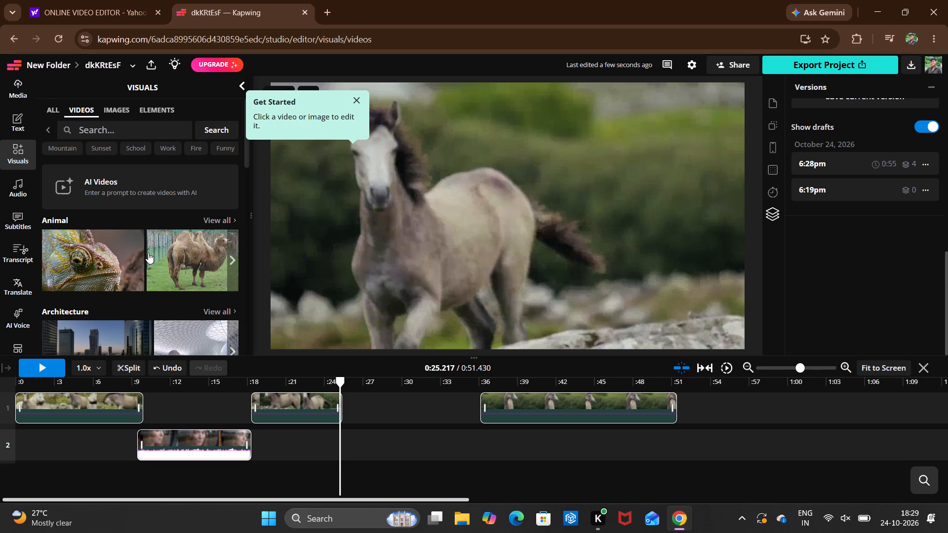
scroll(148, 253, left, 5)
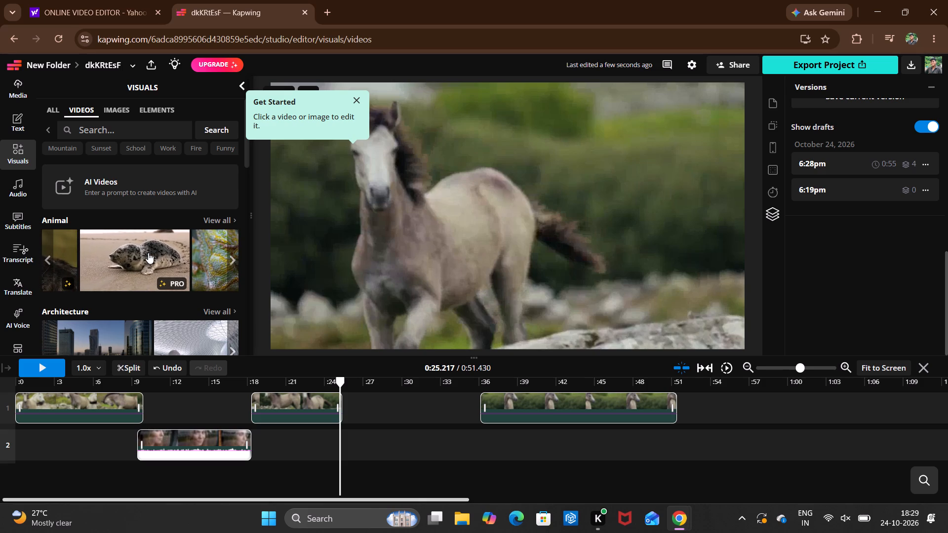
scroll(176, 273, left, 3)
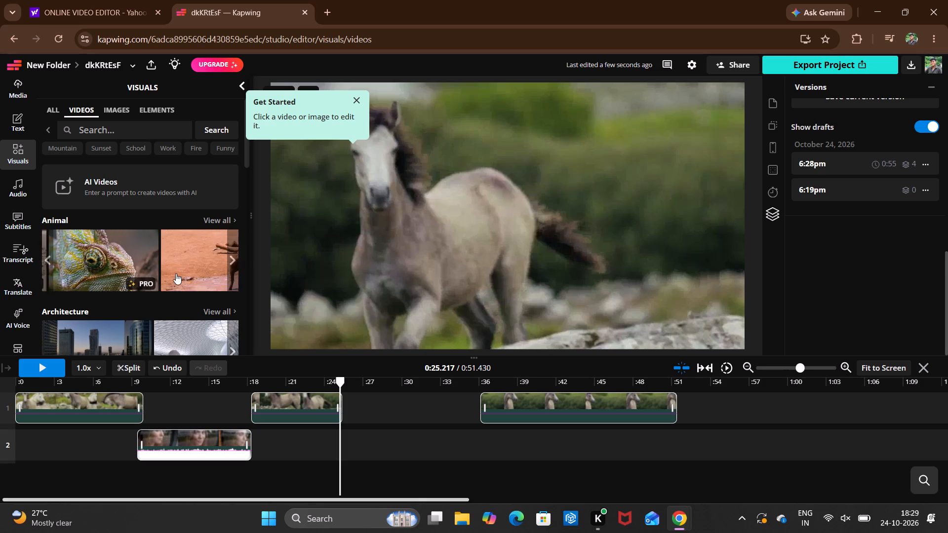
scroll(176, 273, left, 4)
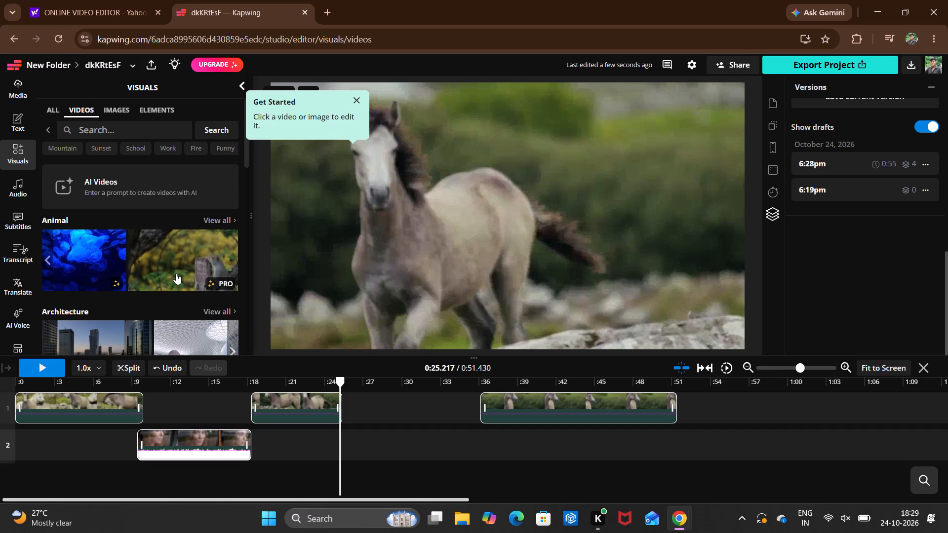
scroll(176, 273, left, 1)
click(220, 219)
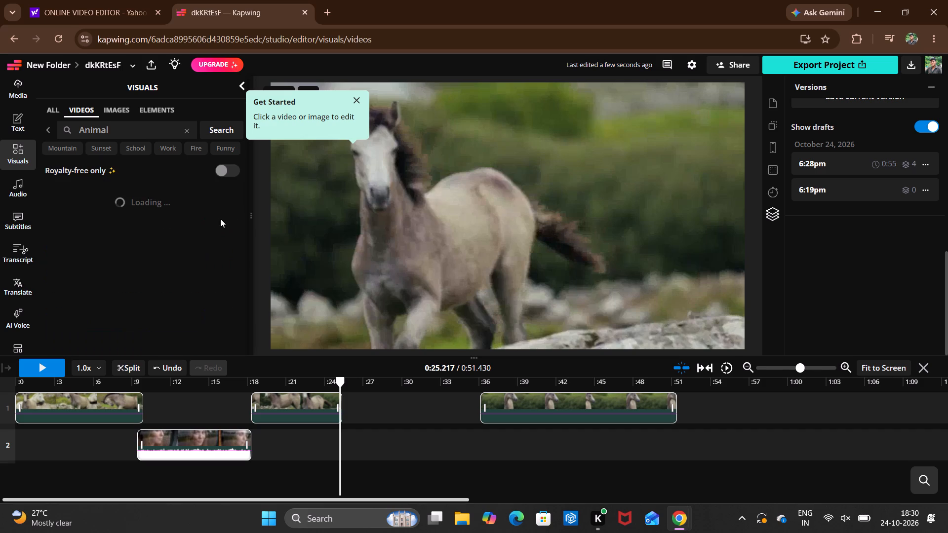
scroll(128, 281, down, 1)
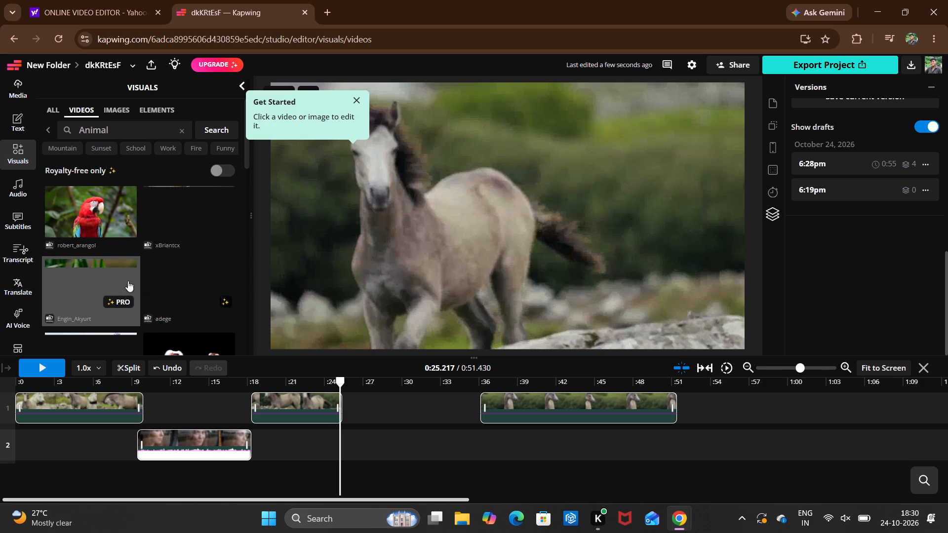
click(85, 206)
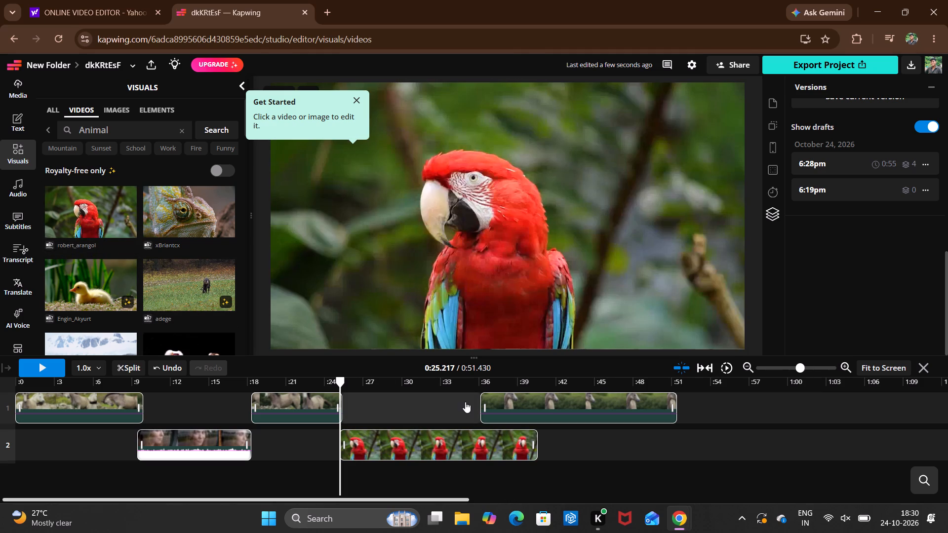
Trim the end of the parrot clip to about 0:36, where the last horse segment starts.
drag(537, 443, 475, 436)
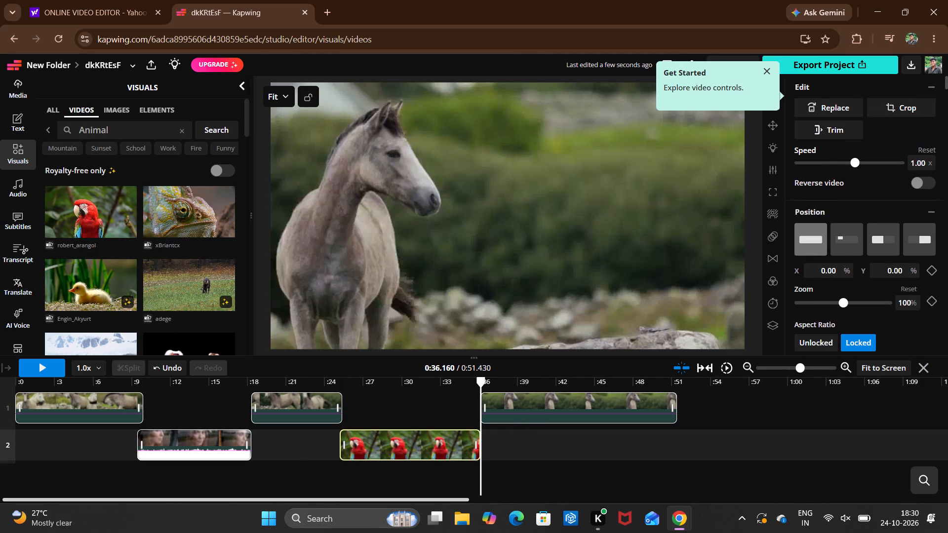
Trim the end of the first horse segment to about 0:06.
triple_click(20, 451)
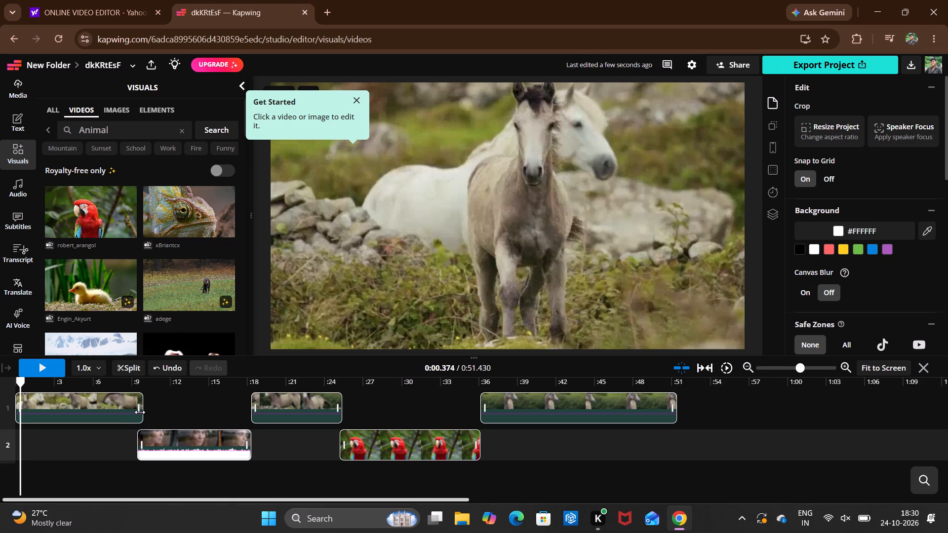
drag(140, 412, 88, 412)
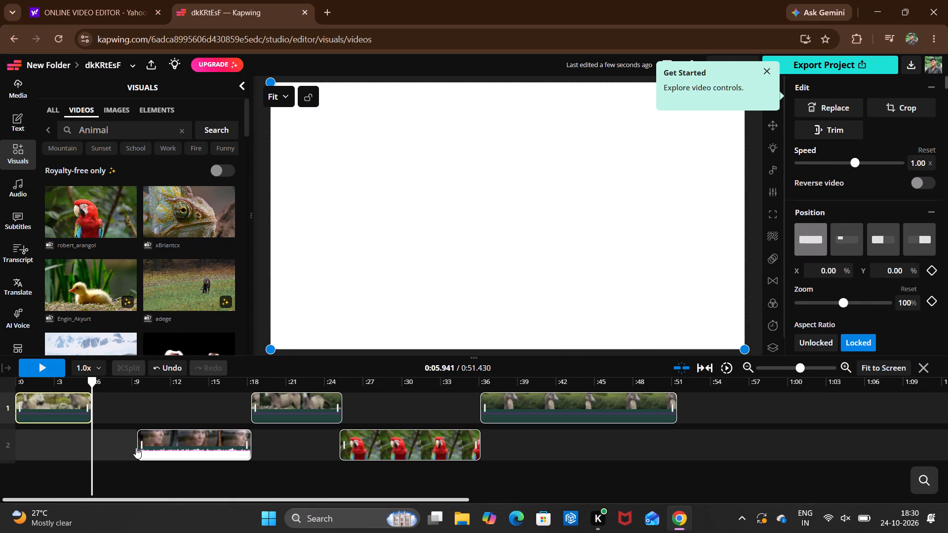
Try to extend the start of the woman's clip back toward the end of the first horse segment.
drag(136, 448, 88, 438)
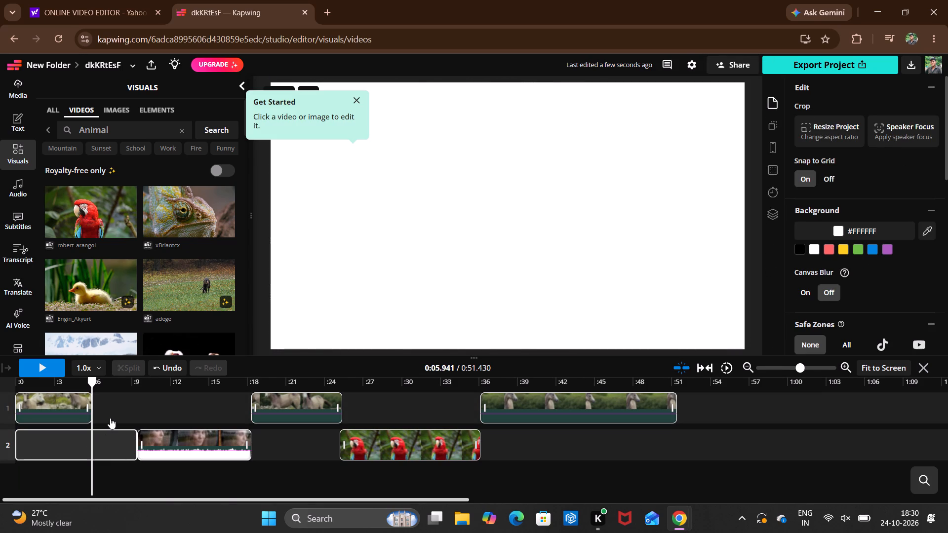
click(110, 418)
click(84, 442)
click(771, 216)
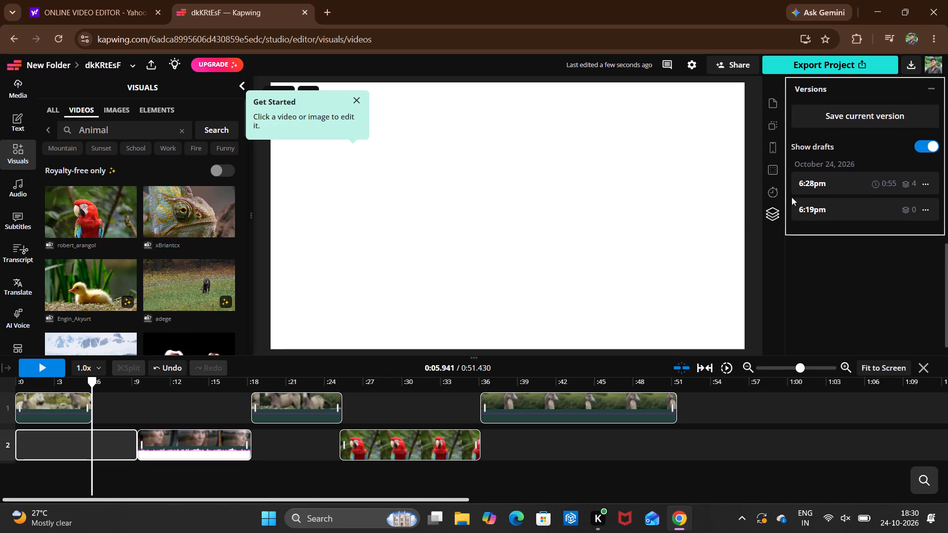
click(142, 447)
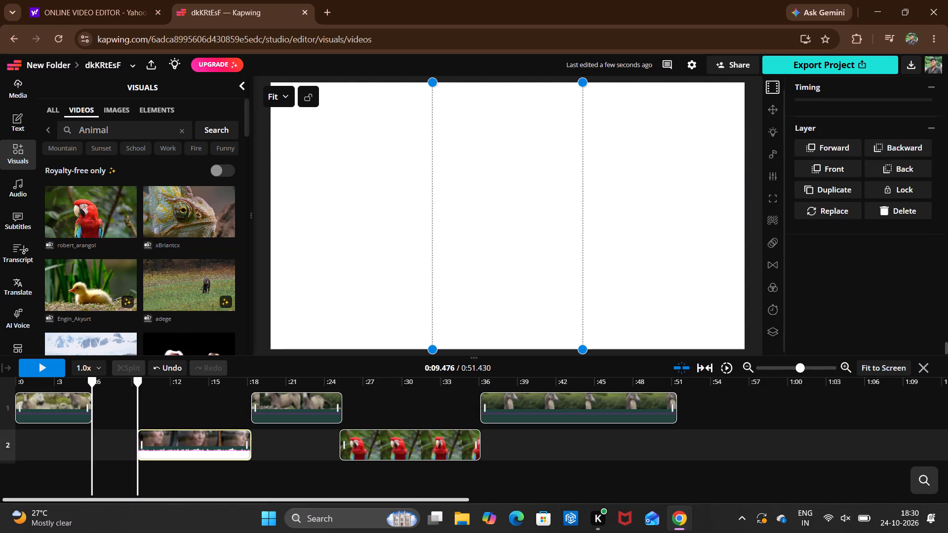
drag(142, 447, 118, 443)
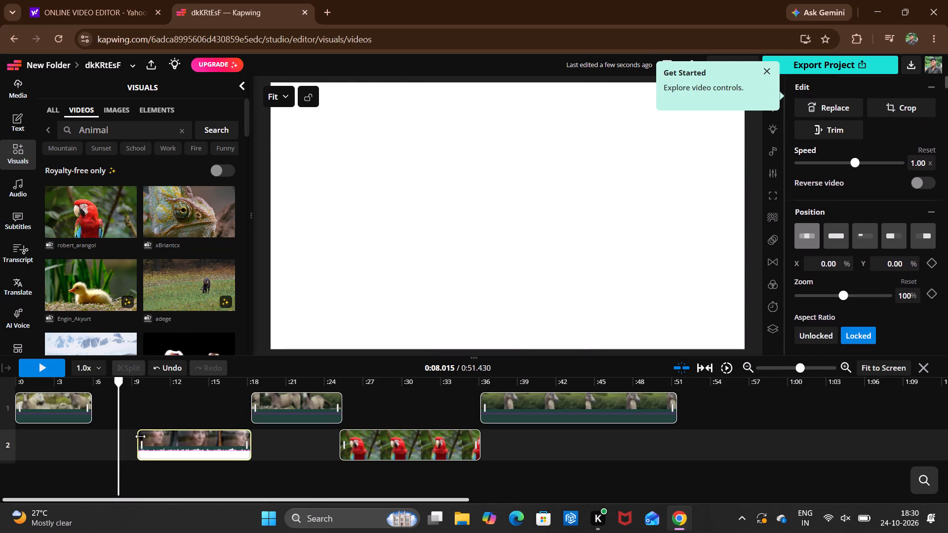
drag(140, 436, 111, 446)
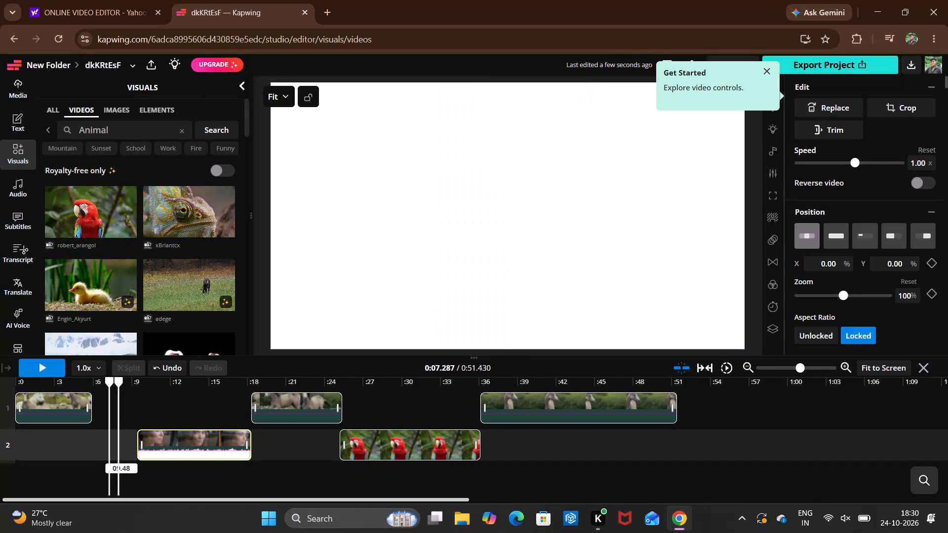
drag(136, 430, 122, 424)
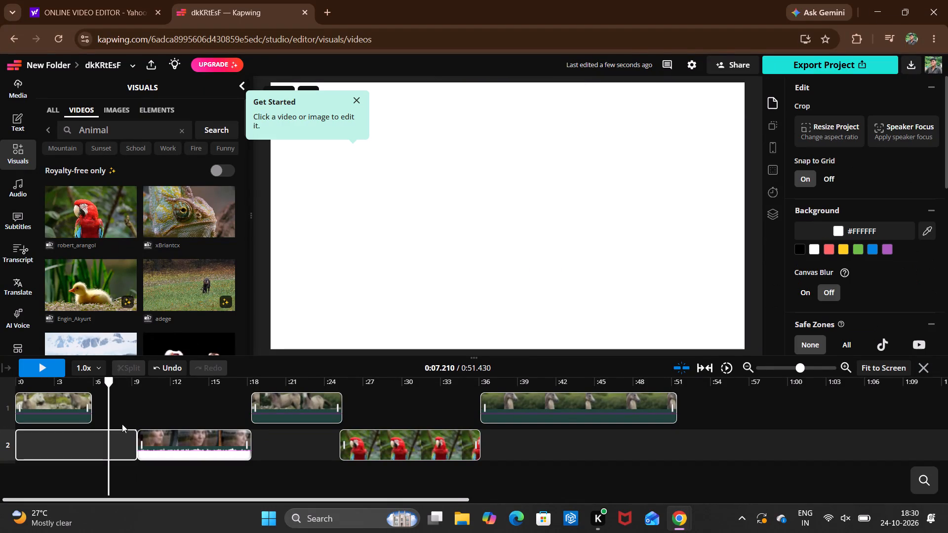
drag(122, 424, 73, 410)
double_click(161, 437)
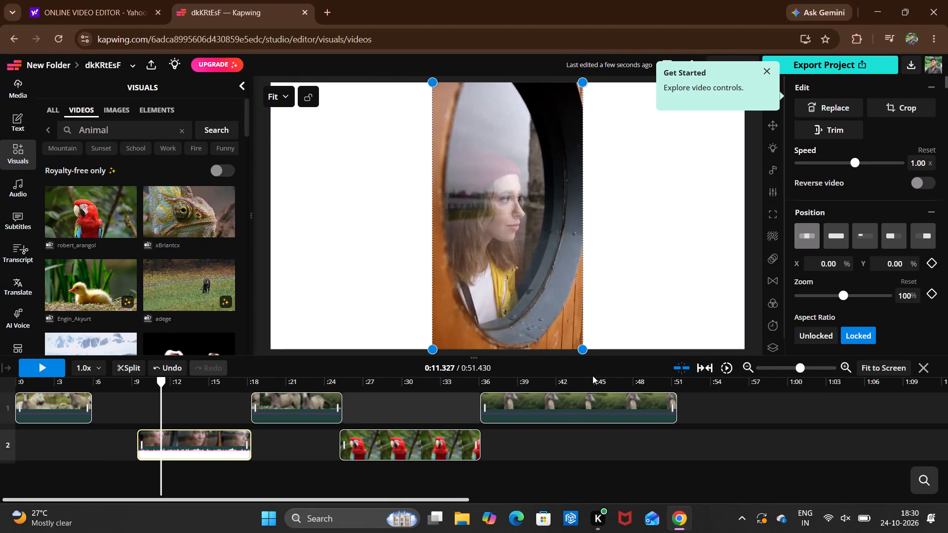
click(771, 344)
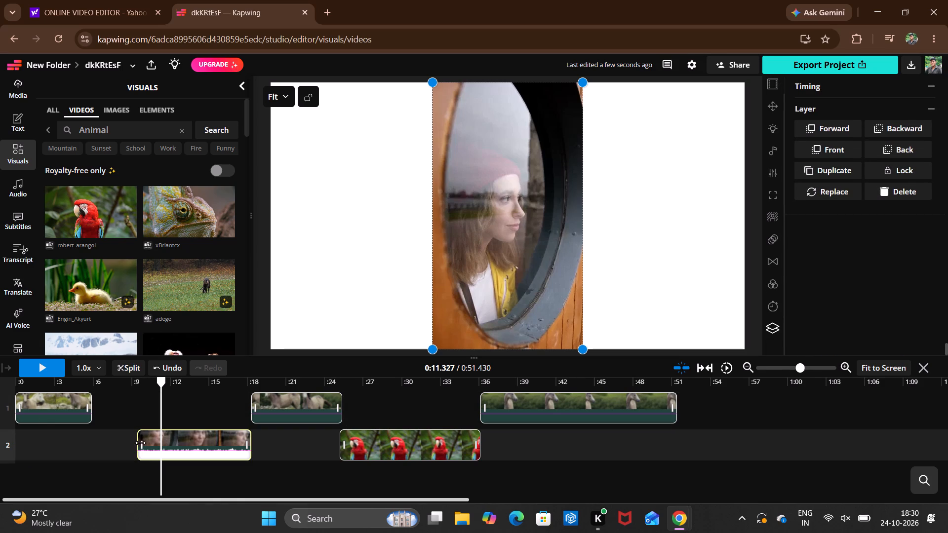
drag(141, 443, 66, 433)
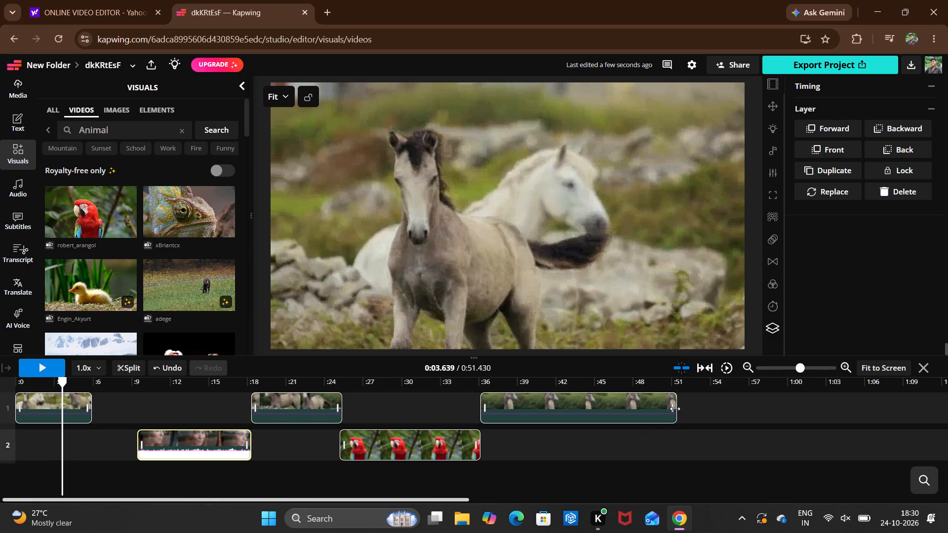
Trim the end of the last horse segment to about 0:41.
drag(675, 409, 598, 406)
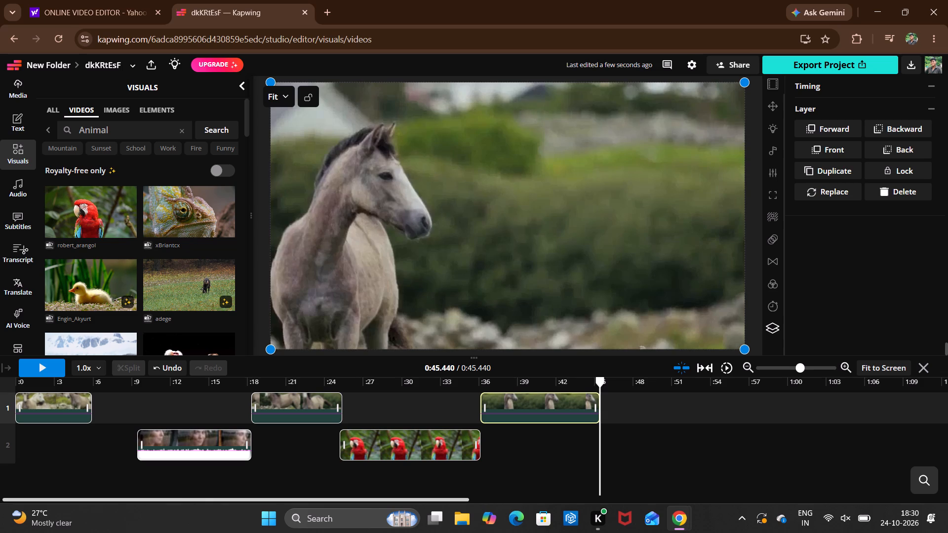
drag(598, 414, 549, 411)
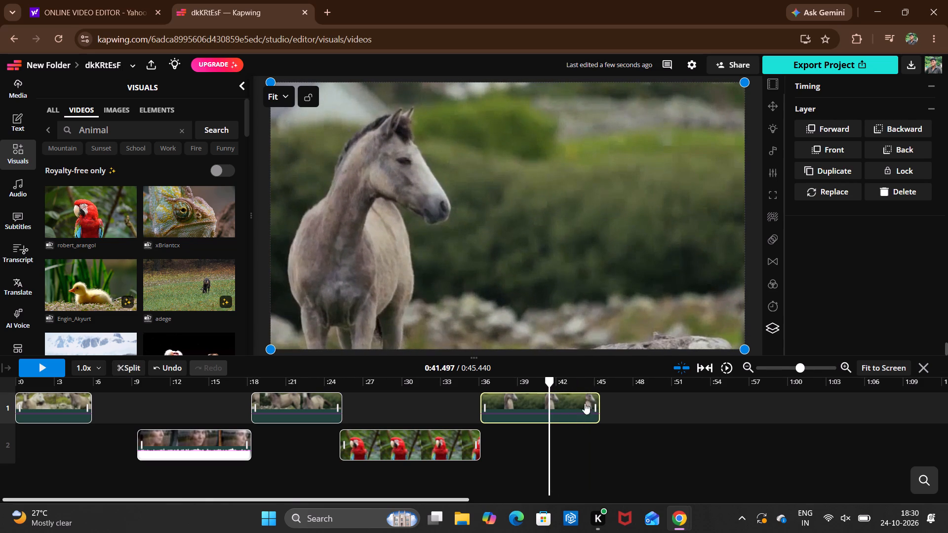
drag(598, 402, 545, 403)
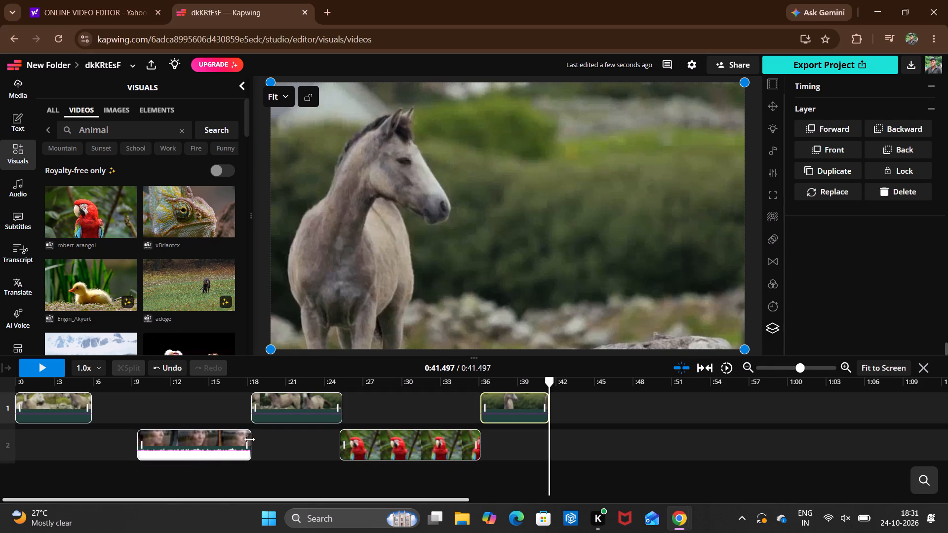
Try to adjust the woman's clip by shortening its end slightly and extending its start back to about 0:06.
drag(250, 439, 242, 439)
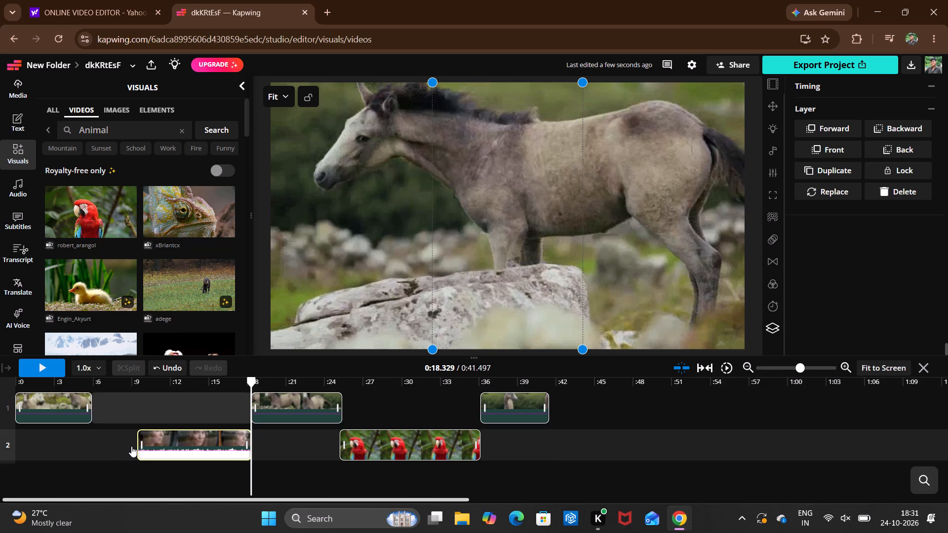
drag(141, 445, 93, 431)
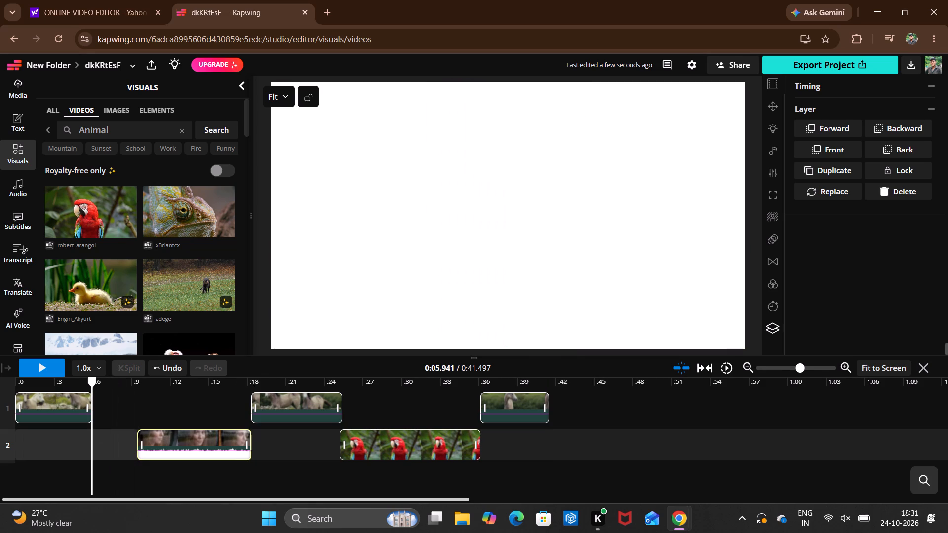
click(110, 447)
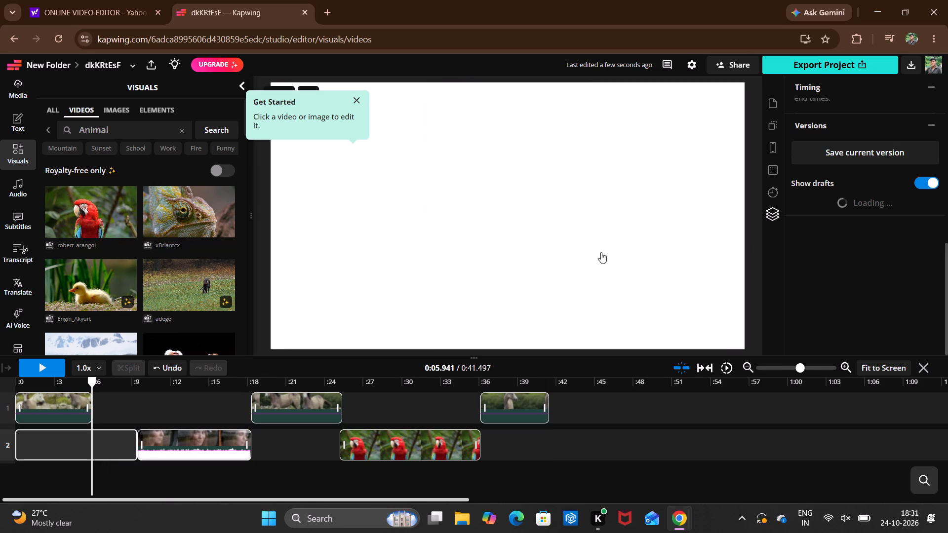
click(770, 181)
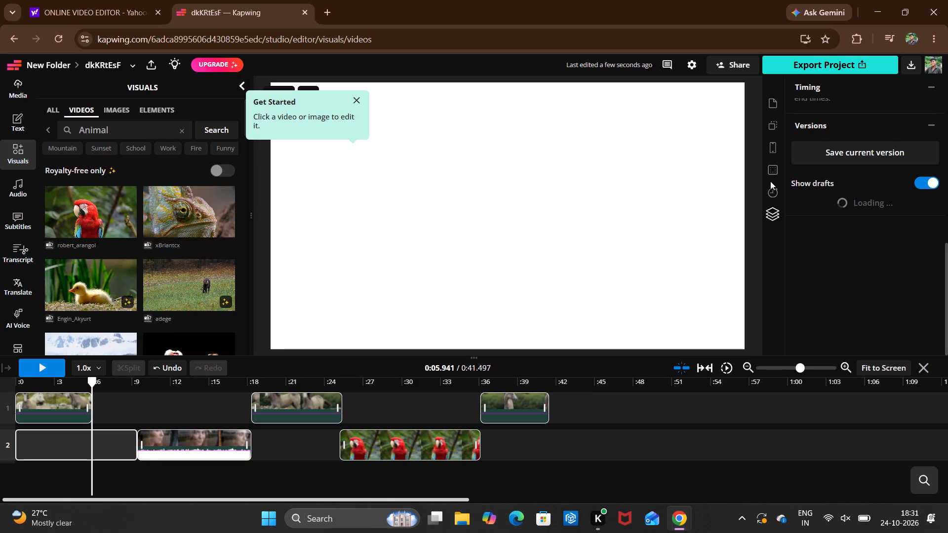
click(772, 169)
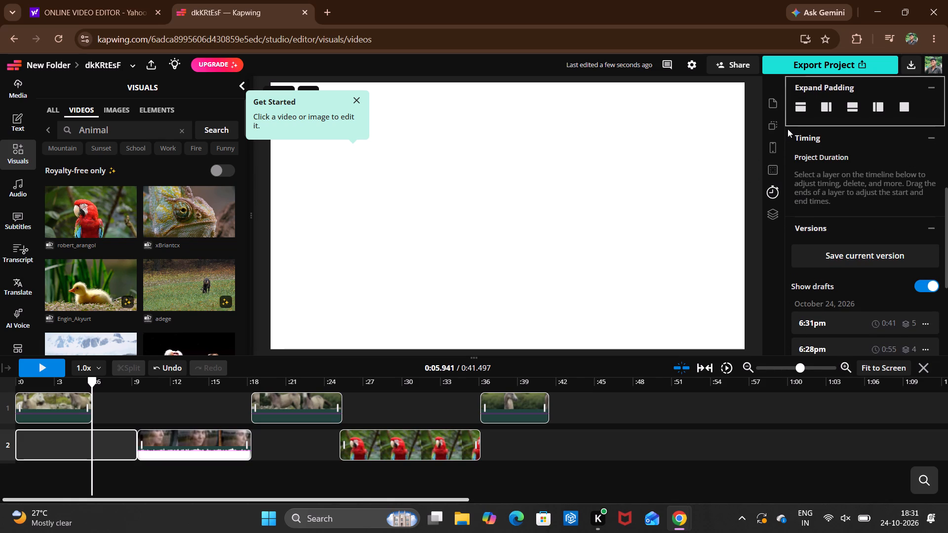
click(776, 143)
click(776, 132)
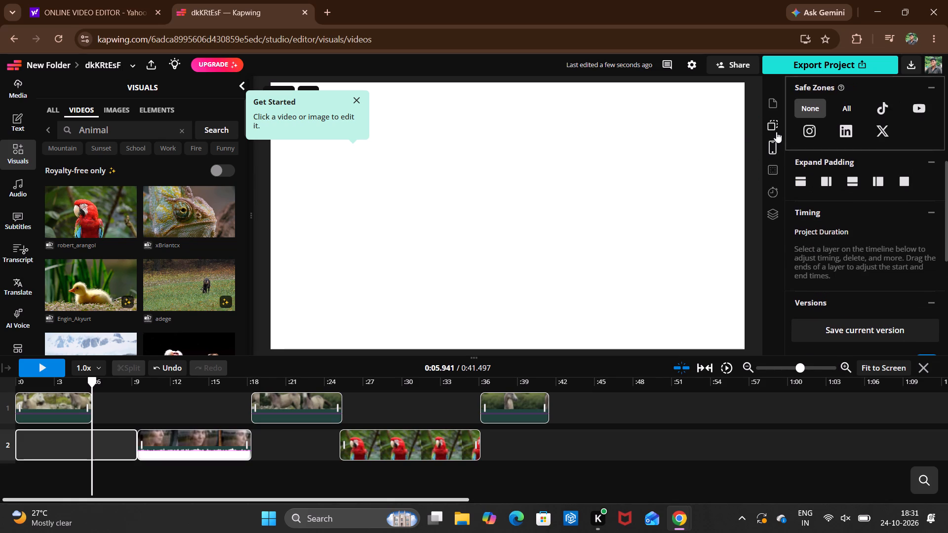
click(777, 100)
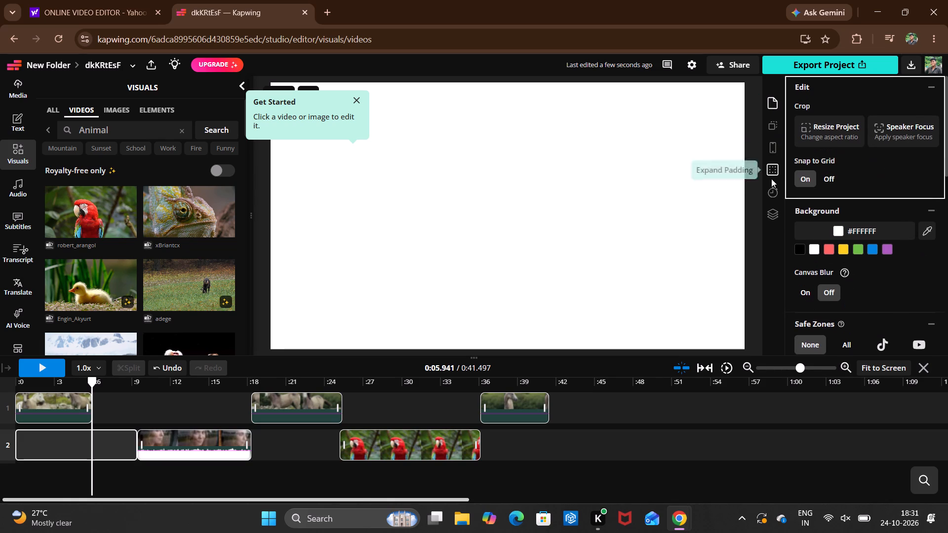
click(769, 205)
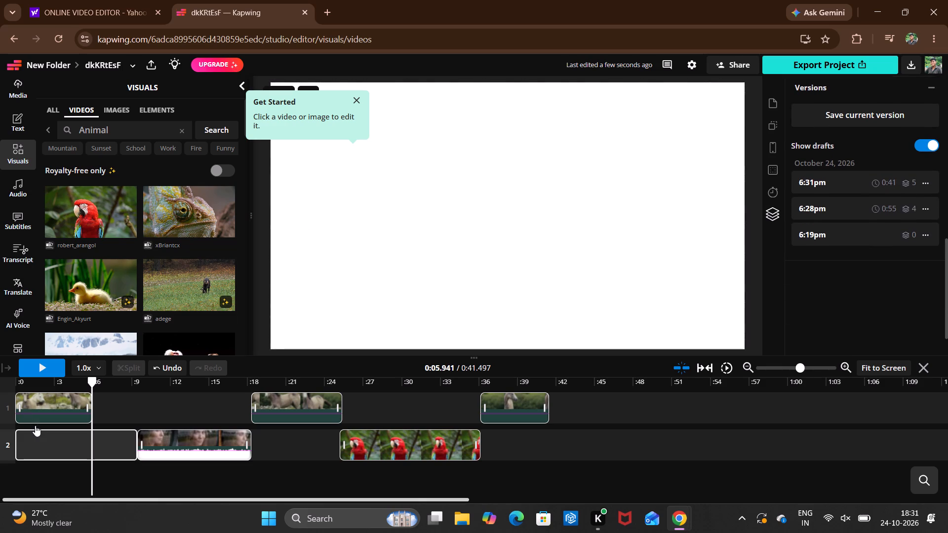
Play the edited video from the beginning to review it.
double_click(12, 379)
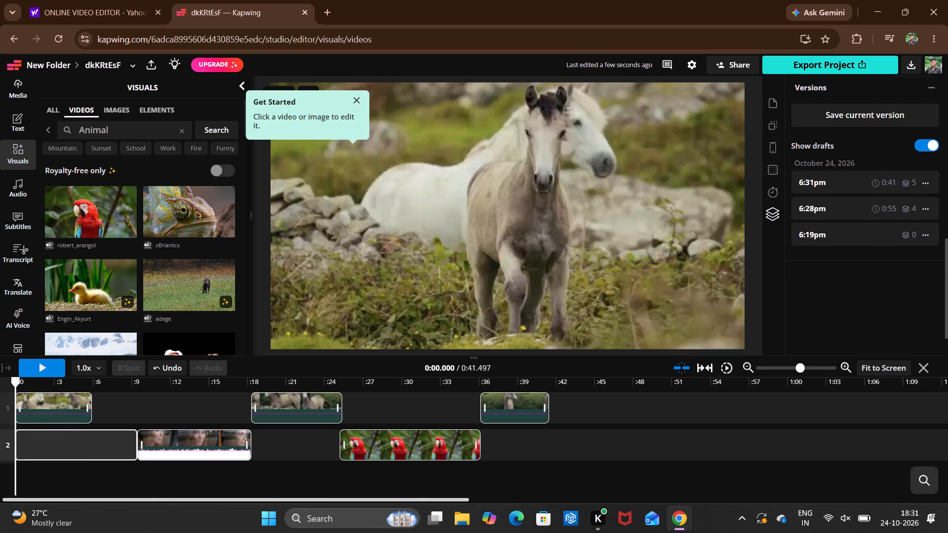
click(47, 365)
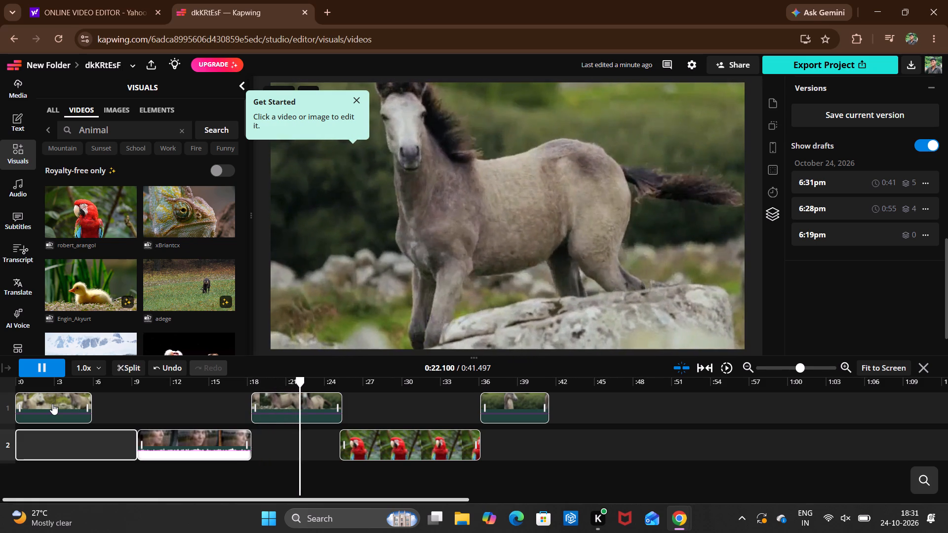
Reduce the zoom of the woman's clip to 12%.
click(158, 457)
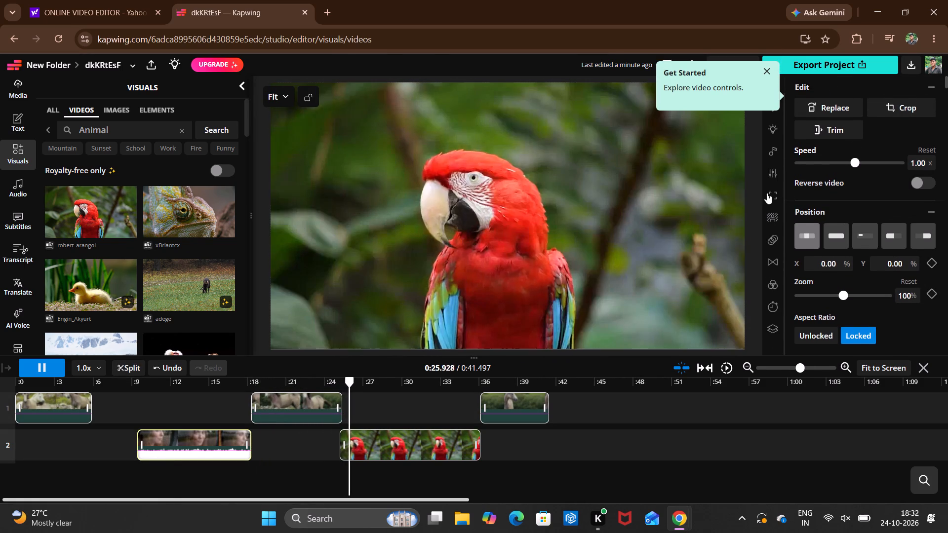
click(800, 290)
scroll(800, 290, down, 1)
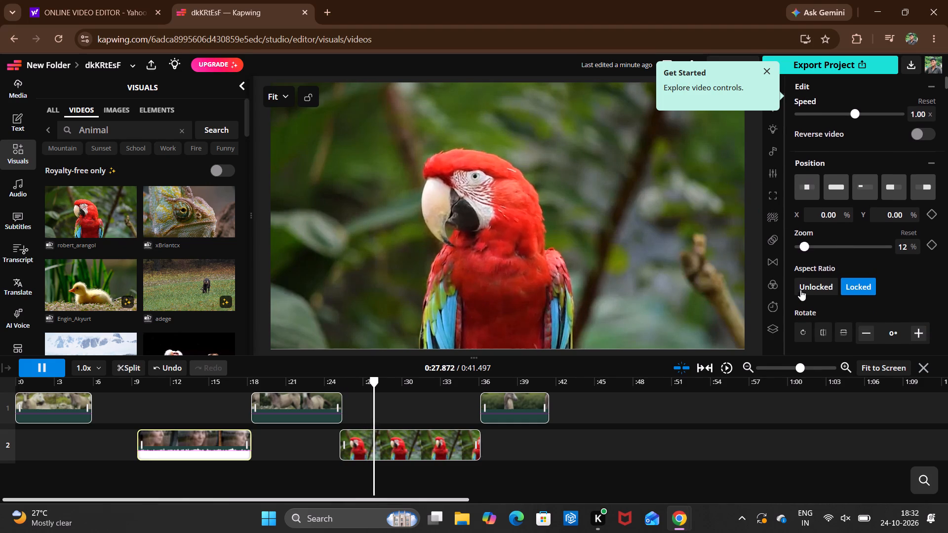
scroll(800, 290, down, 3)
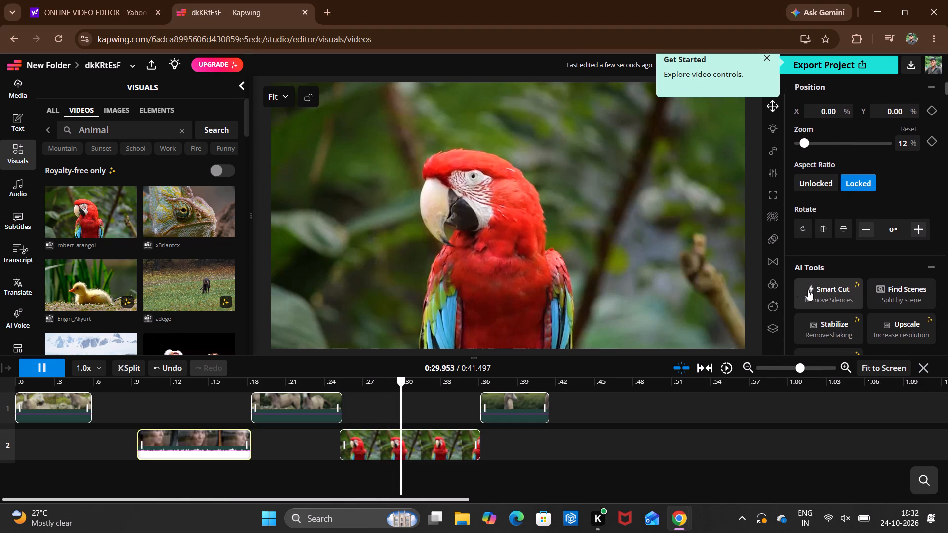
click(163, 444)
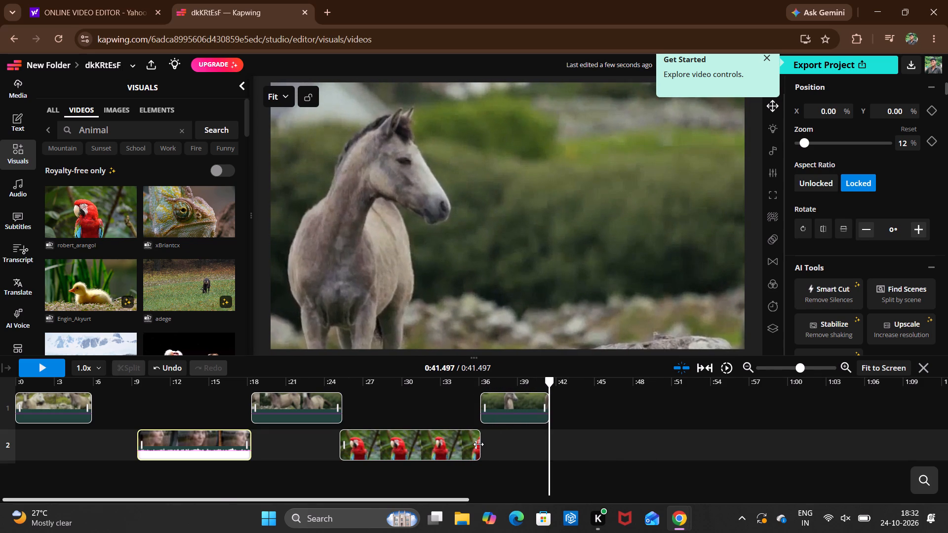
Trim the end of the parrot clip back to about 0:29.7.
drag(478, 444, 395, 434)
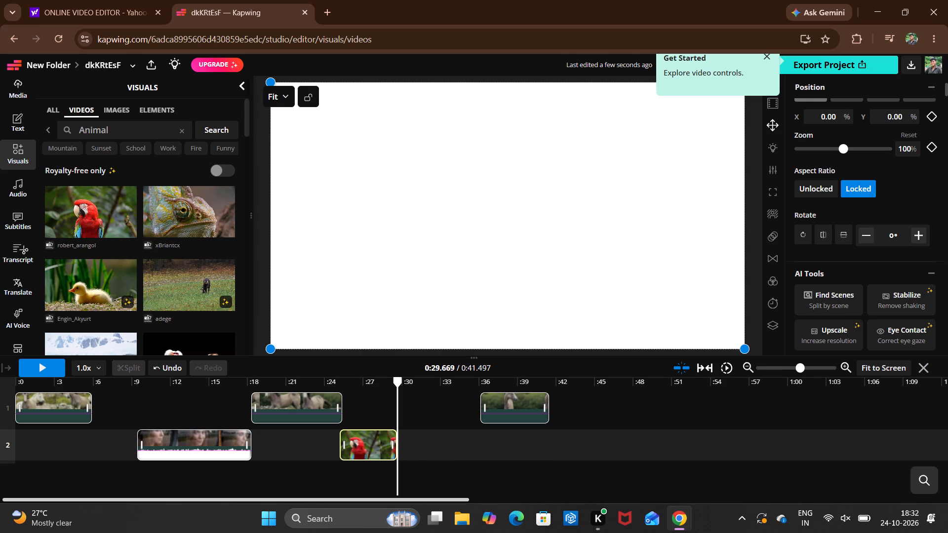
drag(396, 439, 400, 442)
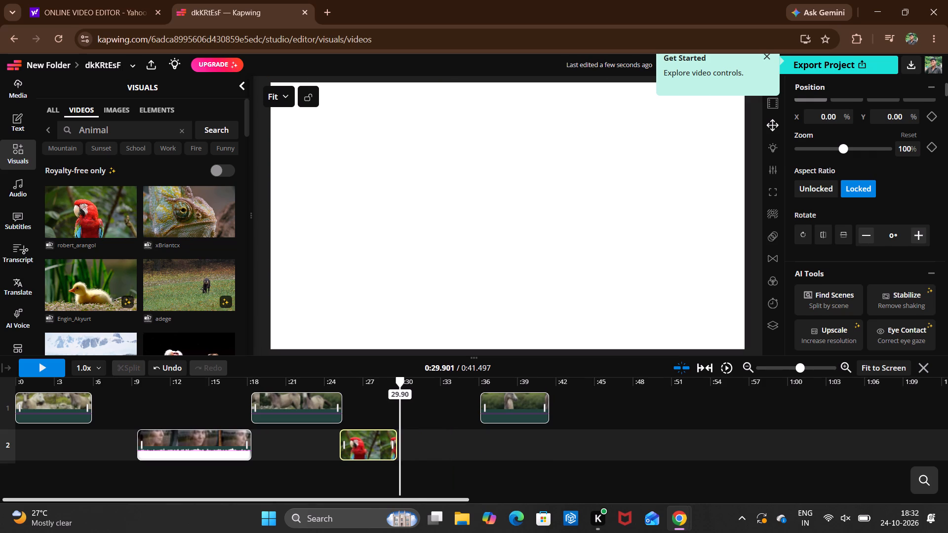
drag(400, 442, 414, 448)
drag(432, 429, 435, 448)
click(398, 423)
Extend the start of the last horse segment back to about 0:29.9, close to the end of the parrot clip.
drag(398, 423, 469, 410)
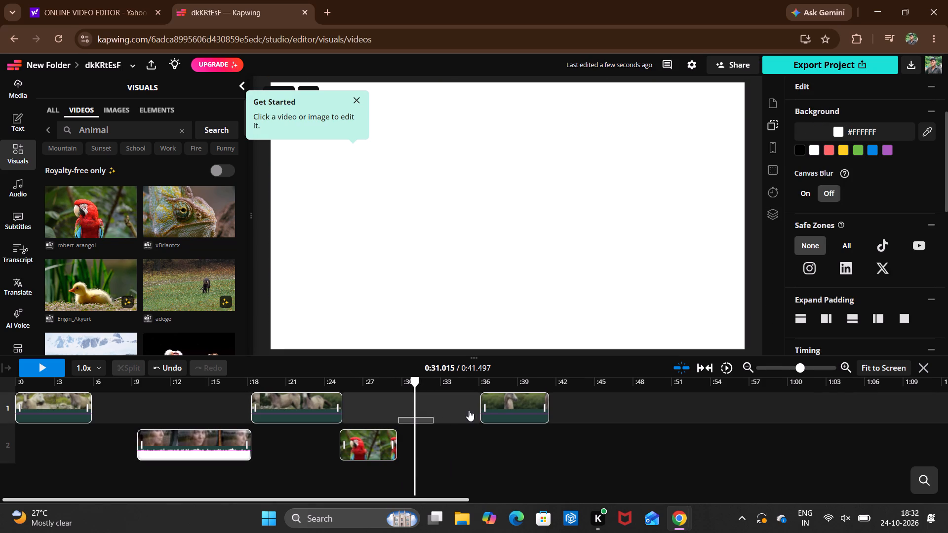
drag(469, 410, 481, 410)
click(481, 410)
drag(481, 410, 400, 415)
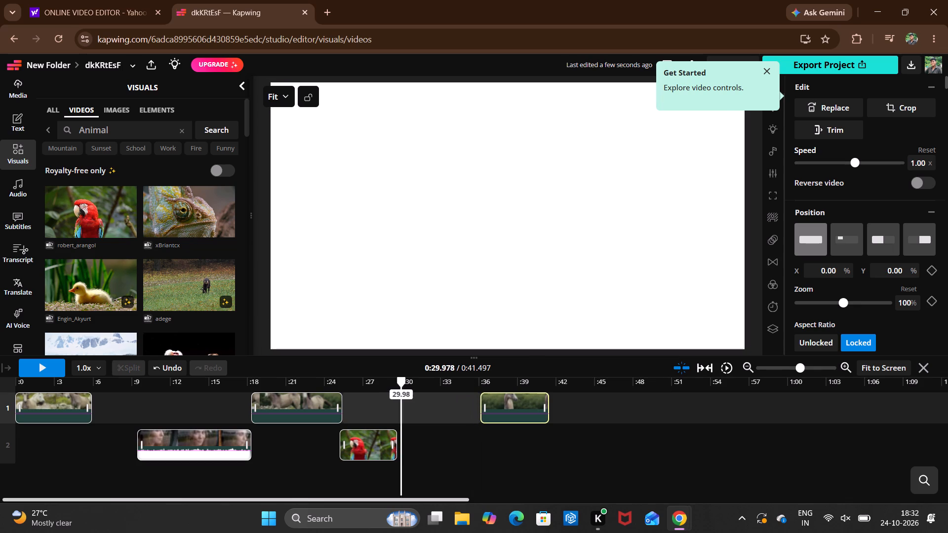
drag(400, 415, 400, 410)
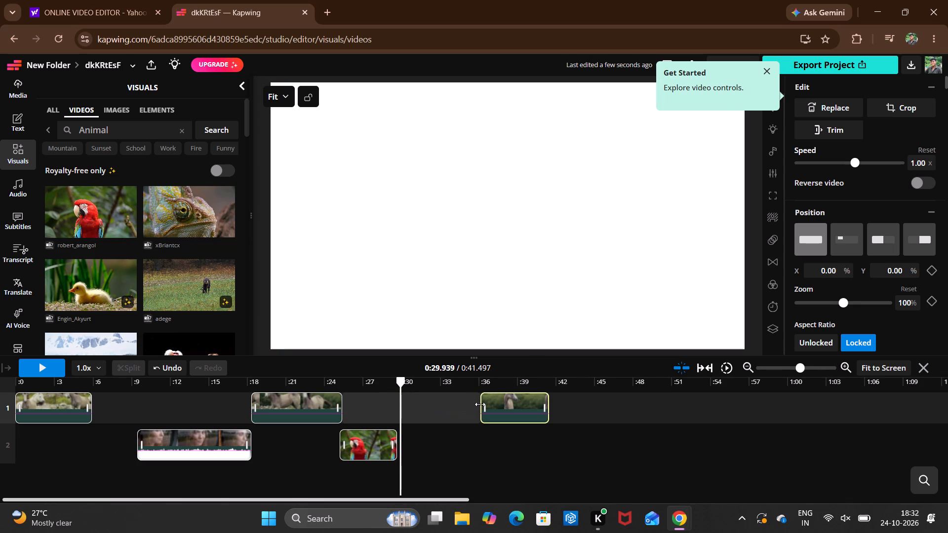
drag(480, 404, 414, 405)
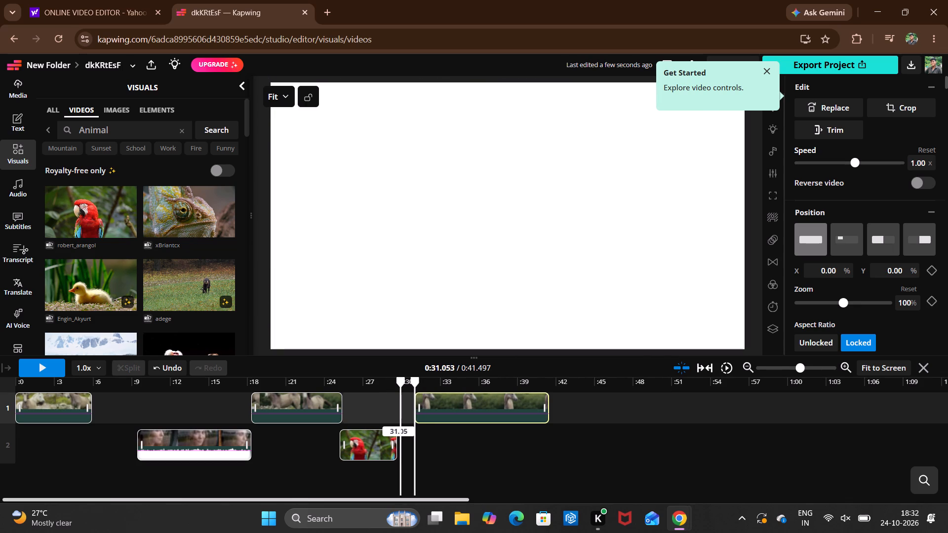
drag(414, 405, 403, 402)
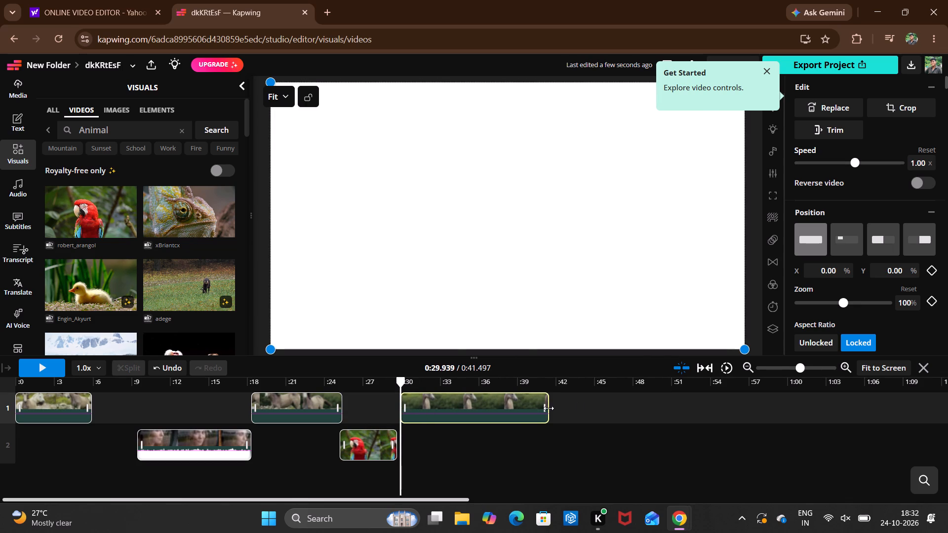
Trim the end of the last horse segment to about 0:35.
drag(549, 408, 466, 409)
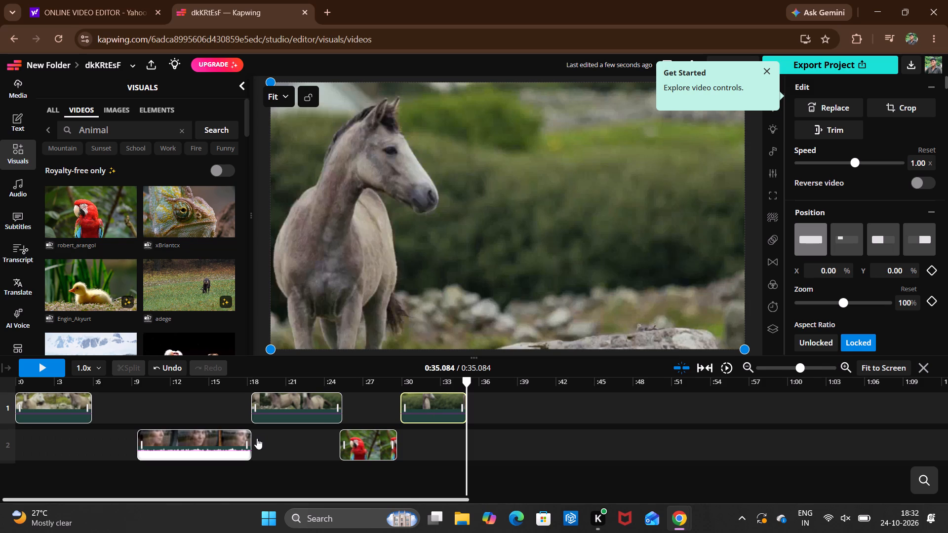
Extend the start of the middle horse segment back to about 0:15.4.
click(170, 441)
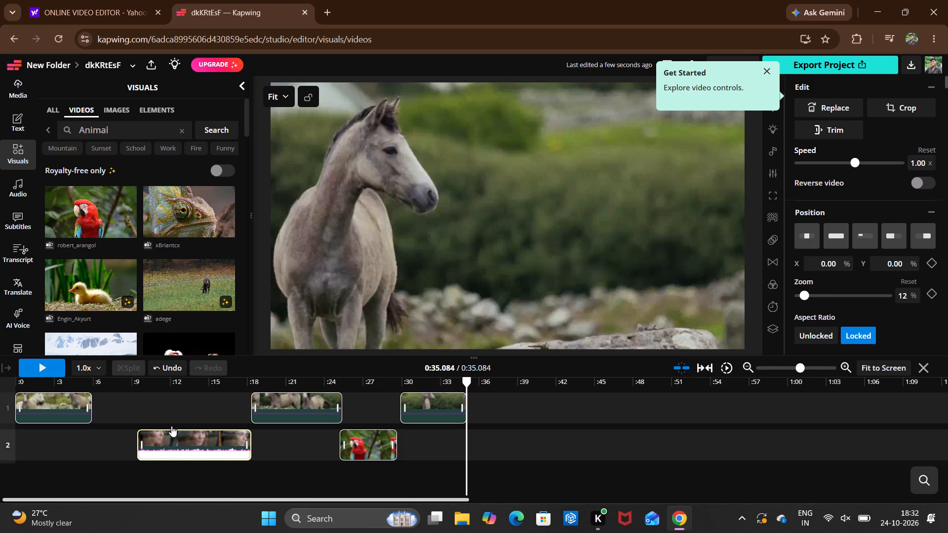
drag(253, 402, 215, 404)
Delete the woman's clip from the second track.
click(201, 442)
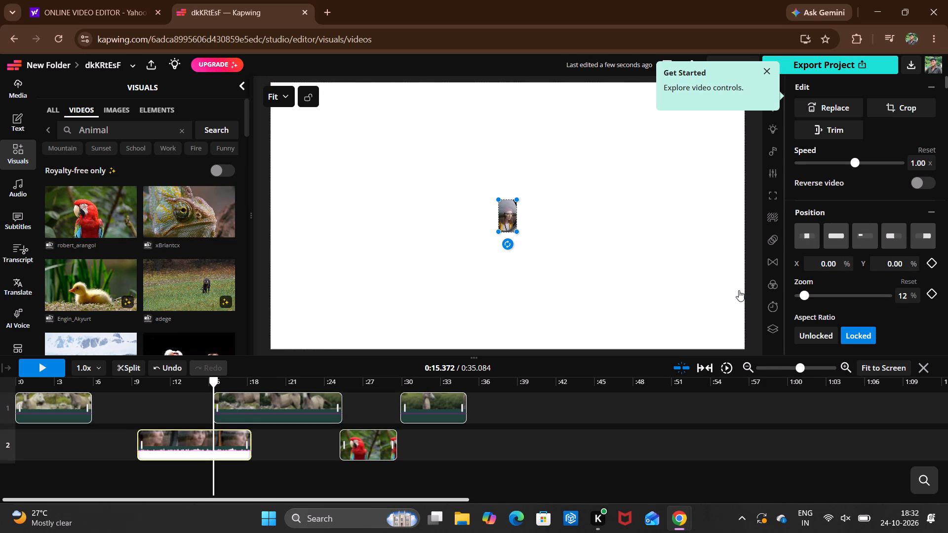
click(773, 324)
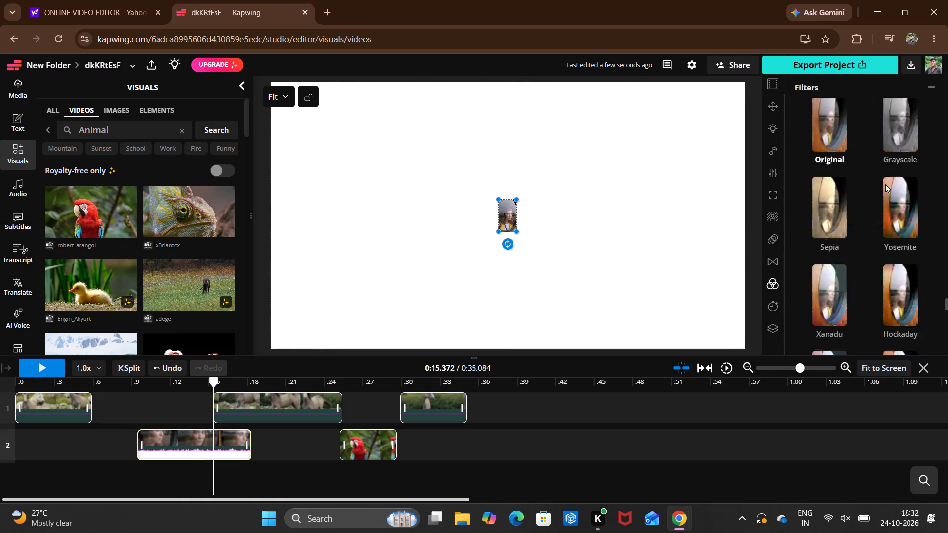
click(897, 194)
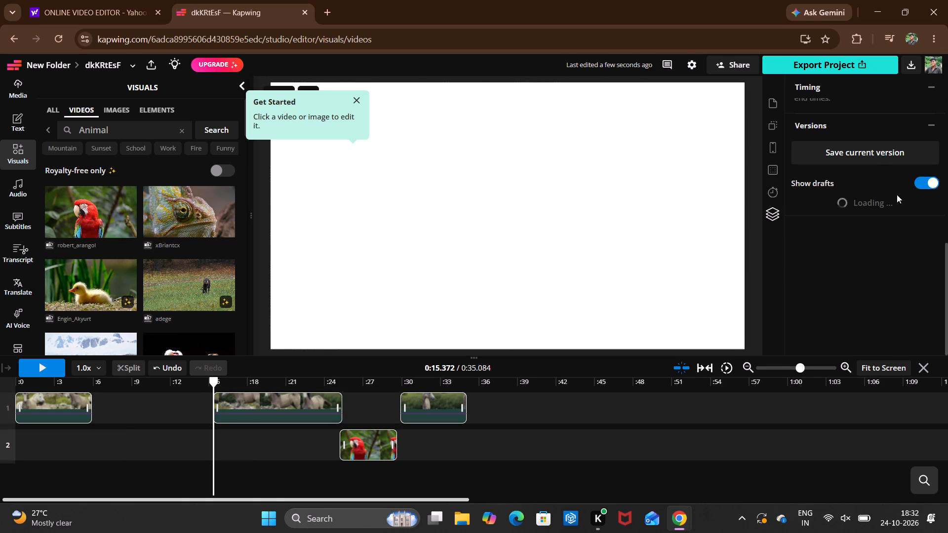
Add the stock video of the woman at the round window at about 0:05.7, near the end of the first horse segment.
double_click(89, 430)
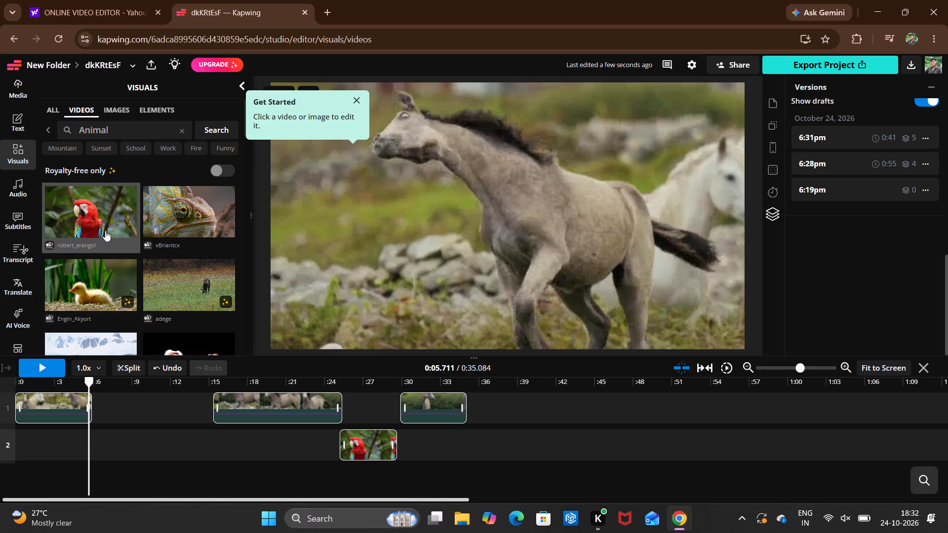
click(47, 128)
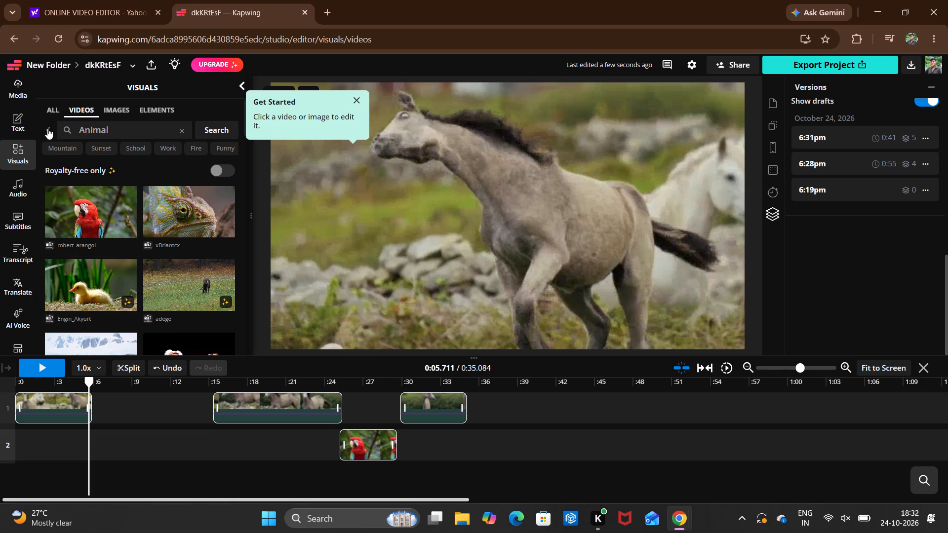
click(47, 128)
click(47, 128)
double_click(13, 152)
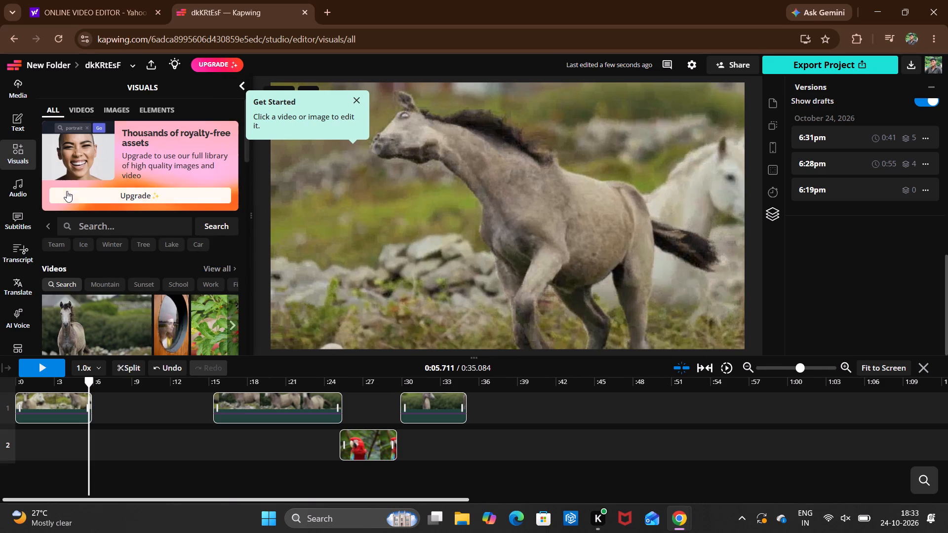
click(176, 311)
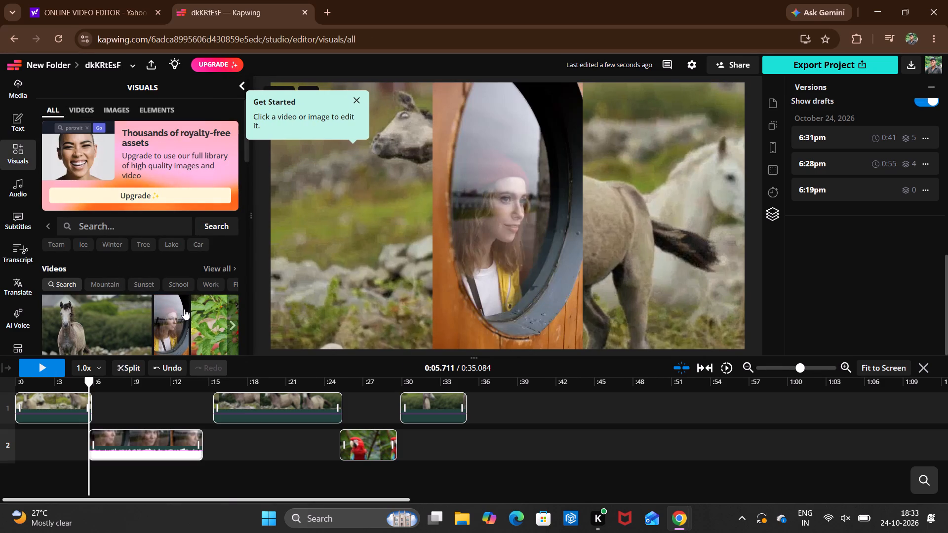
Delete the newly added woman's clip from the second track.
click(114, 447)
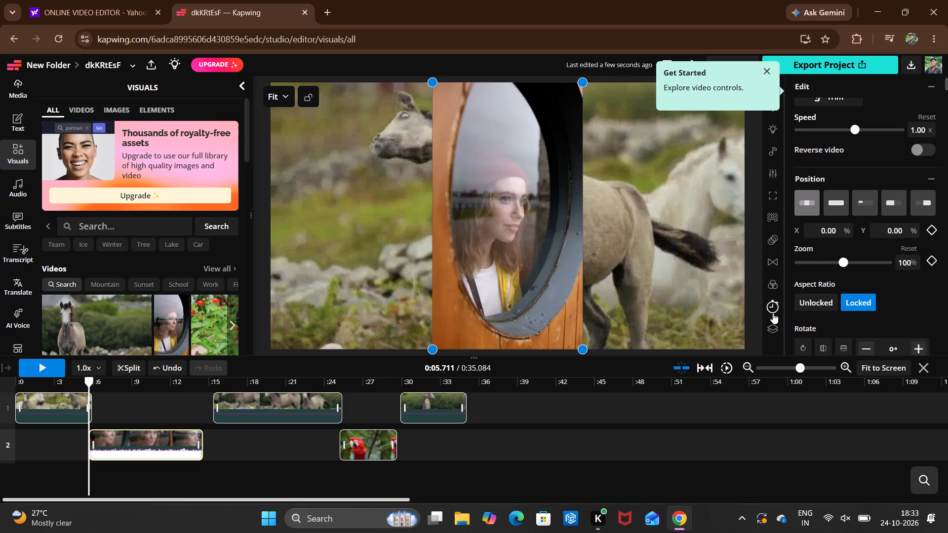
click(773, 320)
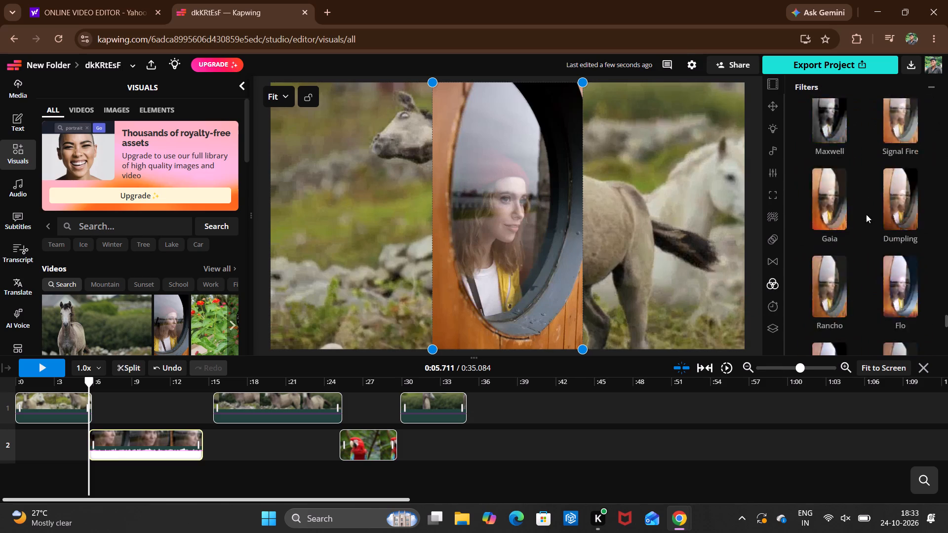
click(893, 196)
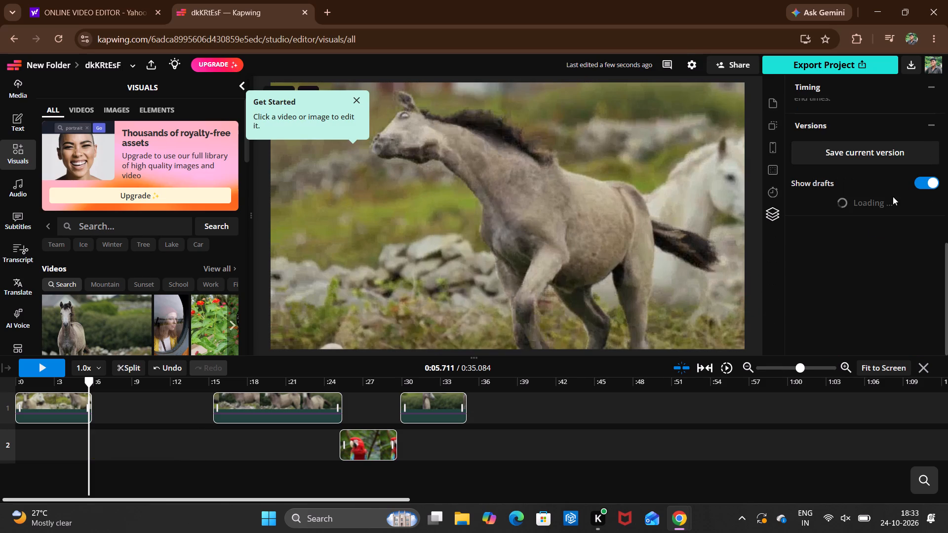
Search the stock video library for ANIMAL.
click(123, 224)
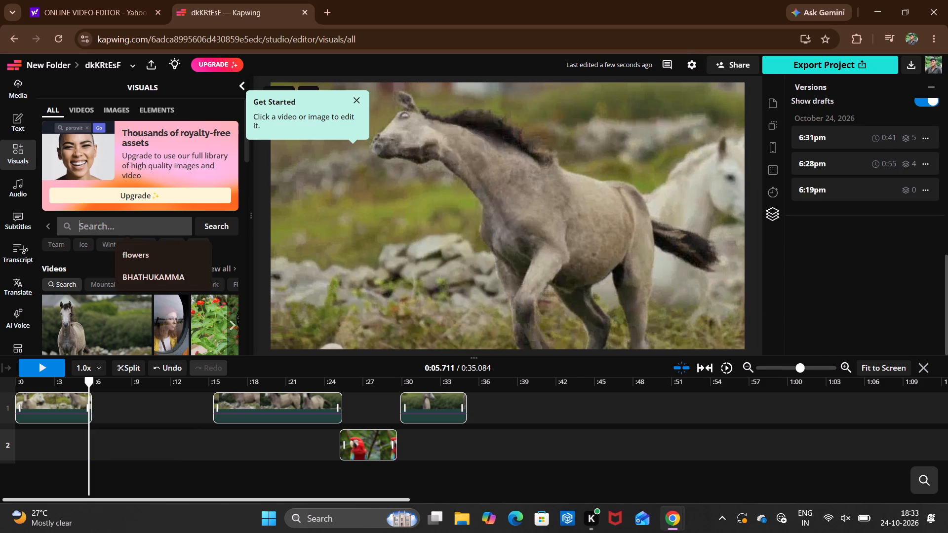
click(205, 229)
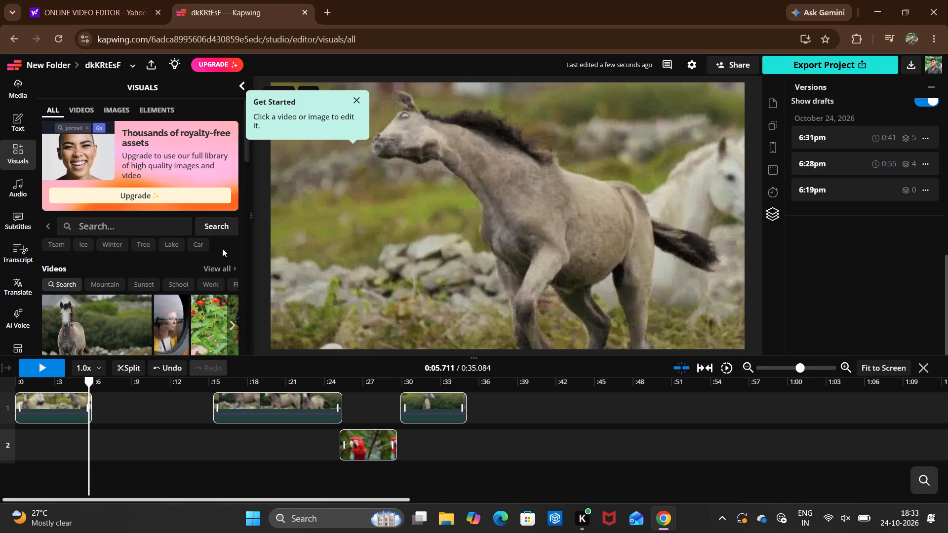
click(220, 265)
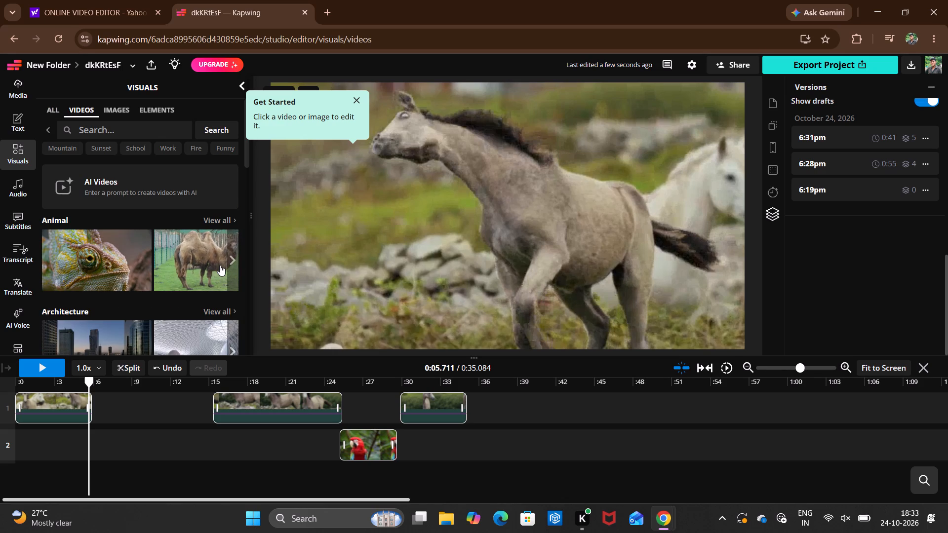
click(121, 134)
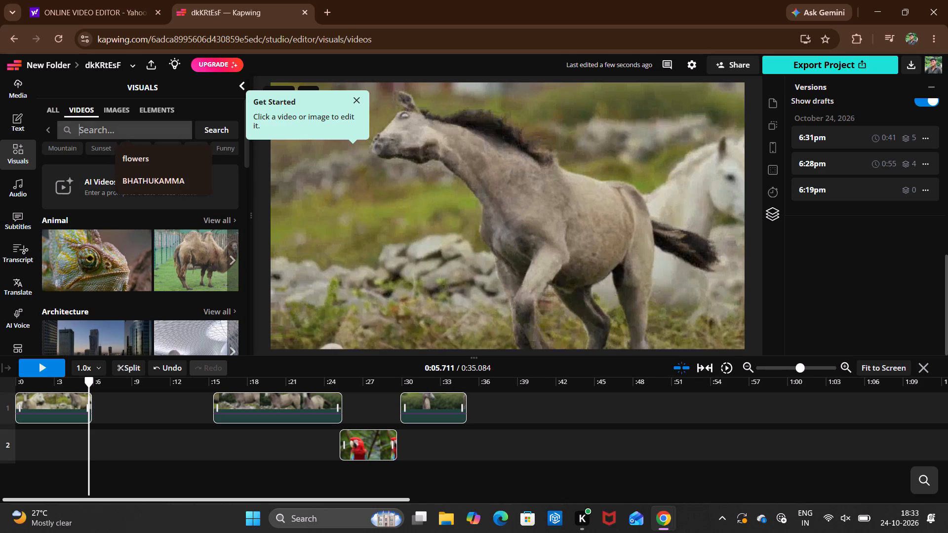
click(116, 128)
text(ANIMAL)
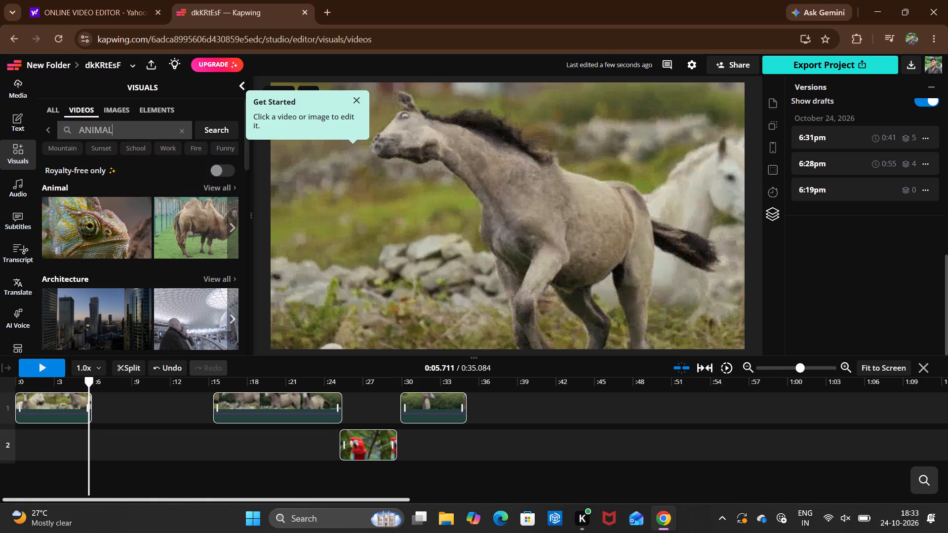
key(Return)
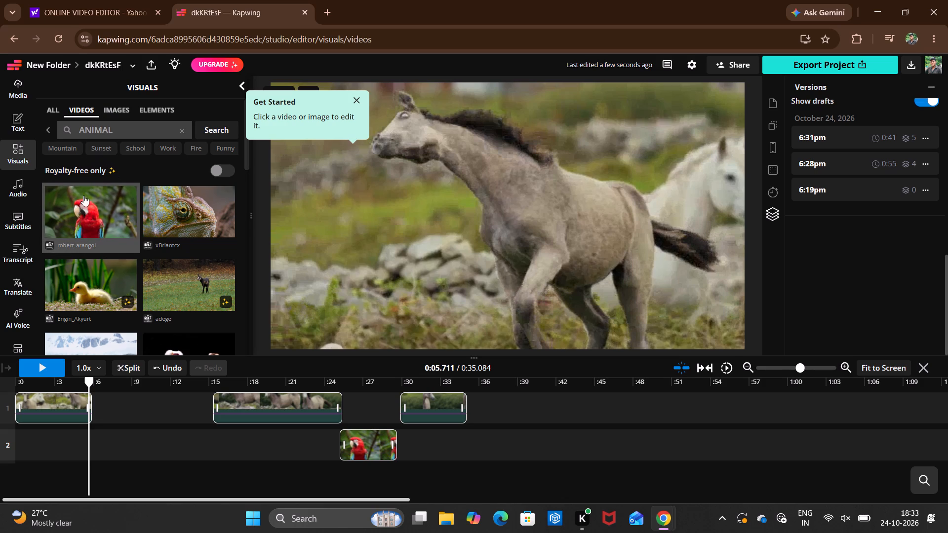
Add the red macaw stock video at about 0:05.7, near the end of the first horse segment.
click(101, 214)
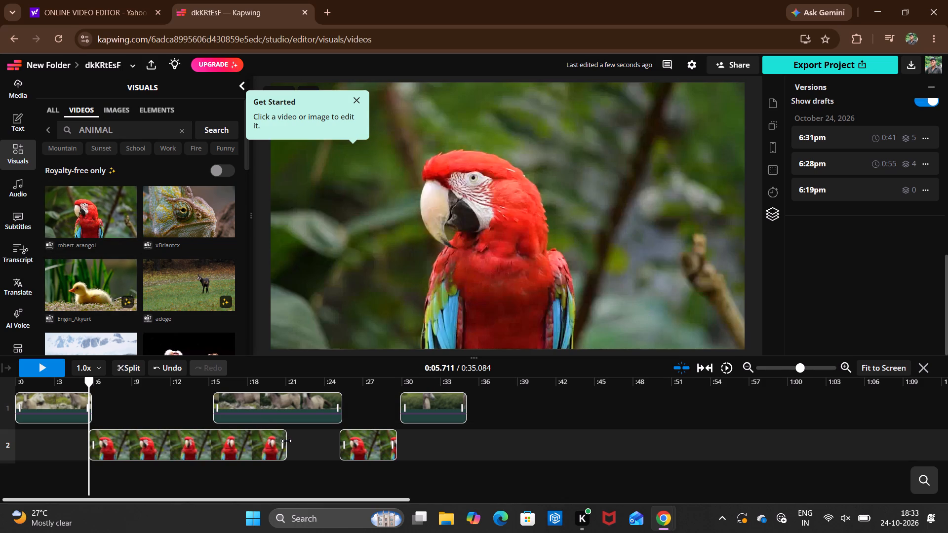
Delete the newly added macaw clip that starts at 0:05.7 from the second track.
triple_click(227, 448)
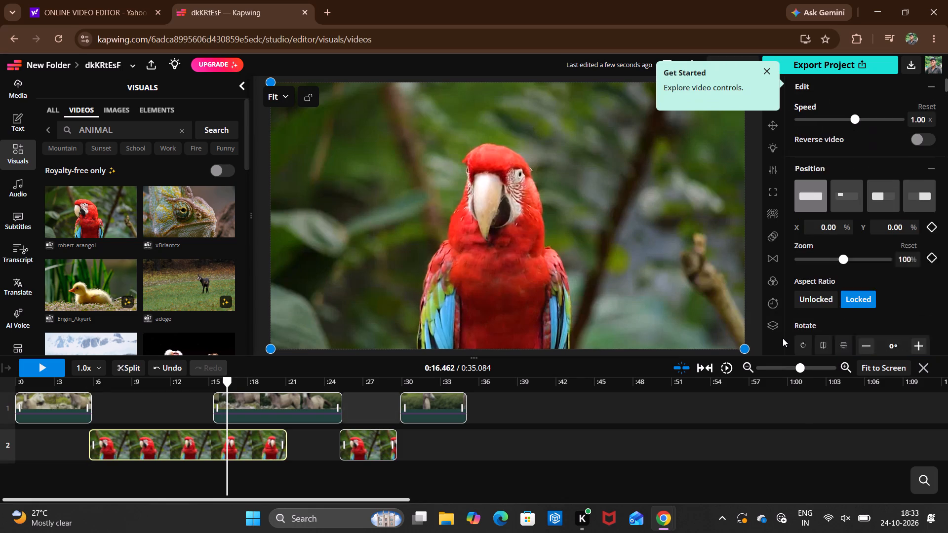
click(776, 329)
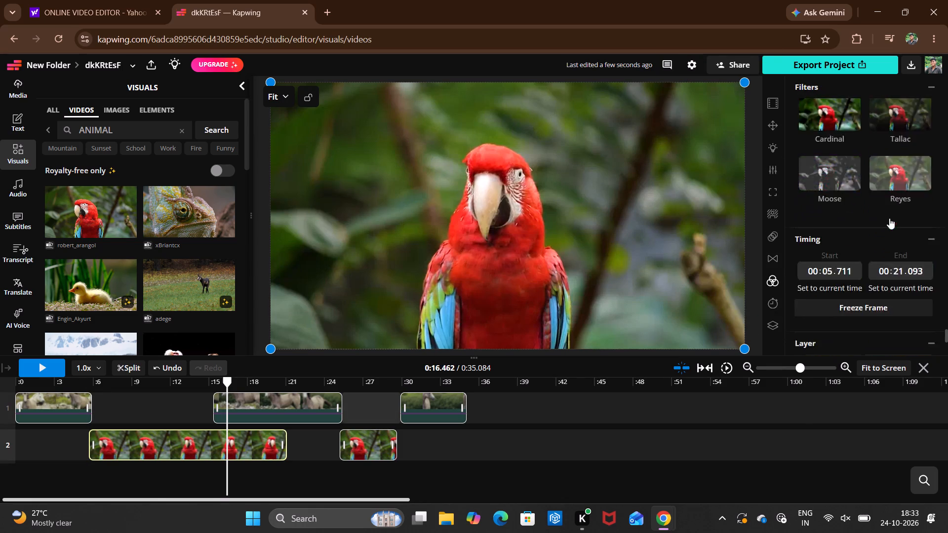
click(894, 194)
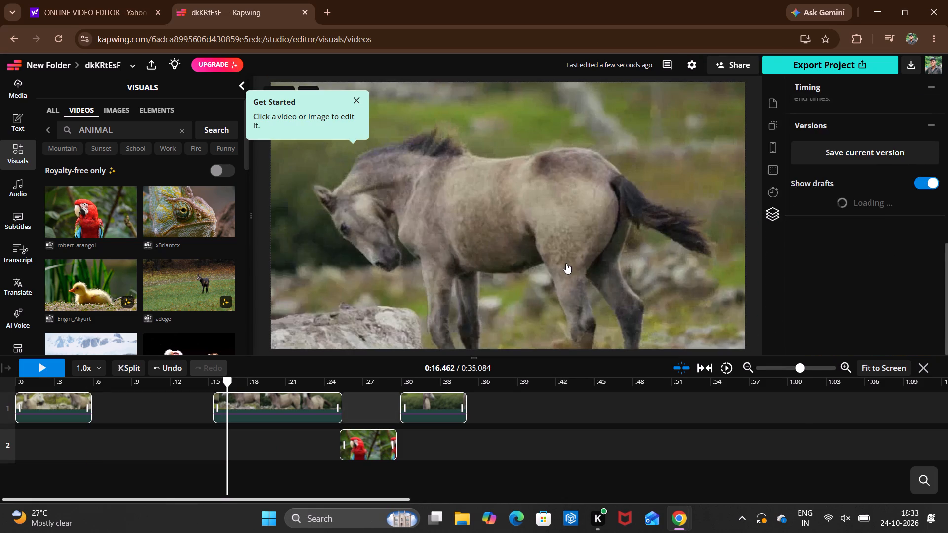
Add the chameleon stock video at about 0:06.3, just after the first horse segment, and trim its end to about 0:11.8.
double_click(96, 425)
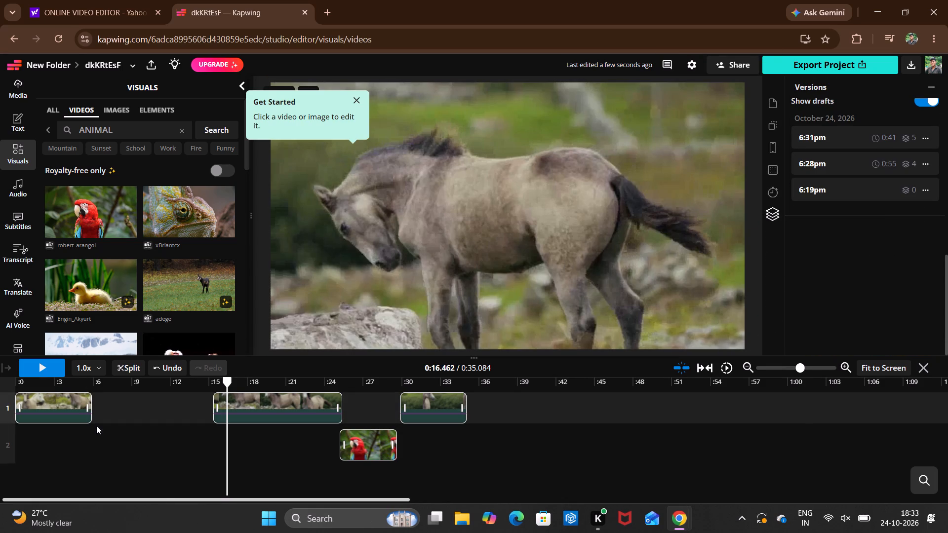
scroll(113, 288, down, 1)
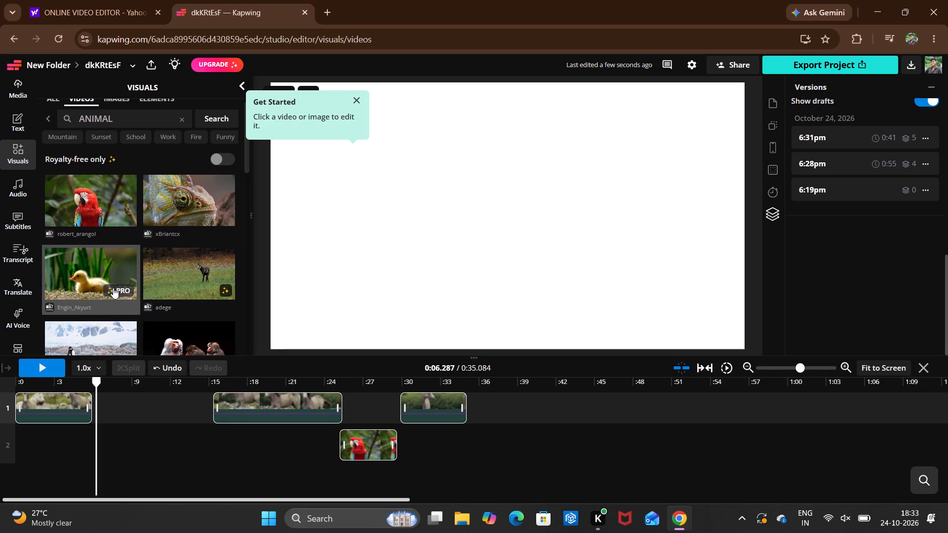
click(161, 207)
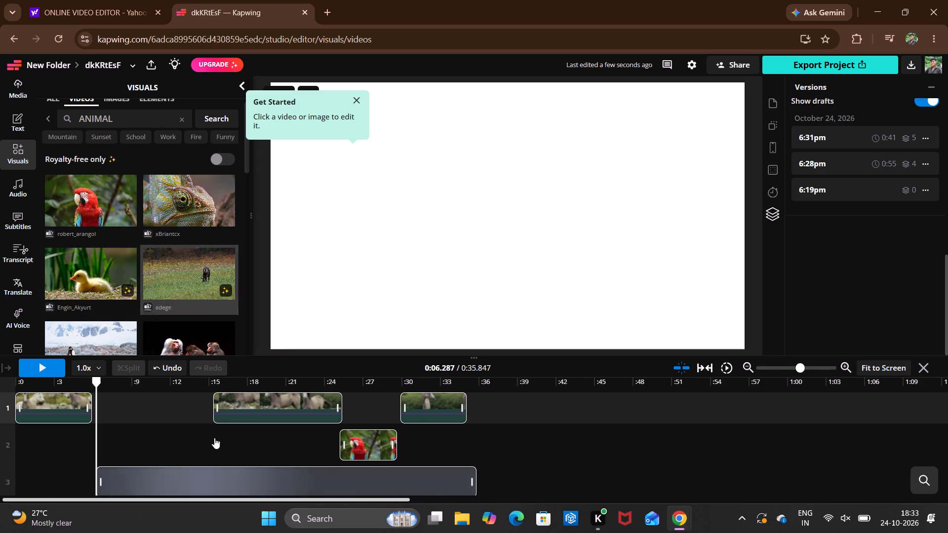
scroll(201, 443, down, 1)
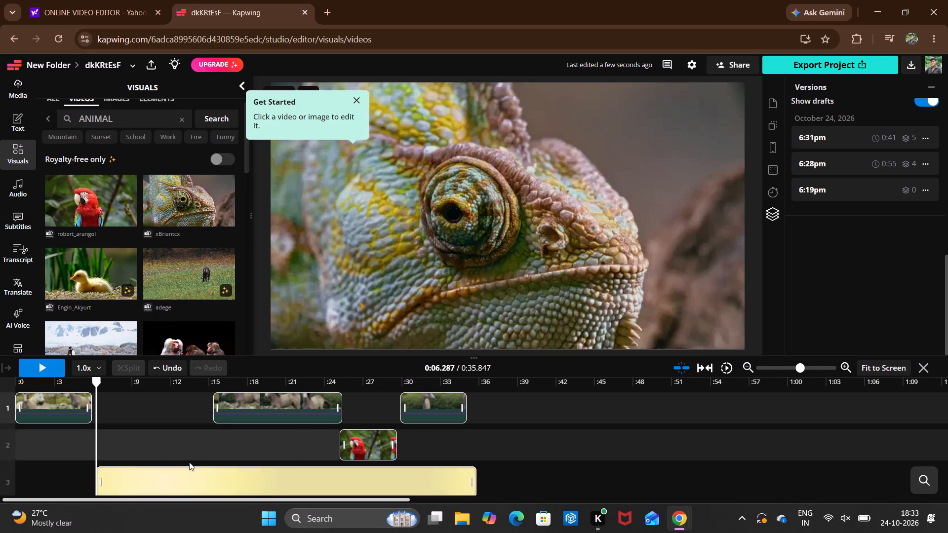
scroll(189, 462, down, 2)
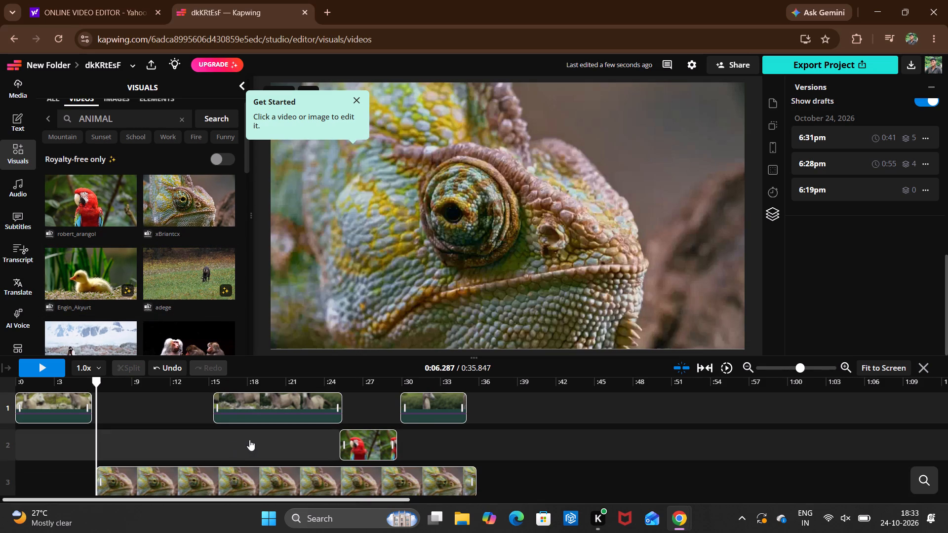
scroll(263, 443, down, 1)
scroll(485, 457, down, 1)
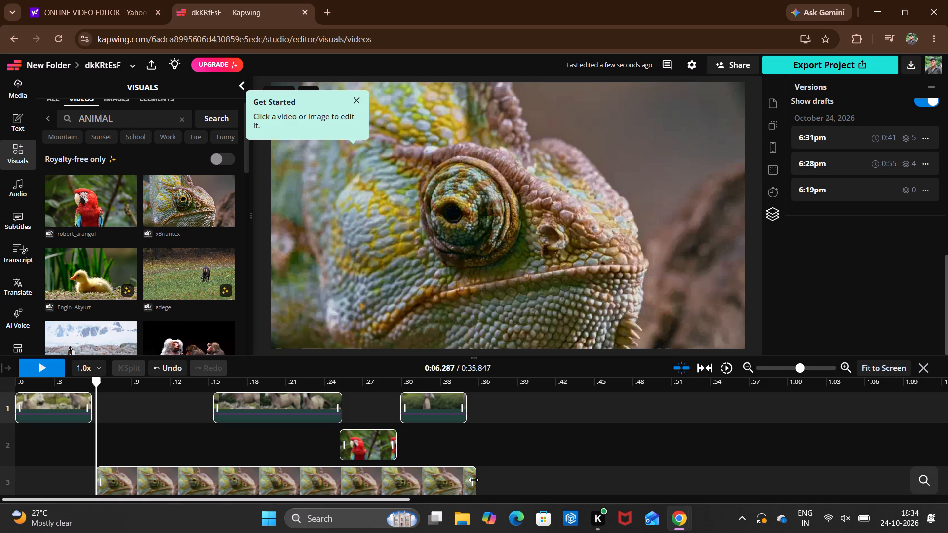
drag(474, 480, 240, 487)
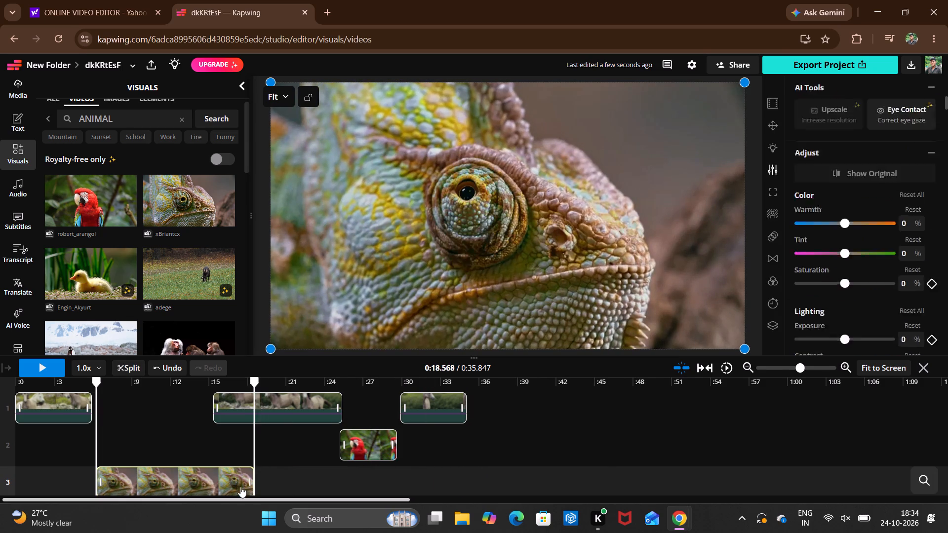
drag(240, 487, 176, 478)
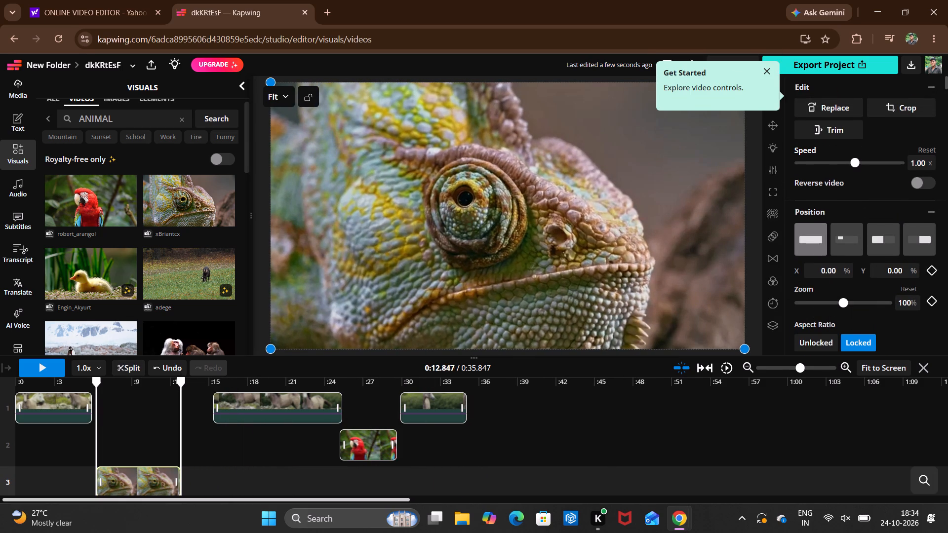
drag(176, 478, 164, 475)
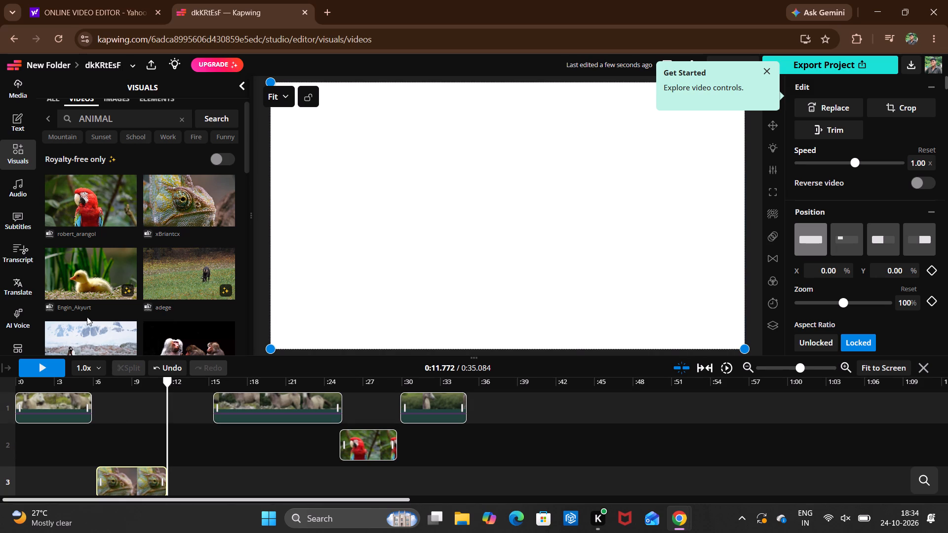
Add the snowy owl stock video right after the chameleon clip and trim its end to the middle horse segment's start at about 0:15.4.
scroll(122, 280, down, 2)
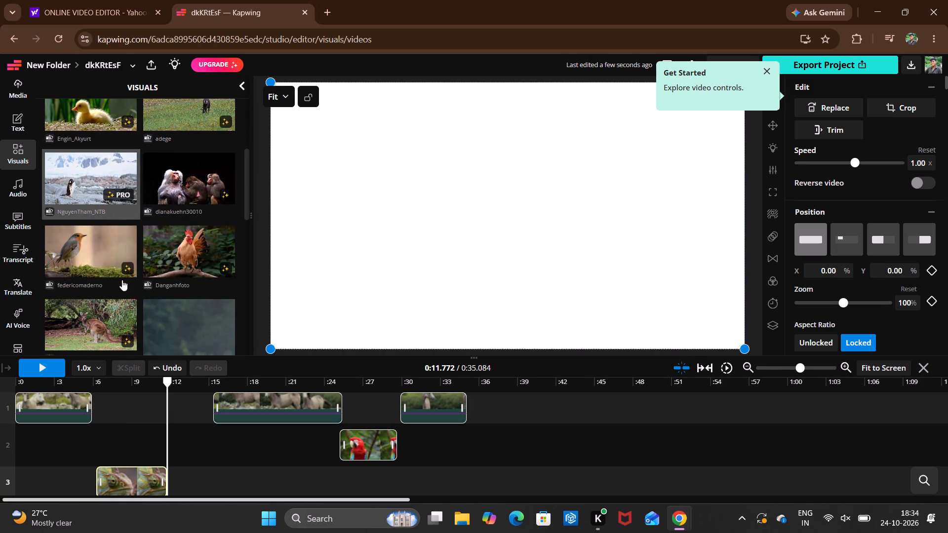
scroll(122, 280, down, 3)
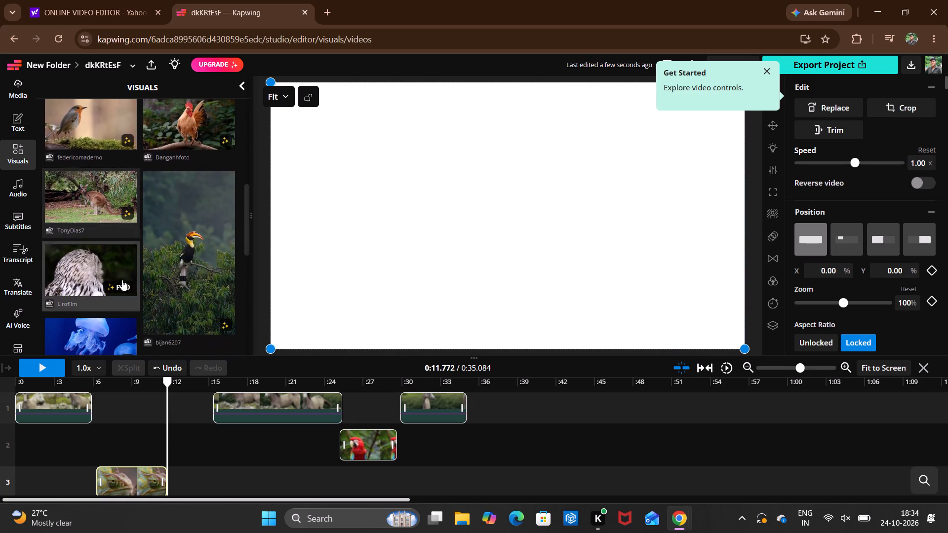
scroll(122, 280, down, 3)
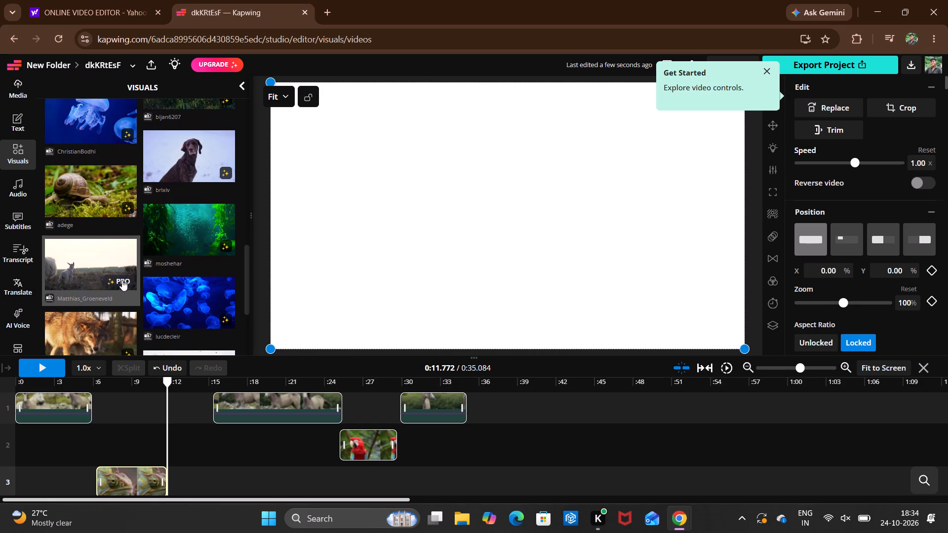
scroll(122, 280, down, 4)
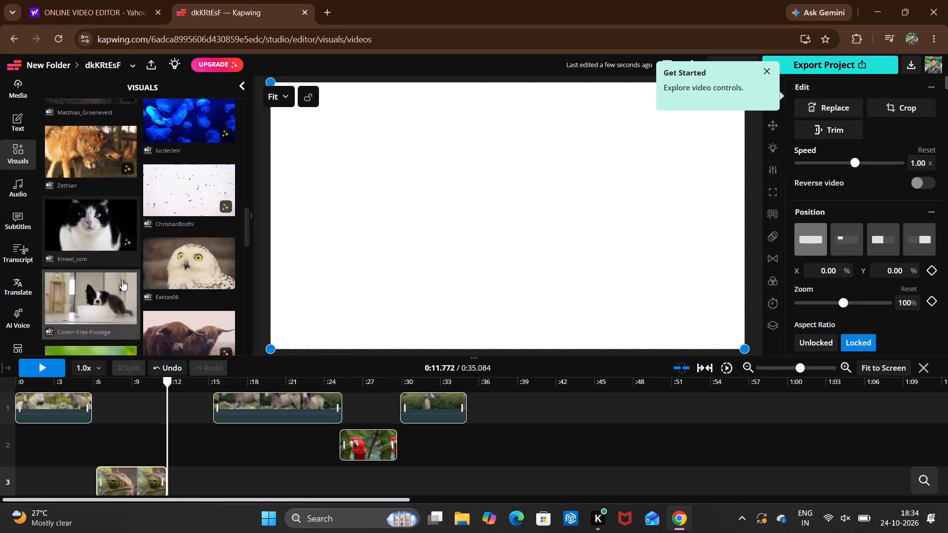
click(192, 256)
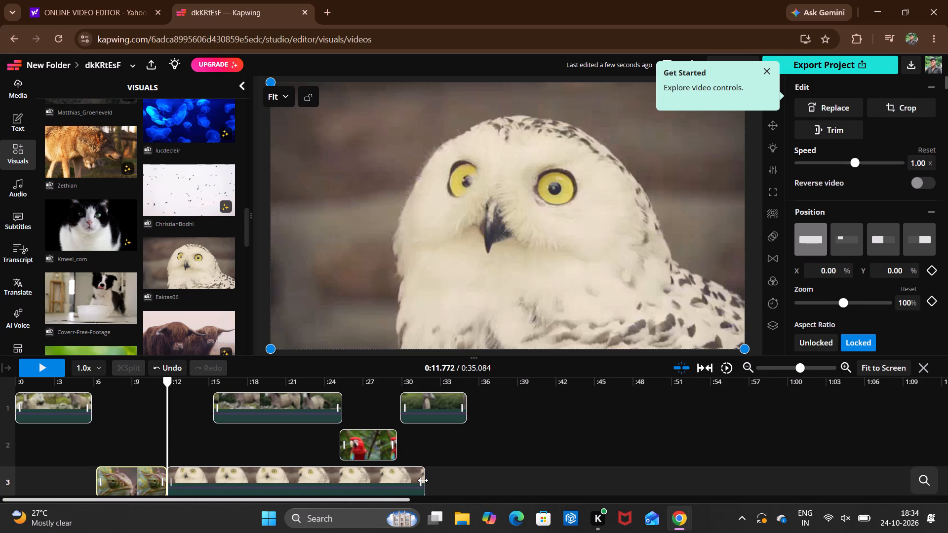
drag(423, 480, 225, 474)
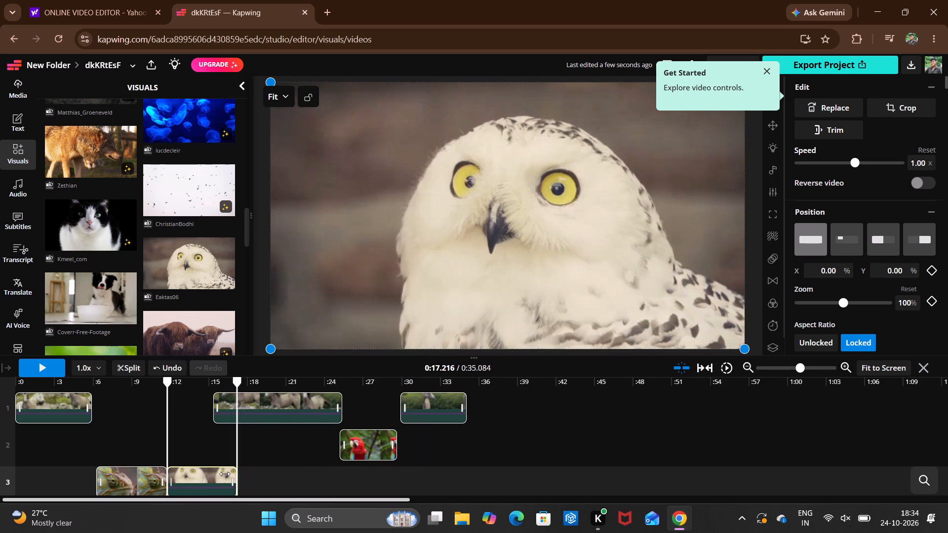
drag(225, 474, 209, 471)
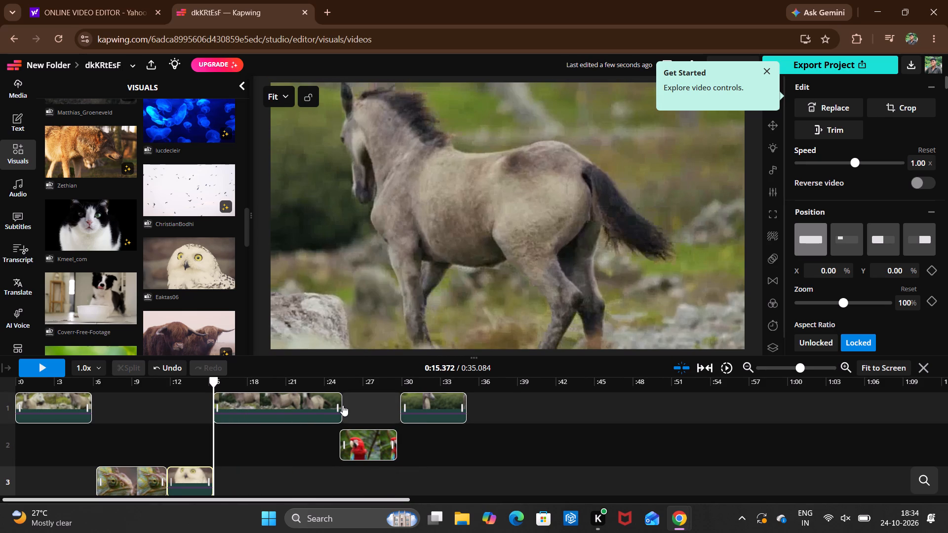
Trim the end of the middle horse segment to about 0:19.1.
drag(342, 405, 281, 397)
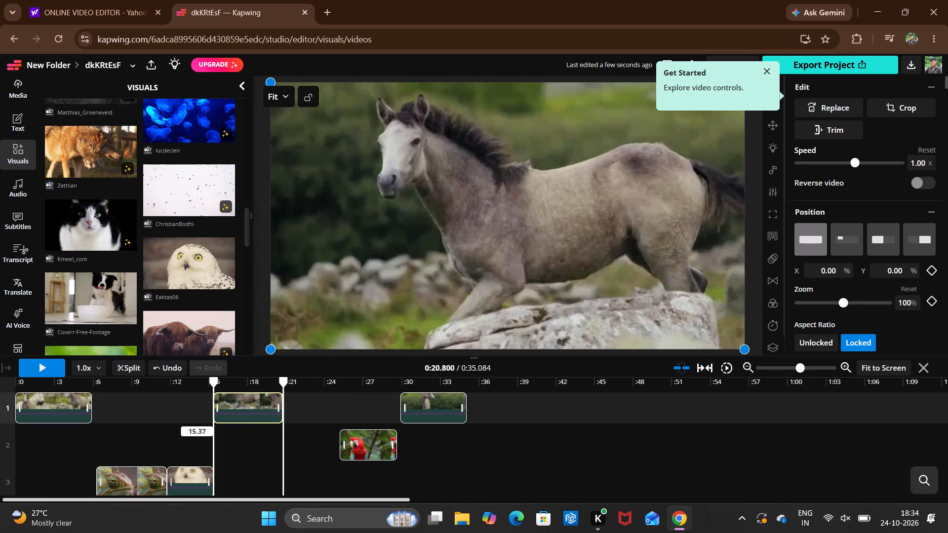
drag(281, 397, 261, 394)
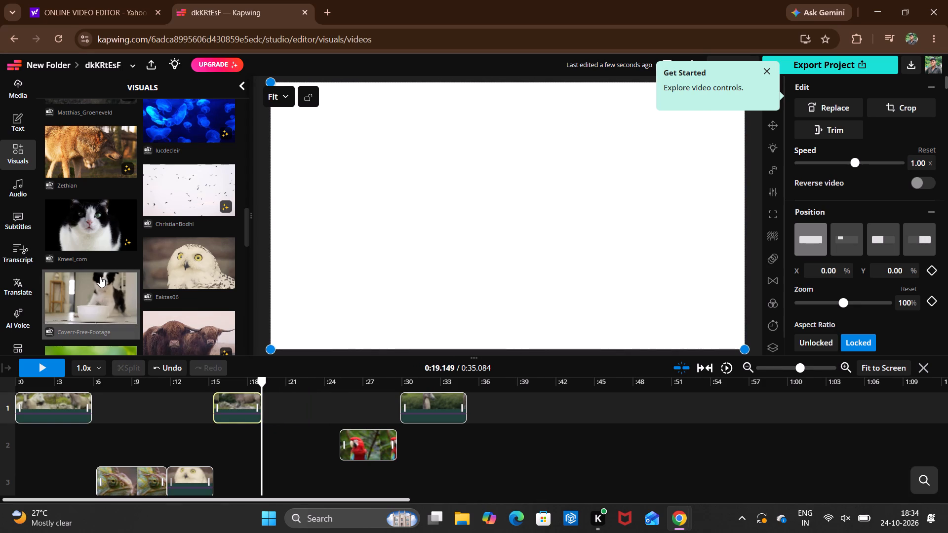
Add the stock video of the dog at the white bowl at about 0:19.1 and trim its end to the macaw clip's start at about 0:25.2.
scroll(112, 311, down, 1)
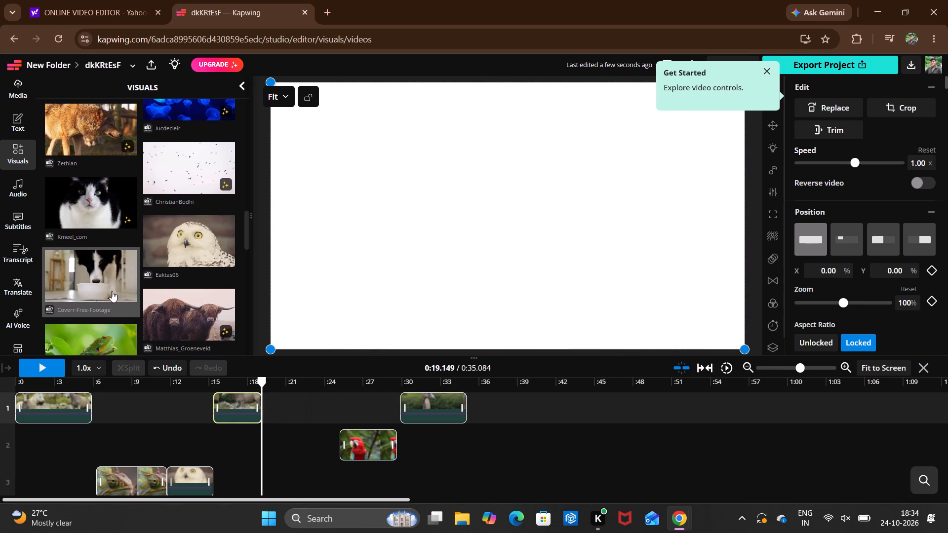
click(108, 280)
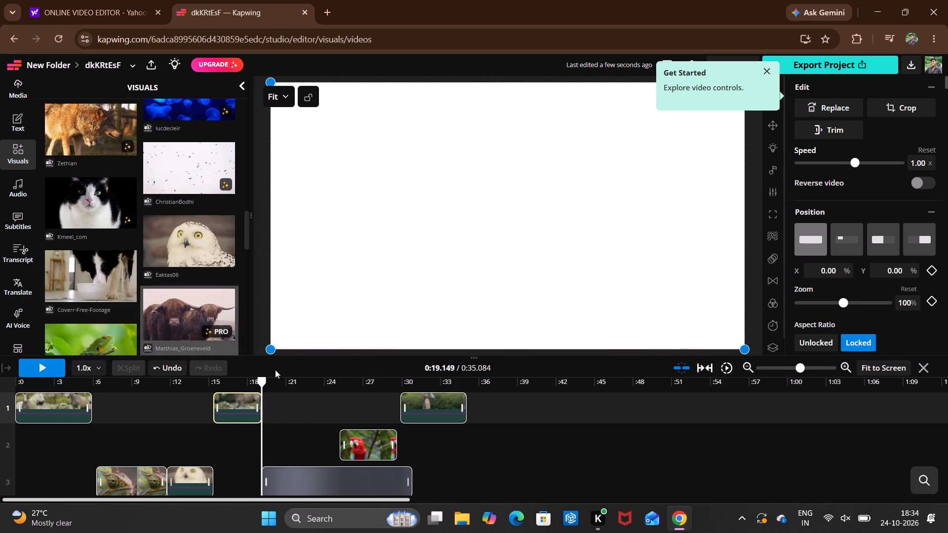
scroll(301, 448, down, 1)
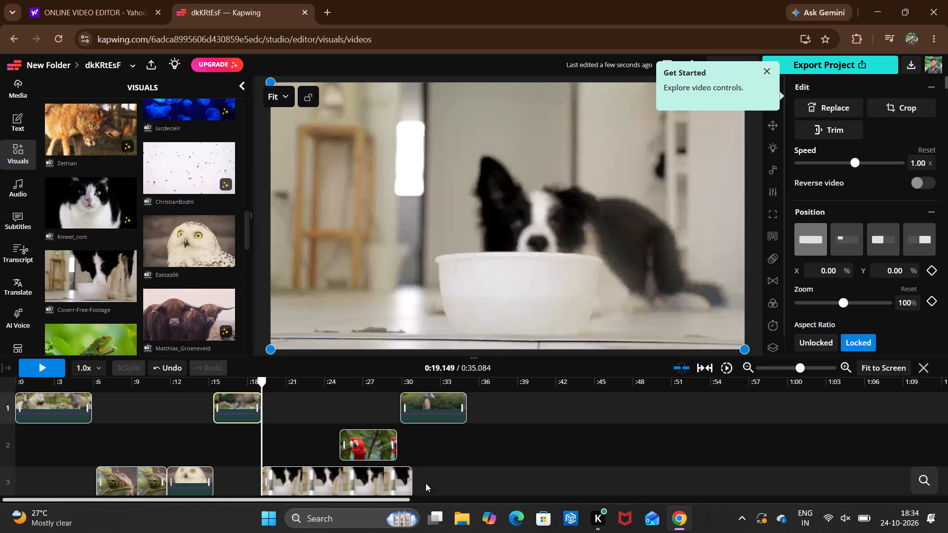
drag(410, 486, 308, 477)
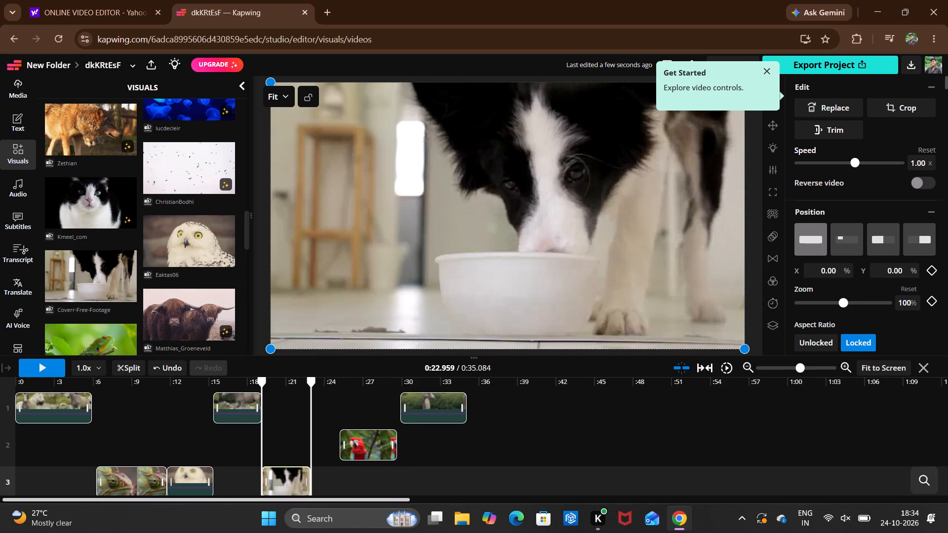
drag(308, 477, 329, 479)
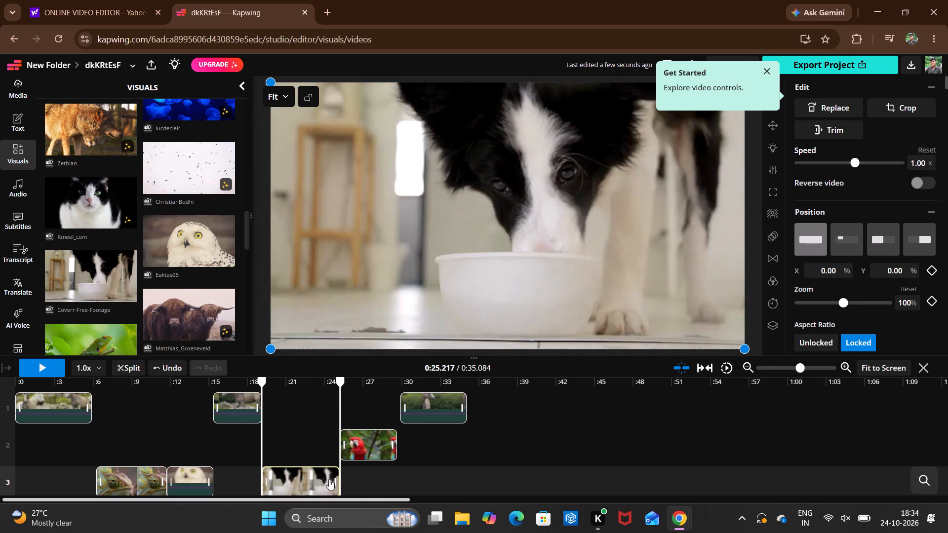
drag(329, 479, 327, 473)
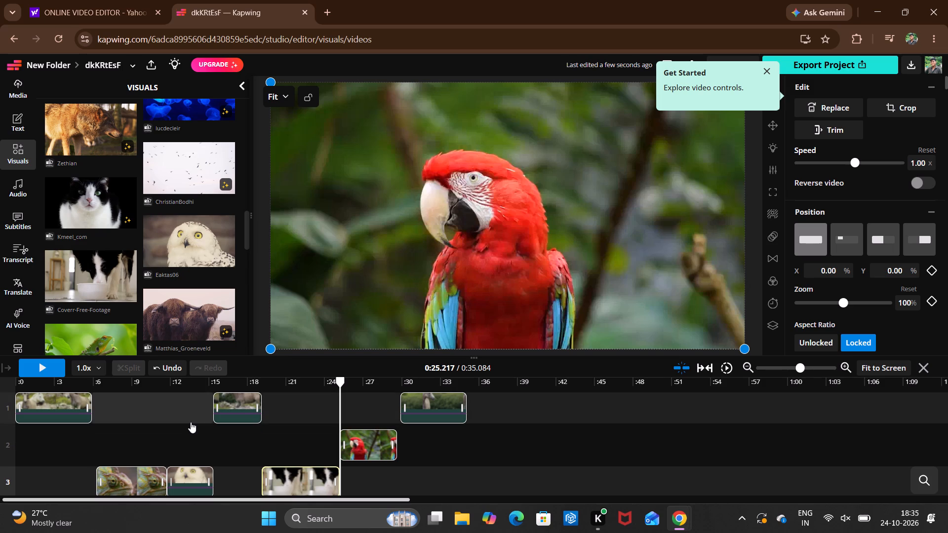
Browse further through the stock animal videos for more clips to use.
scroll(191, 422, down, 1)
double_click(89, 450)
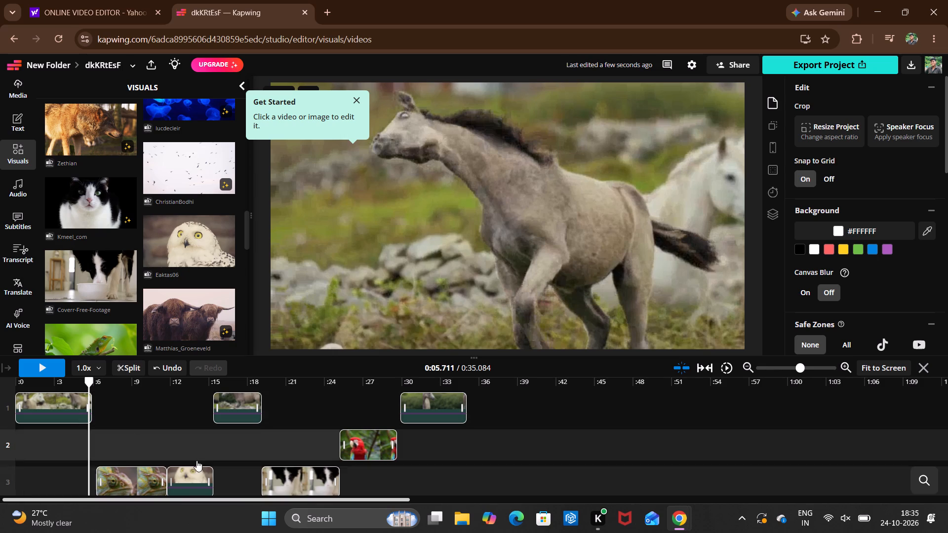
scroll(160, 293, down, 2)
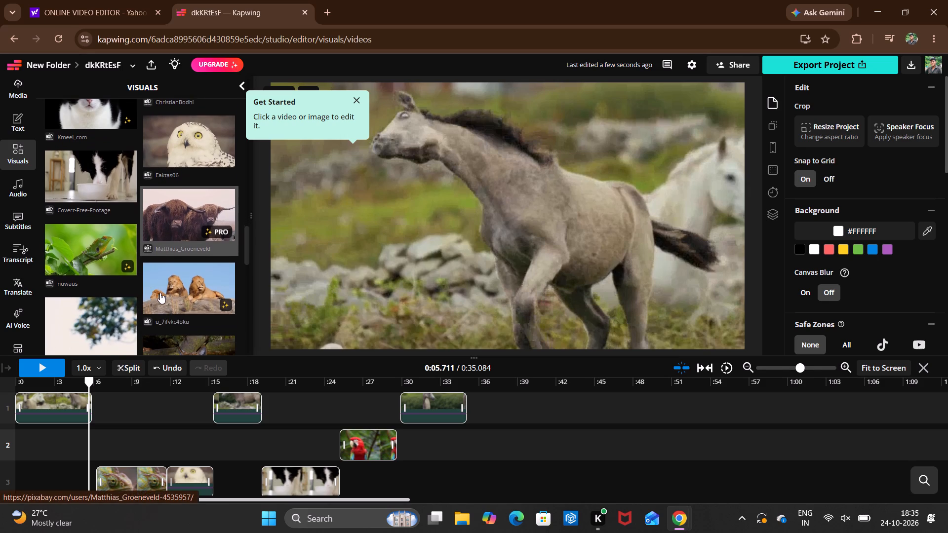
scroll(160, 293, down, 4)
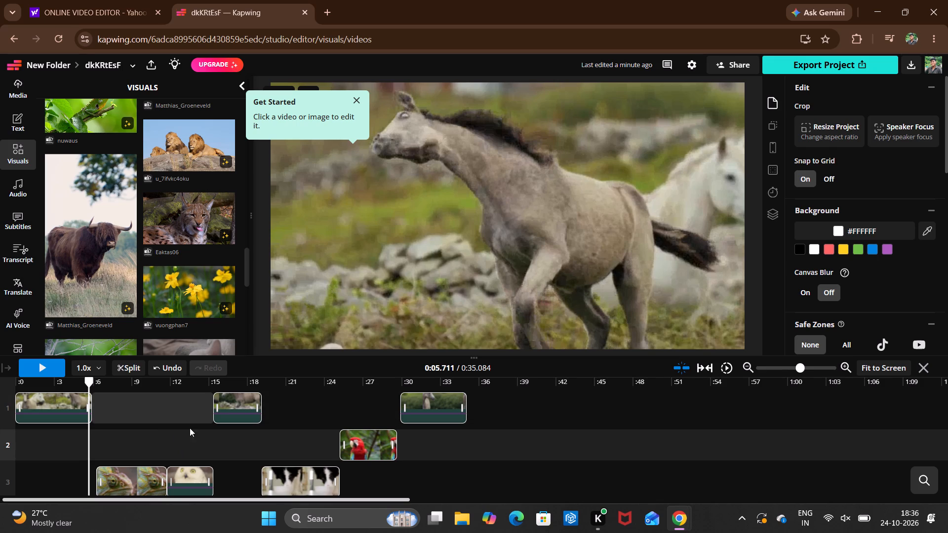
scroll(167, 310, down, 3)
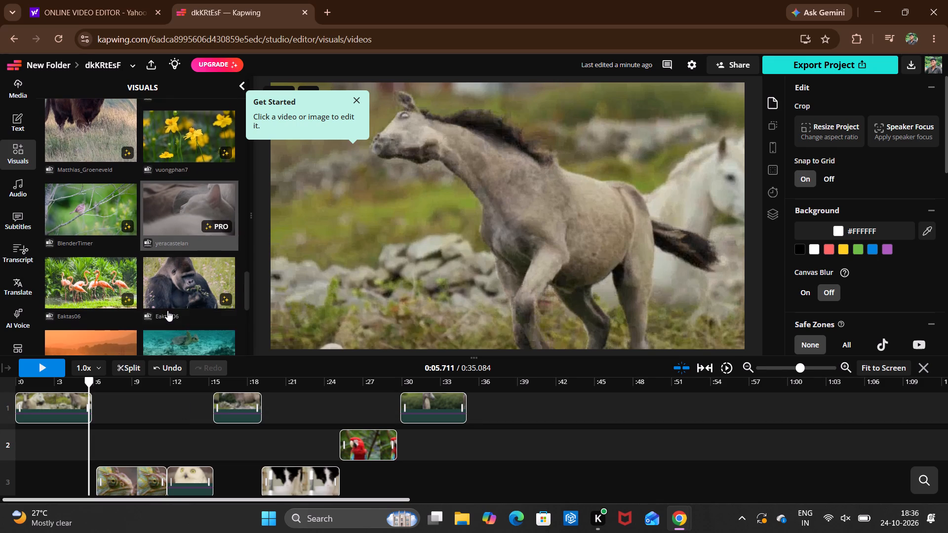
scroll(167, 310, down, 5)
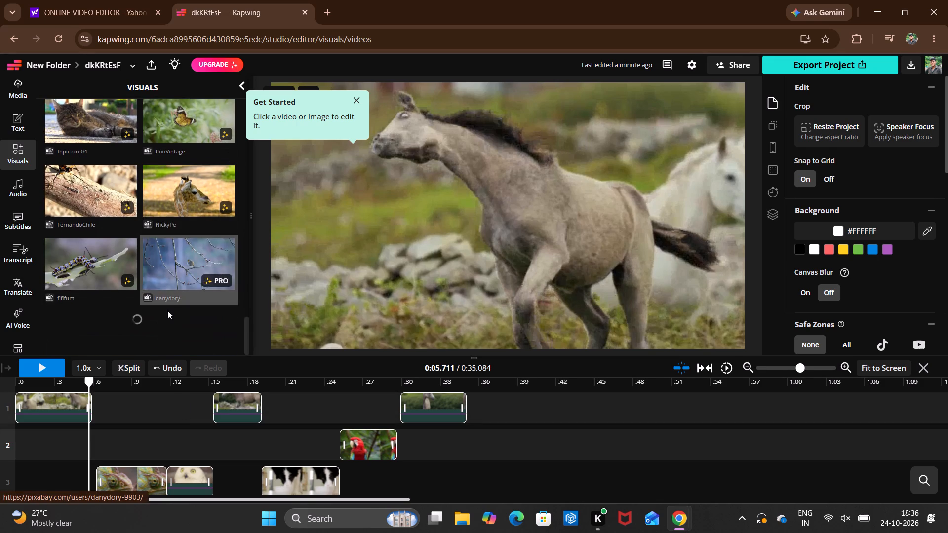
scroll(167, 310, down, 2)
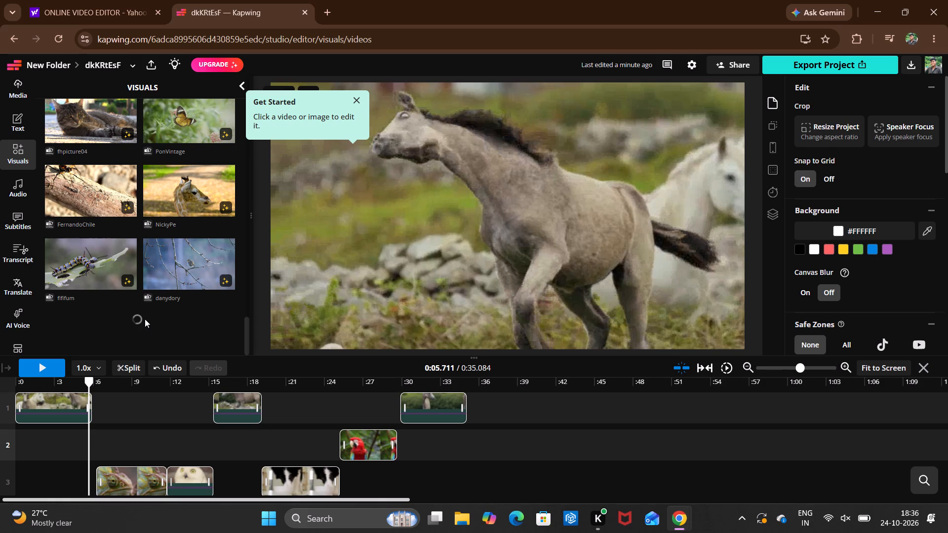
scroll(145, 319, down, 2)
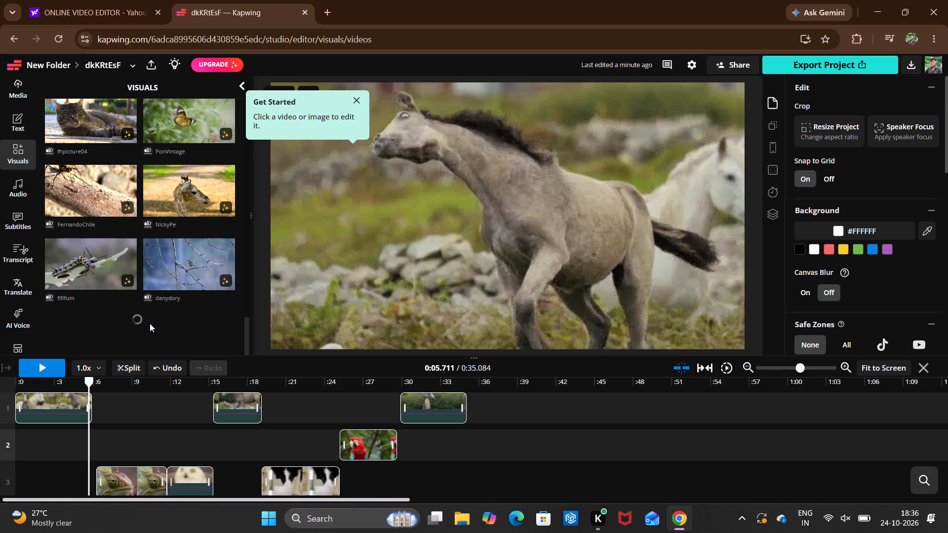
scroll(163, 302, down, 1)
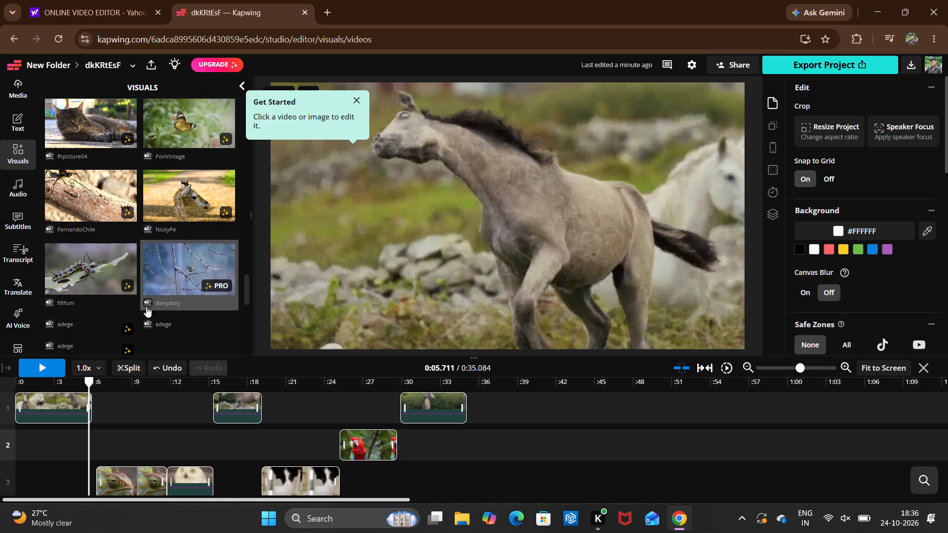
scroll(139, 303, down, 1)
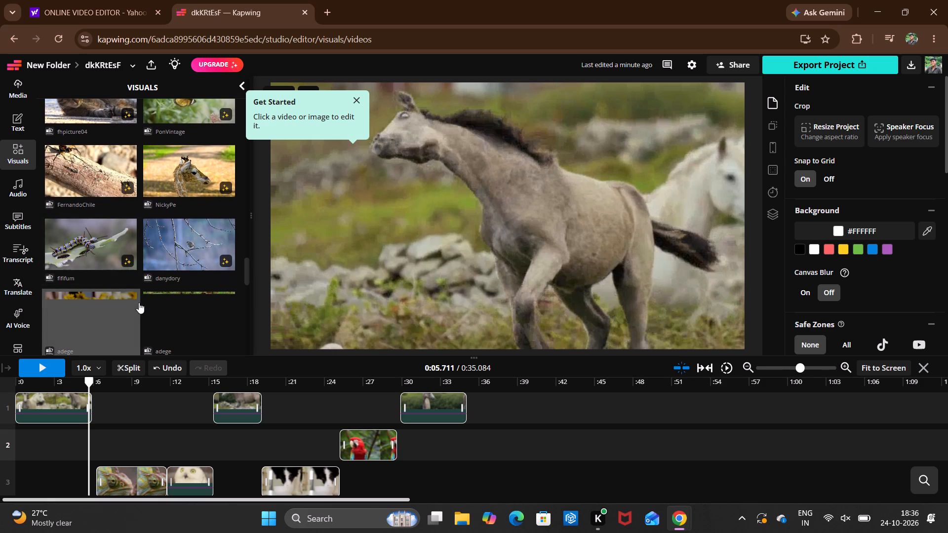
scroll(139, 303, down, 2)
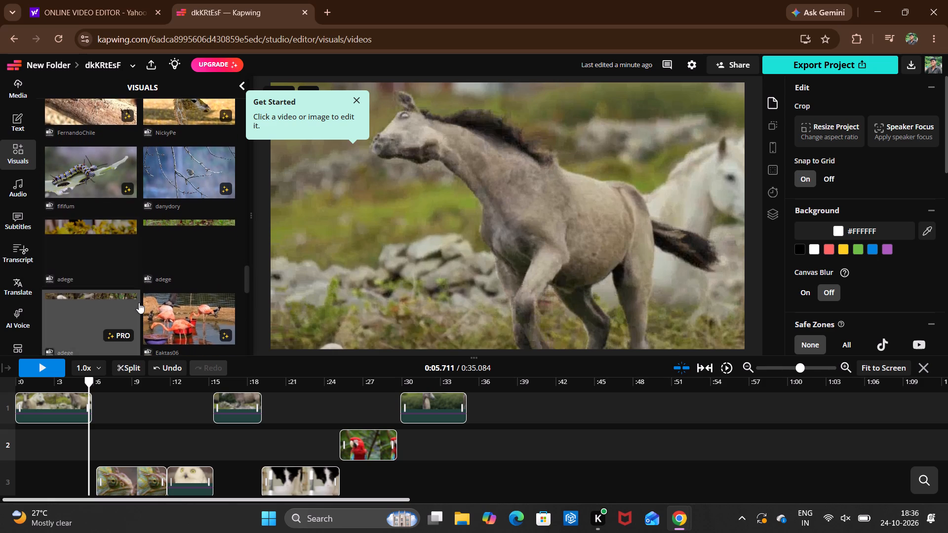
scroll(139, 303, down, 1)
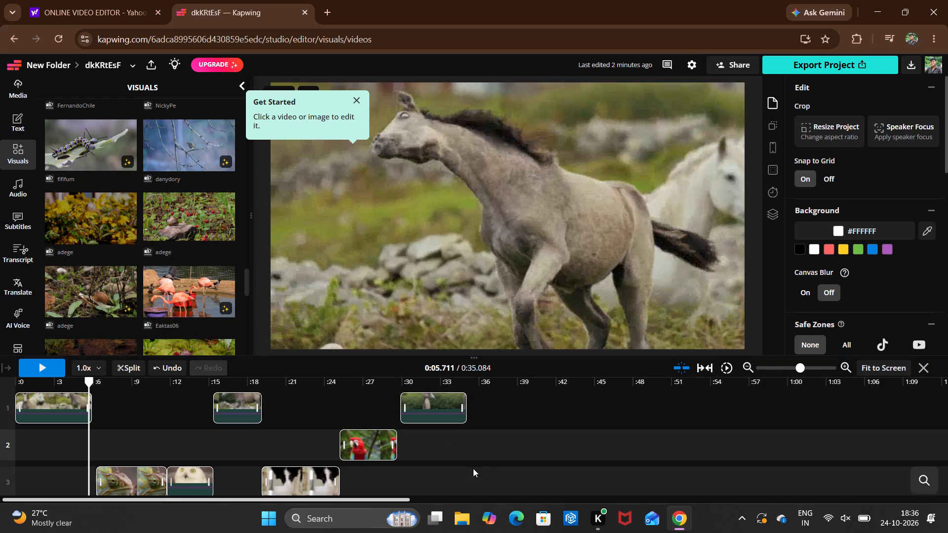
Delete the last horse segment at the end of the timeline, after the macaw clip.
double_click(469, 420)
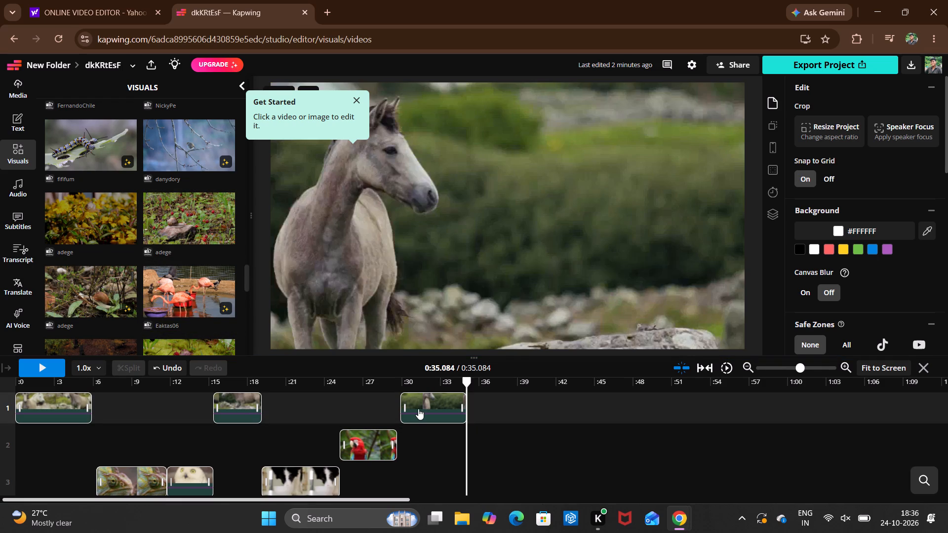
click(418, 409)
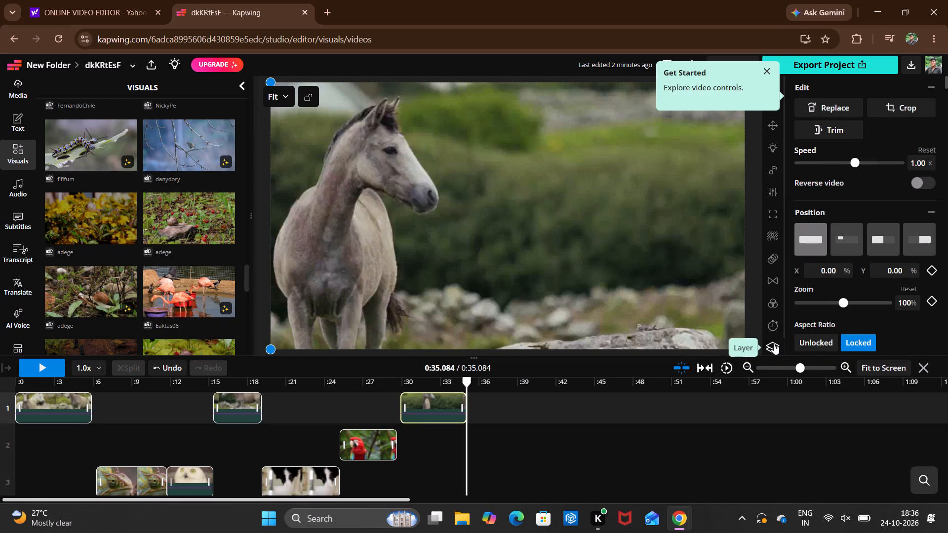
click(774, 343)
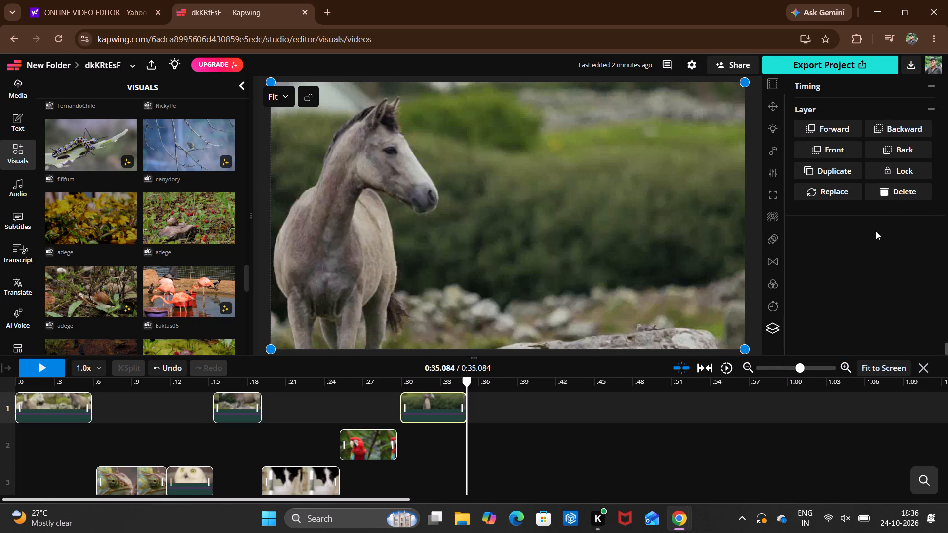
click(903, 185)
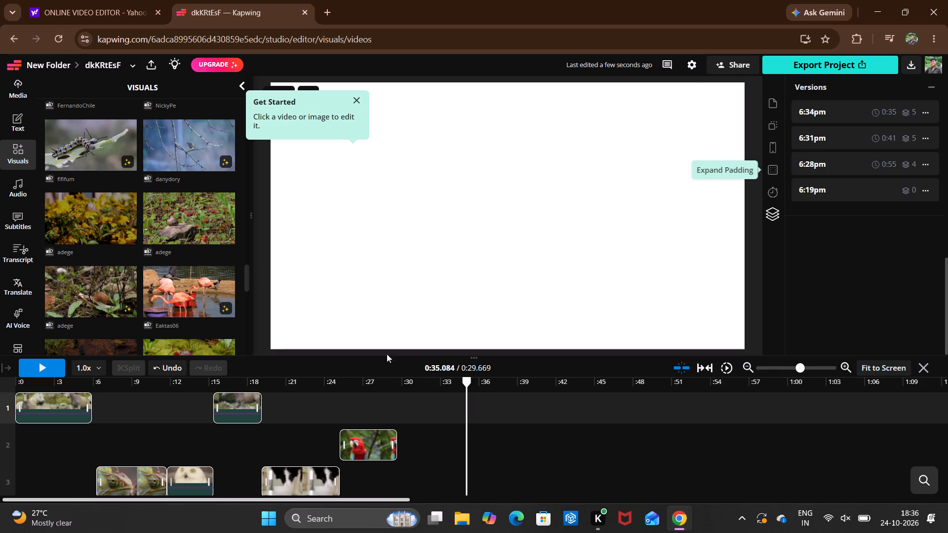
Add the stock video of the snail on yellow flowers at the macaw clip's end, about 0:29.7, and cut off everything after about 0:33.7.
double_click(400, 414)
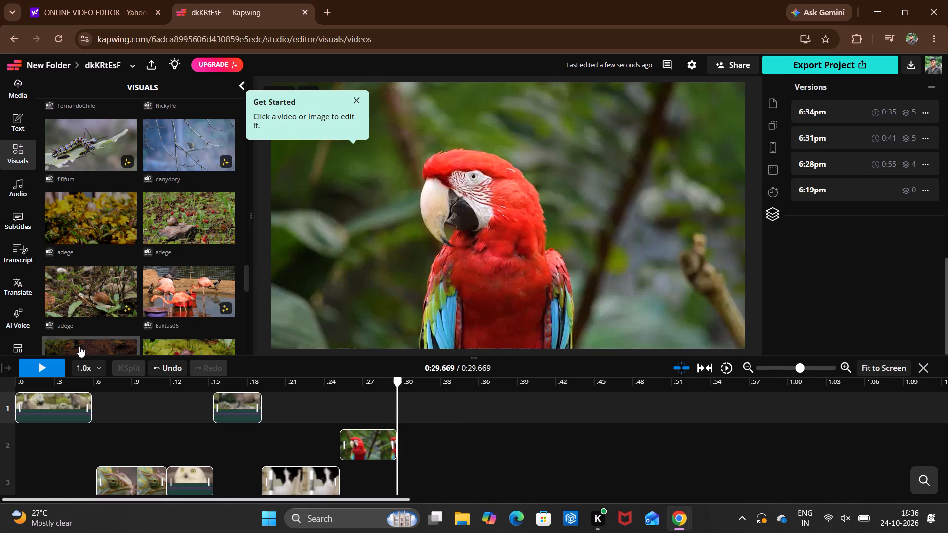
click(107, 226)
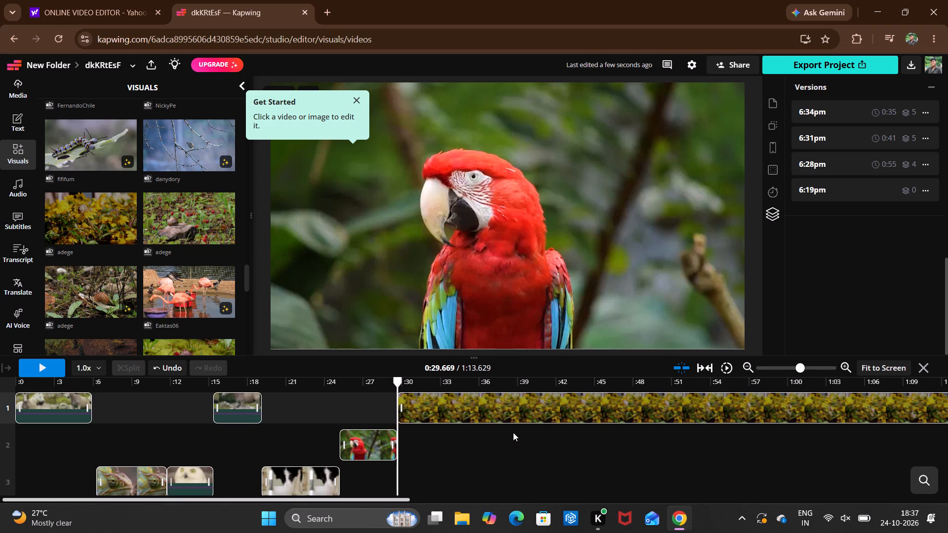
double_click(467, 399)
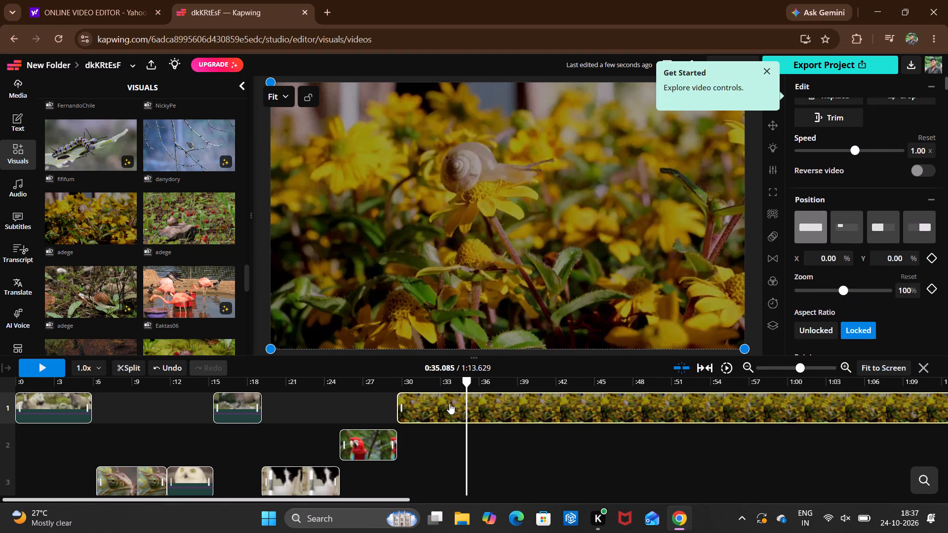
double_click(449, 403)
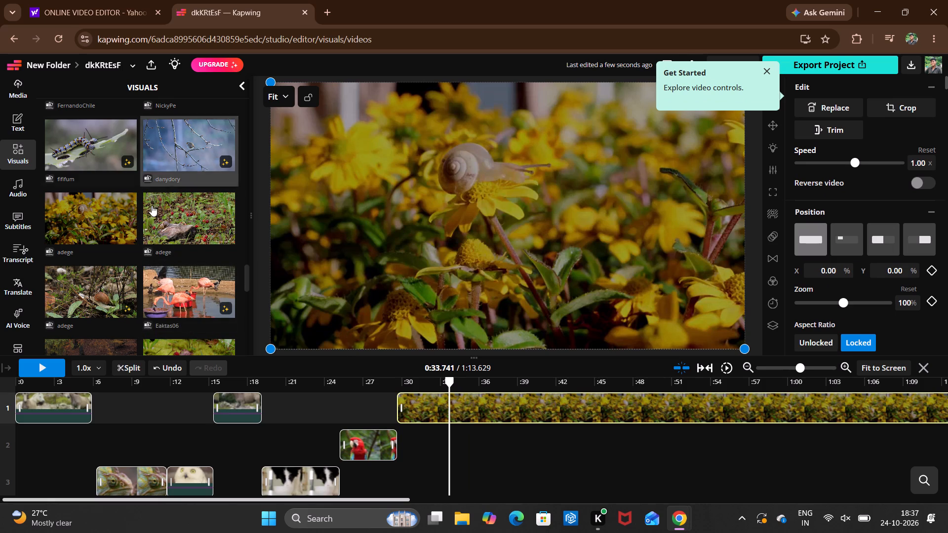
click(133, 366)
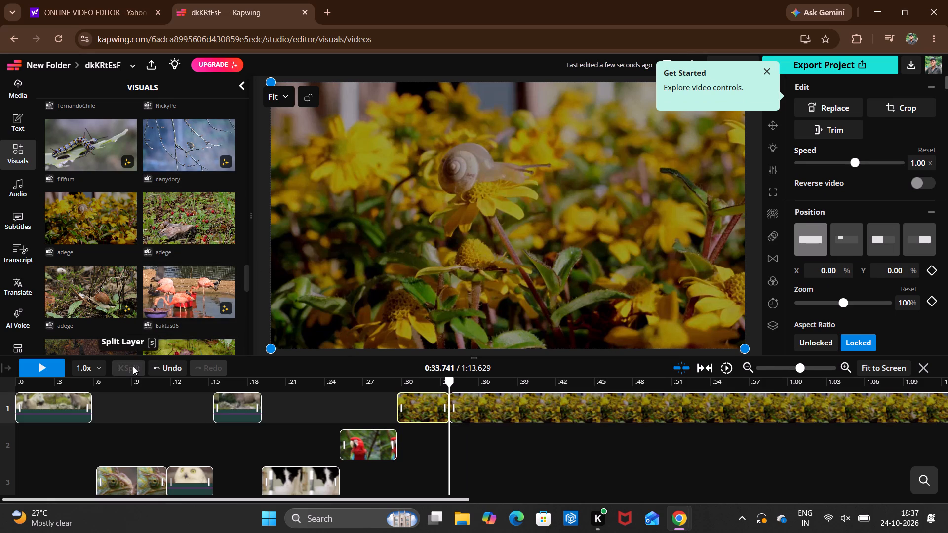
click(543, 411)
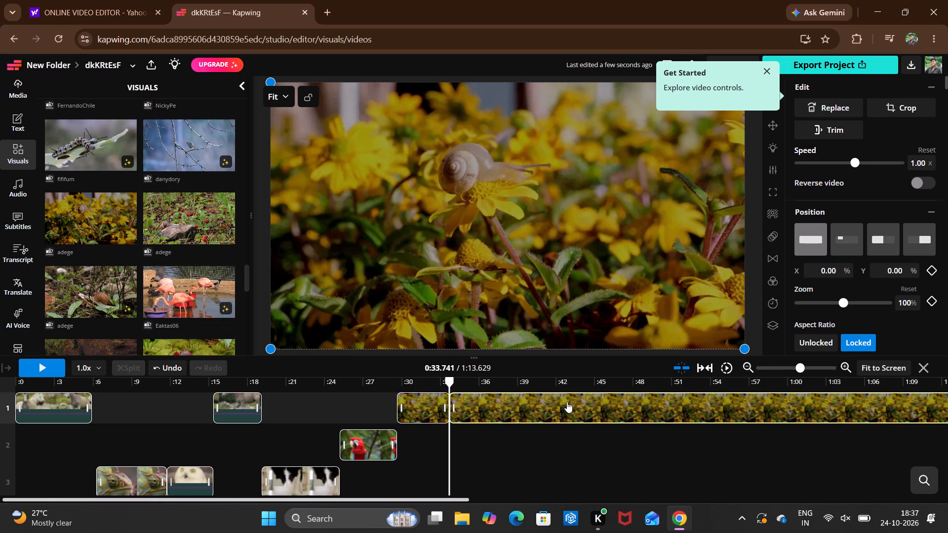
click(777, 325)
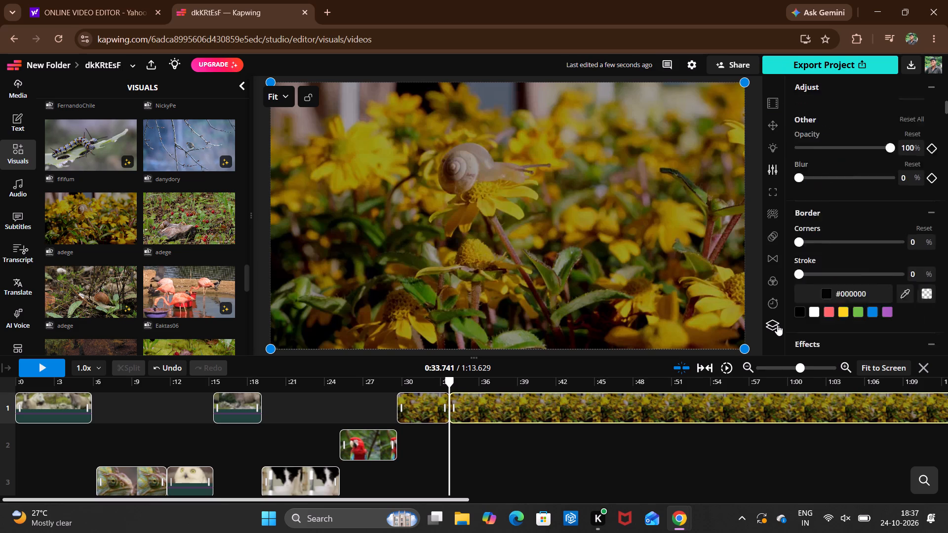
drag(878, 259, 885, 264)
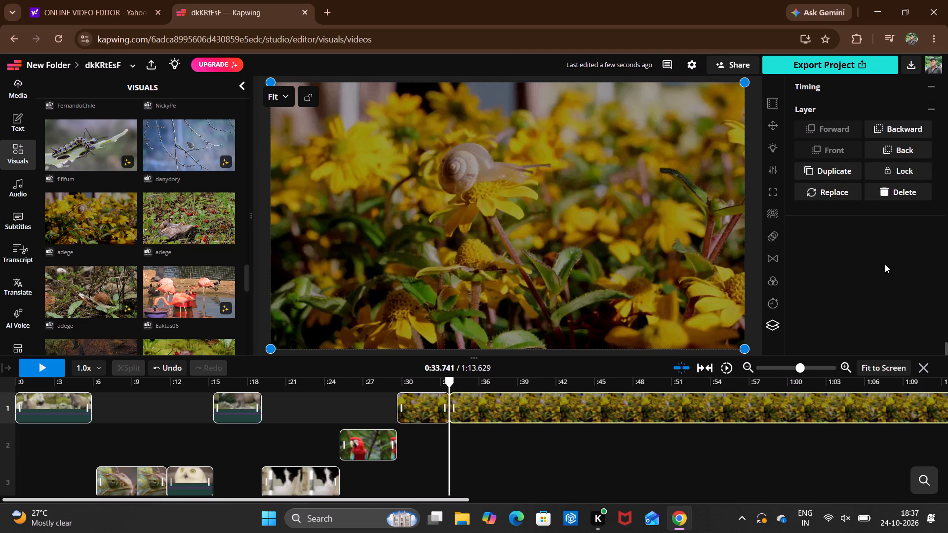
drag(885, 264, 901, 193)
click(901, 193)
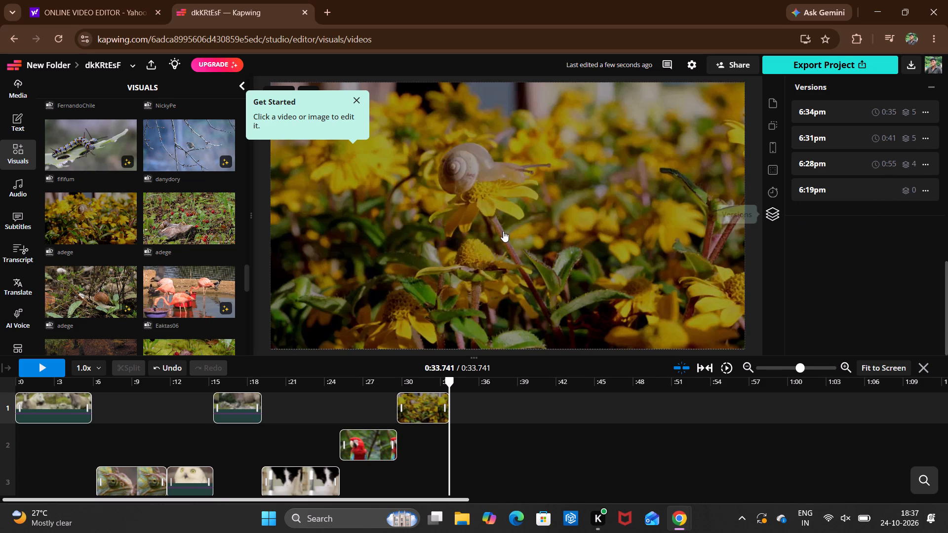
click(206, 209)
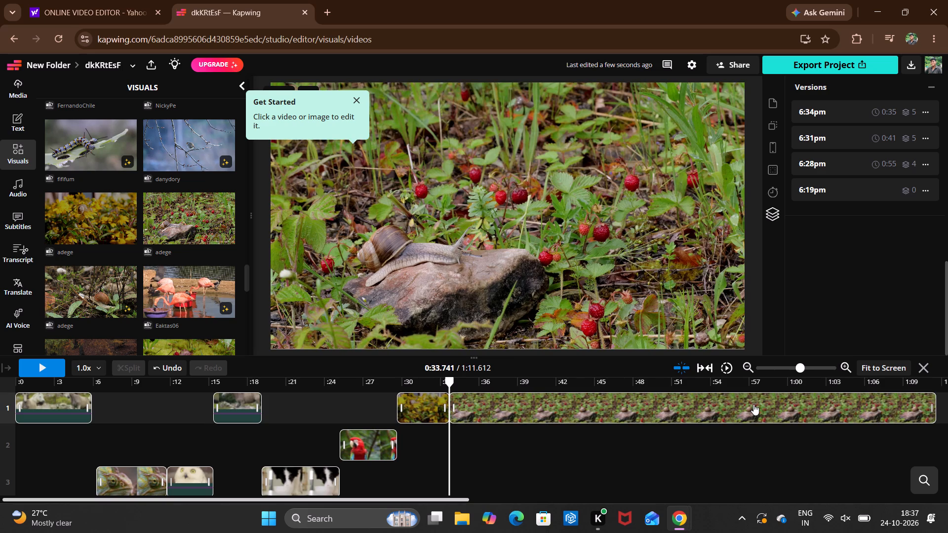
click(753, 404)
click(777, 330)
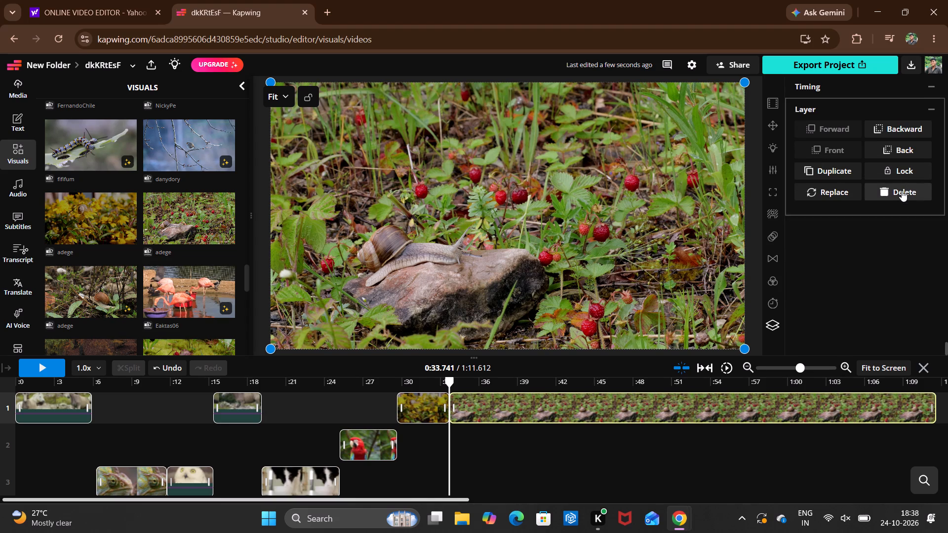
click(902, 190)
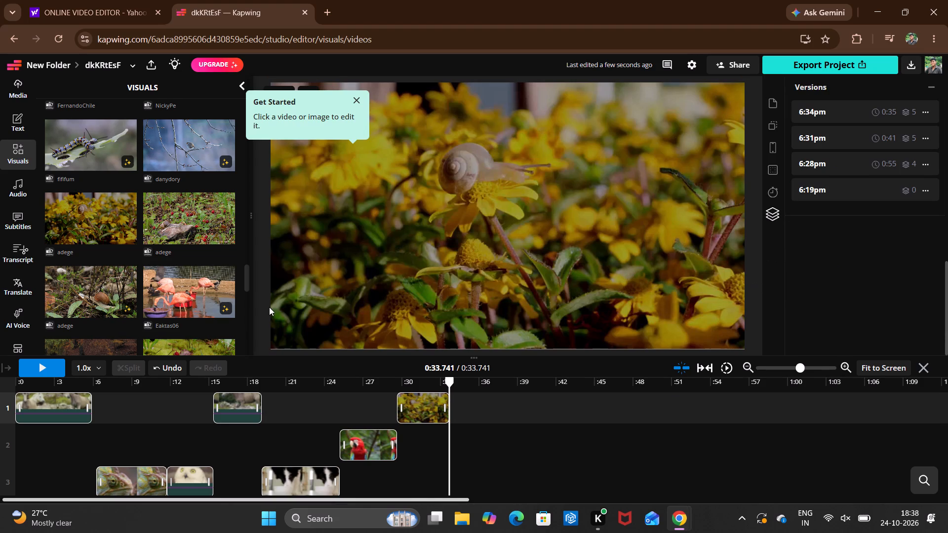
Add the stock video of the snail among wild strawberries at about 0:33.7 and cut off everything after about 0:36.7.
click(203, 220)
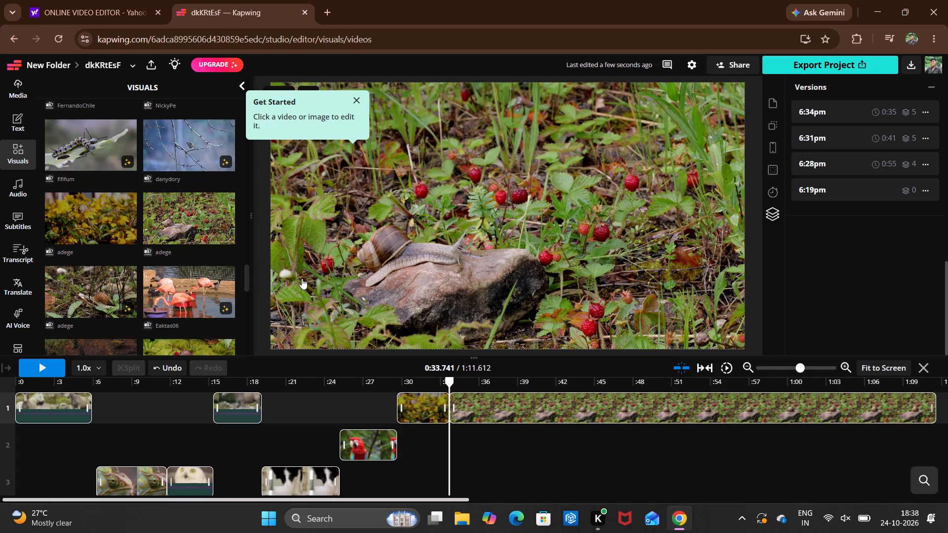
double_click(488, 397)
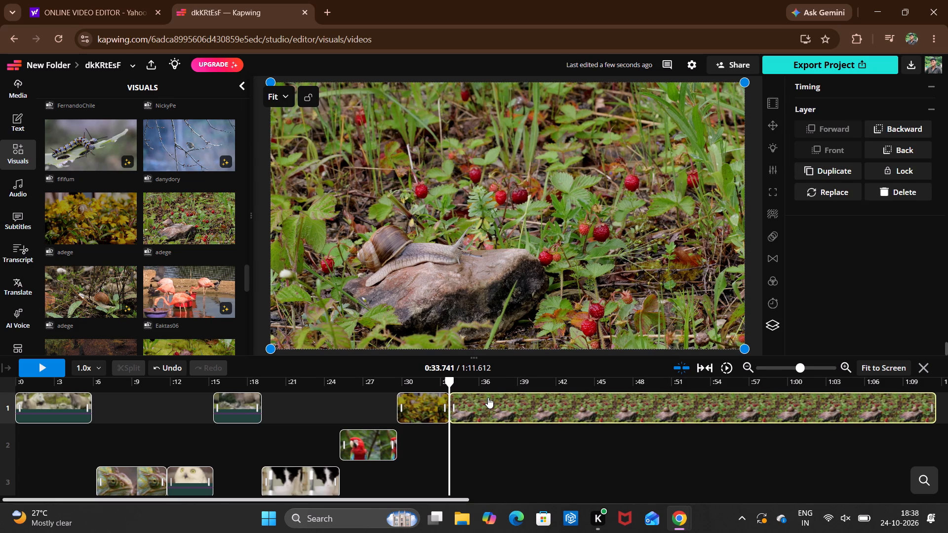
click(137, 366)
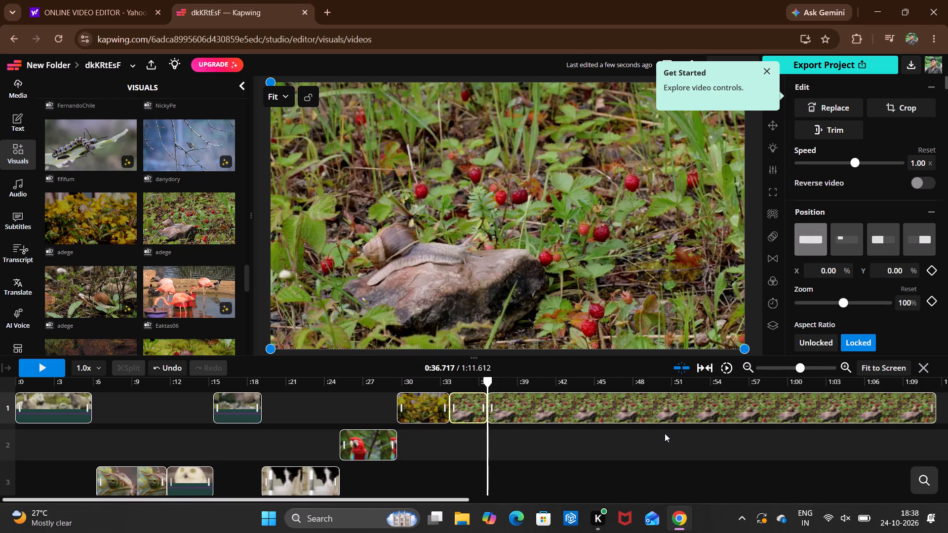
click(615, 404)
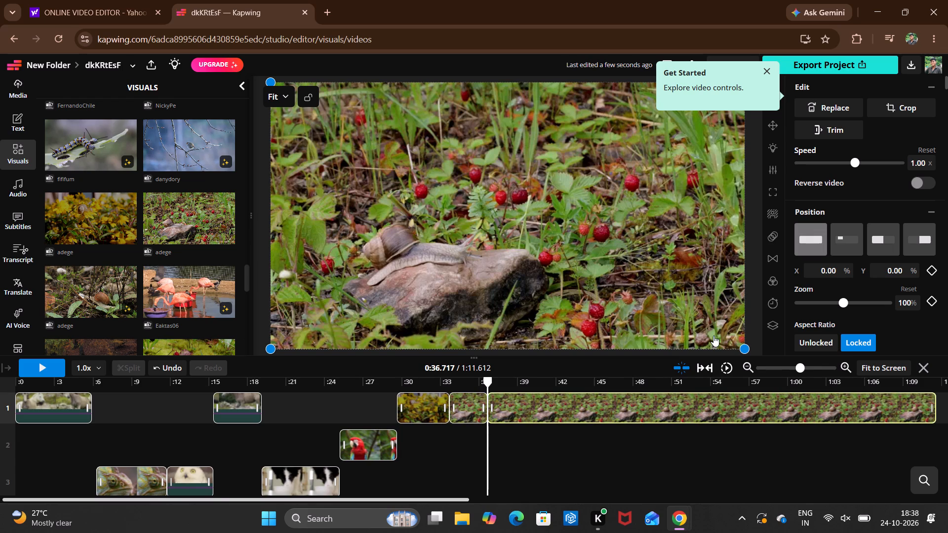
click(778, 328)
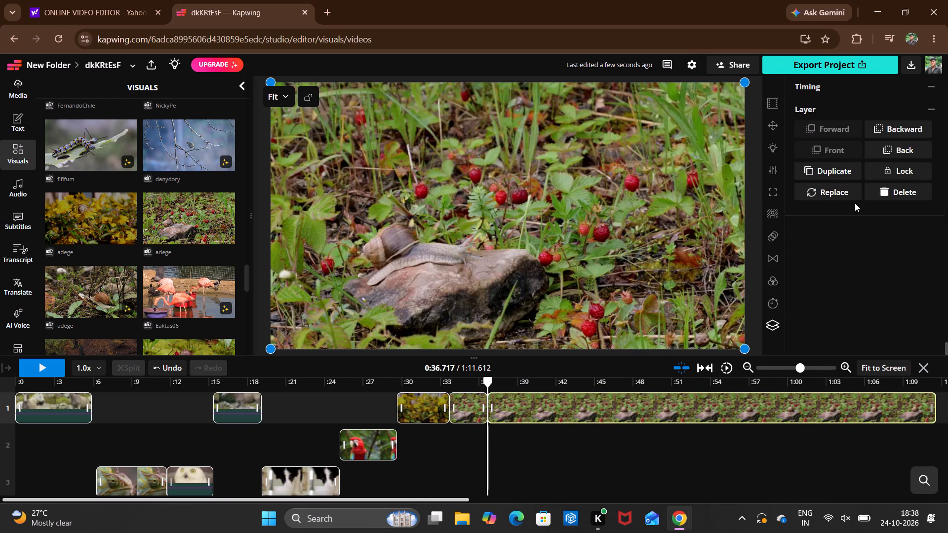
click(895, 187)
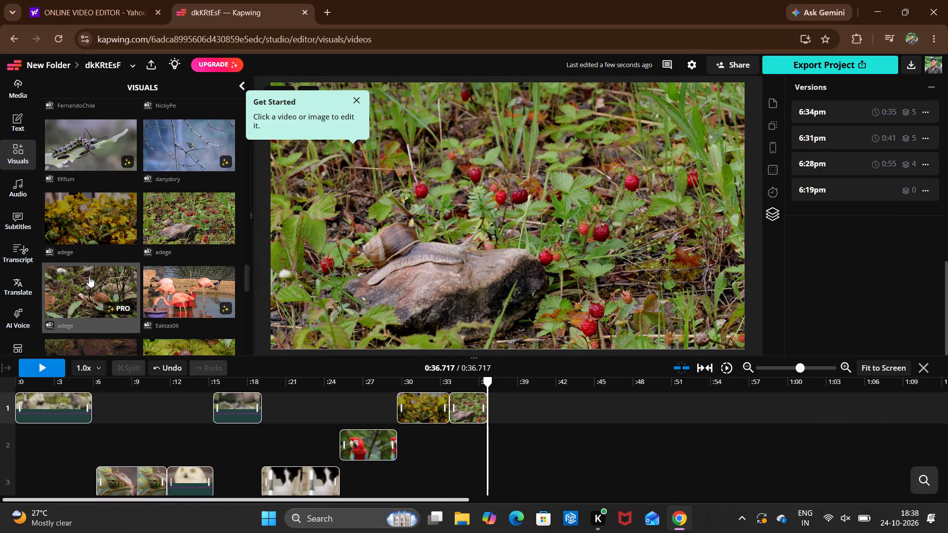
Browse further through the stock animal videos for another clip to place after the strawberry snail clip.
scroll(97, 289, down, 1)
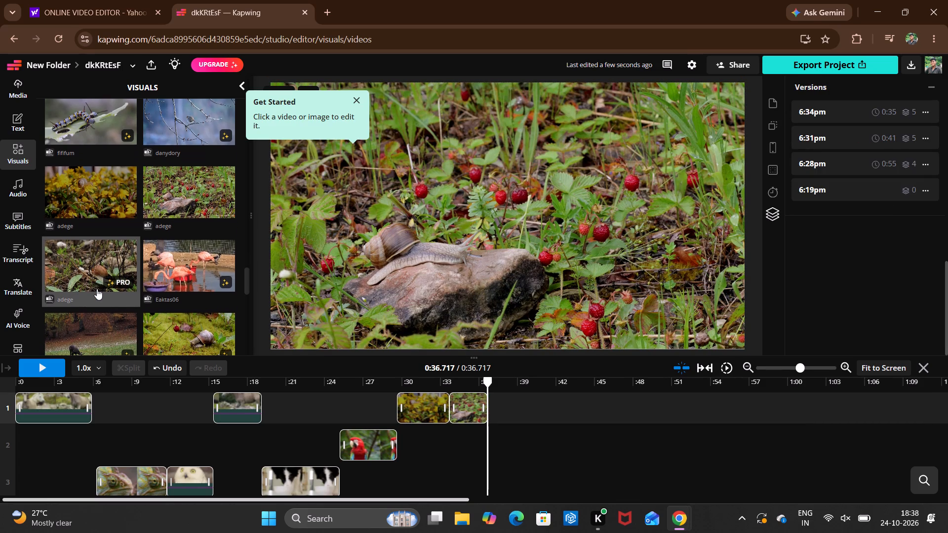
scroll(97, 289, down, 1)
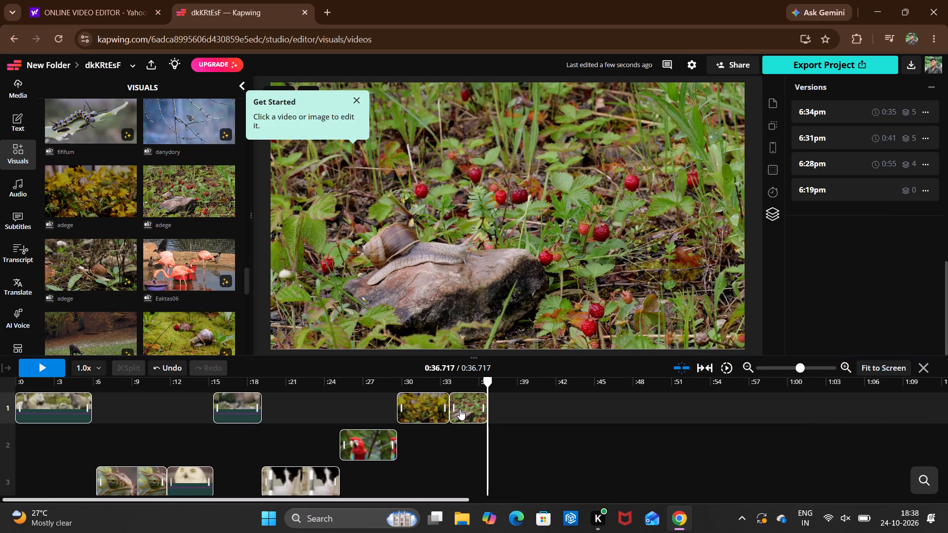
click(460, 409)
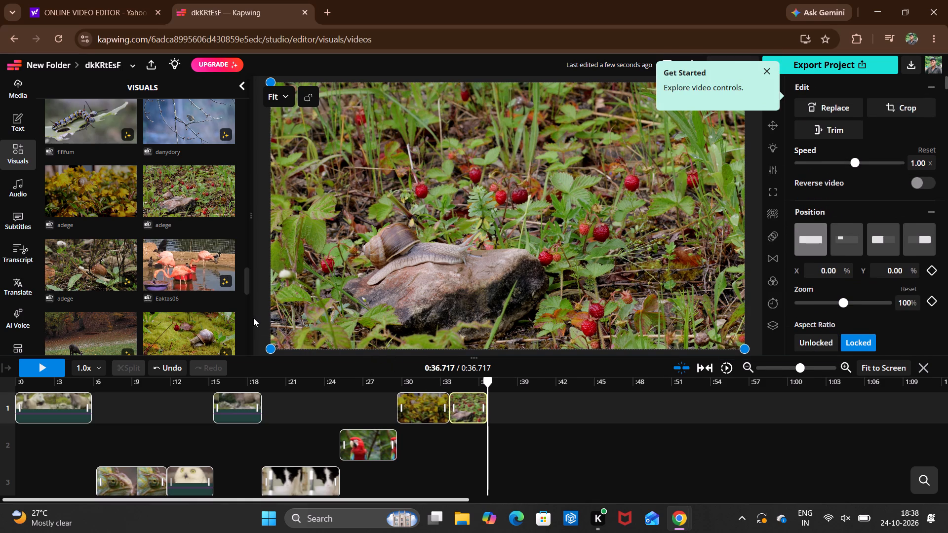
scroll(253, 318, down, 1)
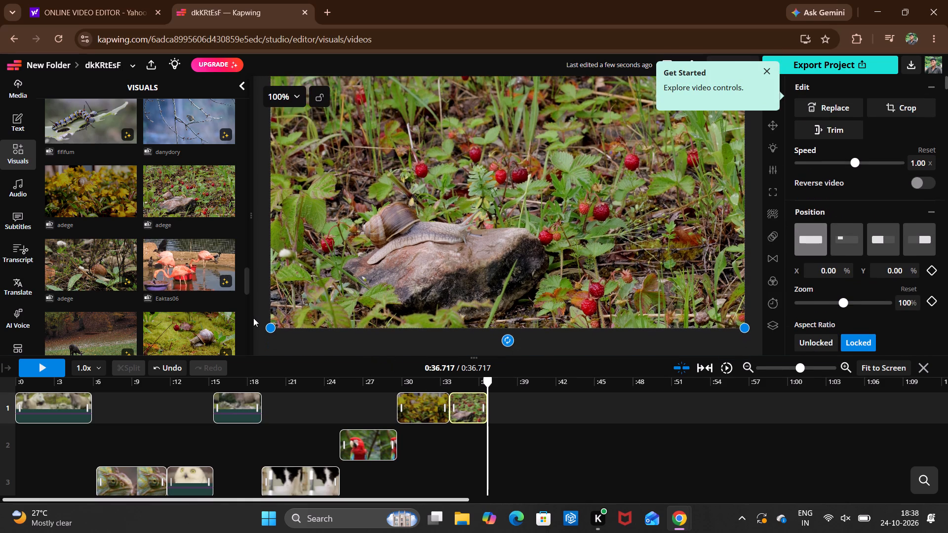
scroll(253, 318, down, 1)
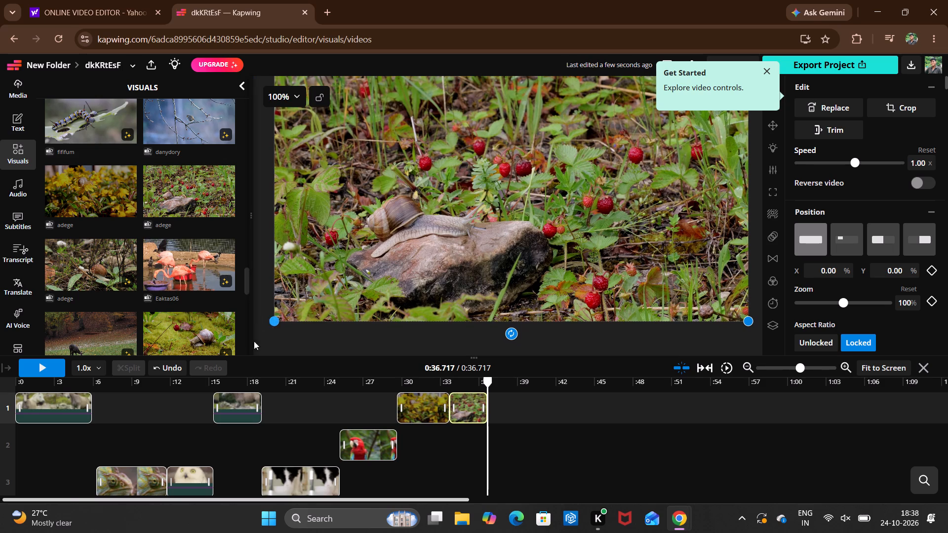
scroll(151, 294, down, 3)
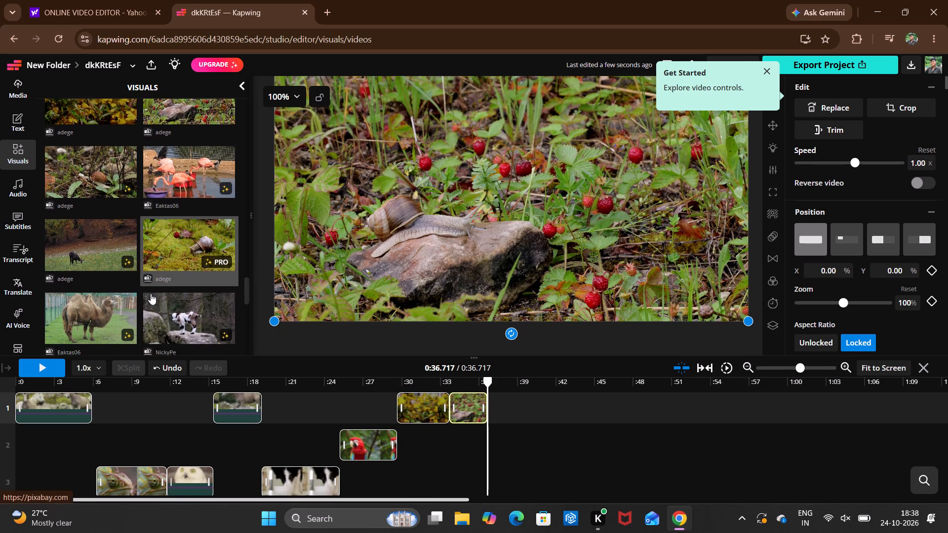
scroll(151, 294, down, 4)
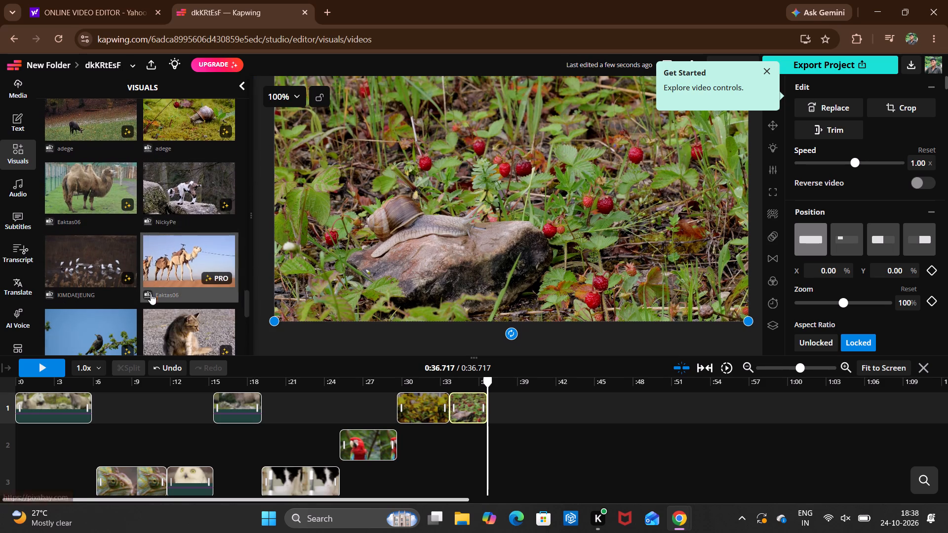
scroll(151, 294, down, 3)
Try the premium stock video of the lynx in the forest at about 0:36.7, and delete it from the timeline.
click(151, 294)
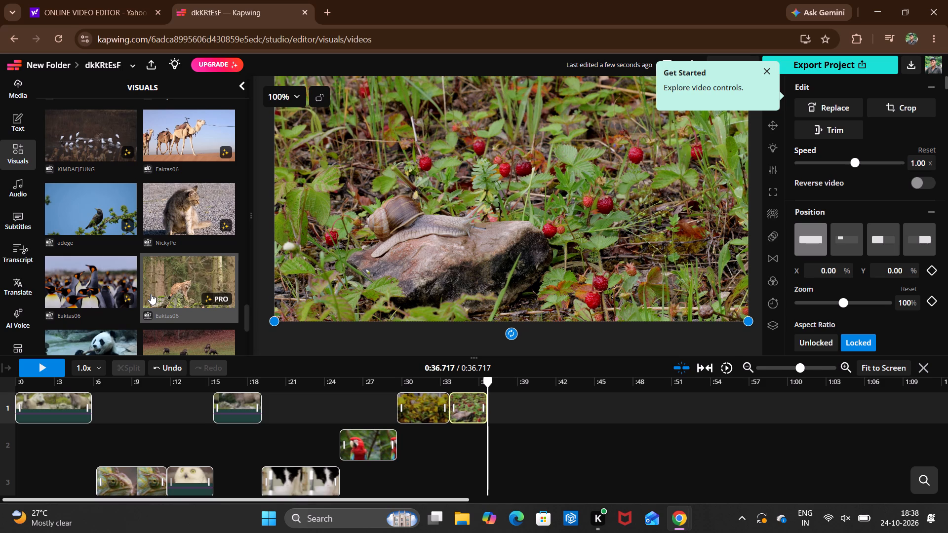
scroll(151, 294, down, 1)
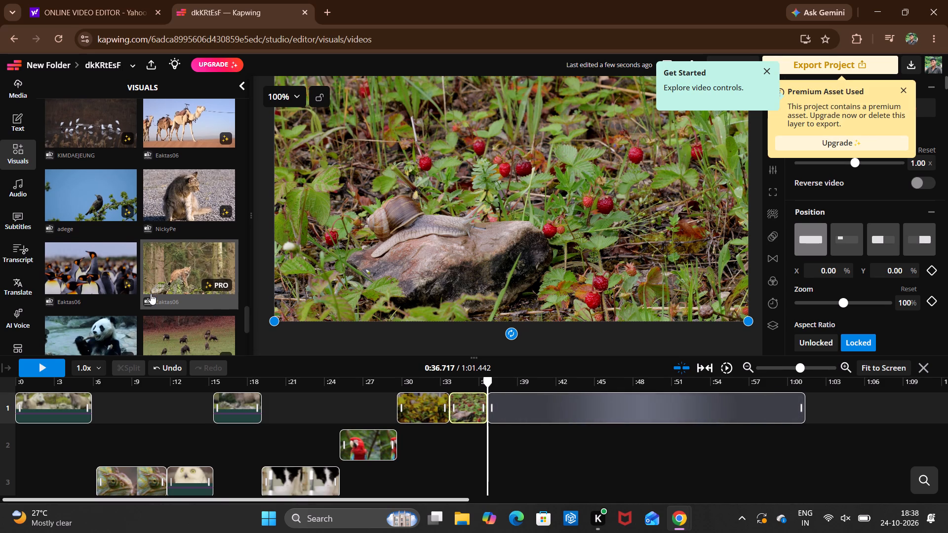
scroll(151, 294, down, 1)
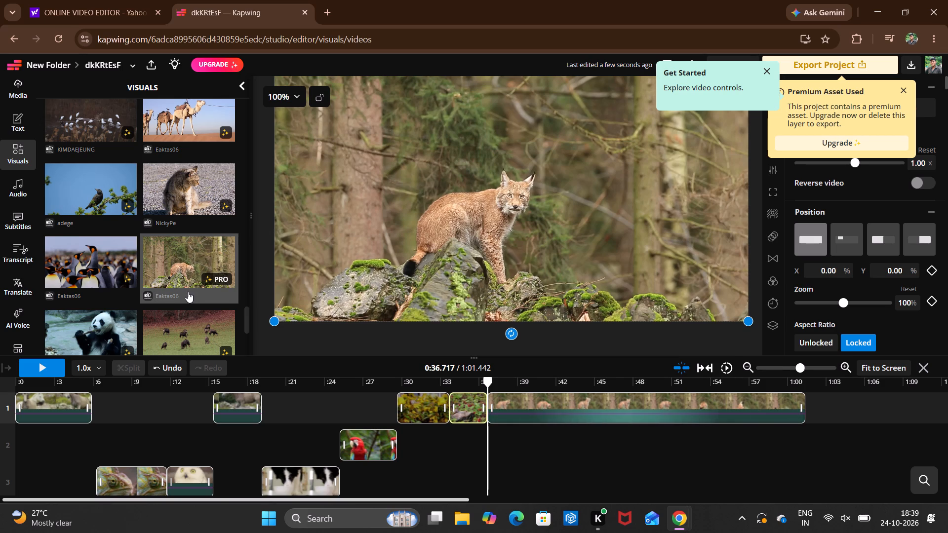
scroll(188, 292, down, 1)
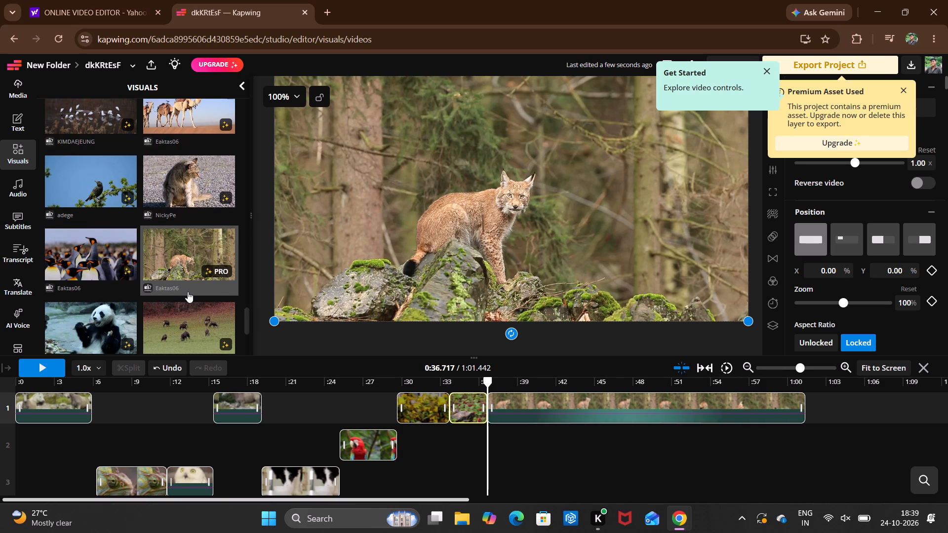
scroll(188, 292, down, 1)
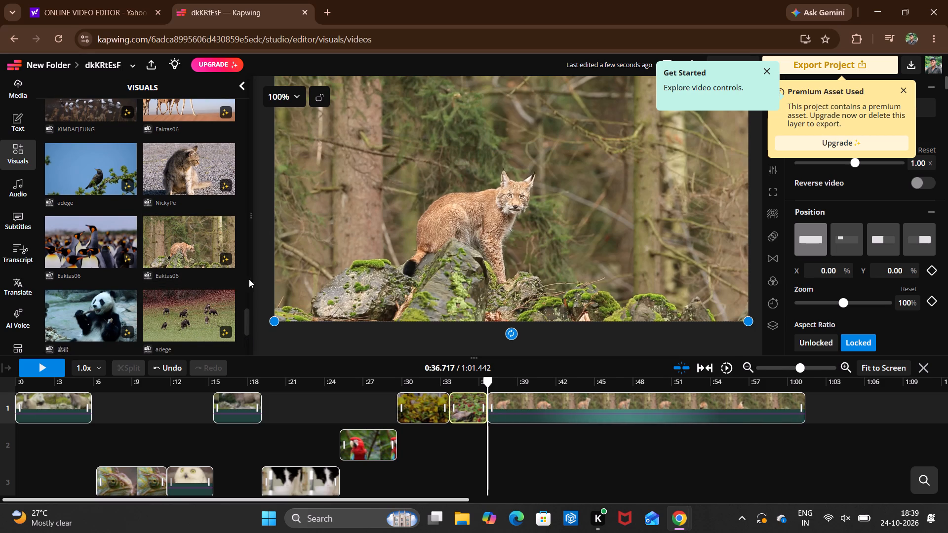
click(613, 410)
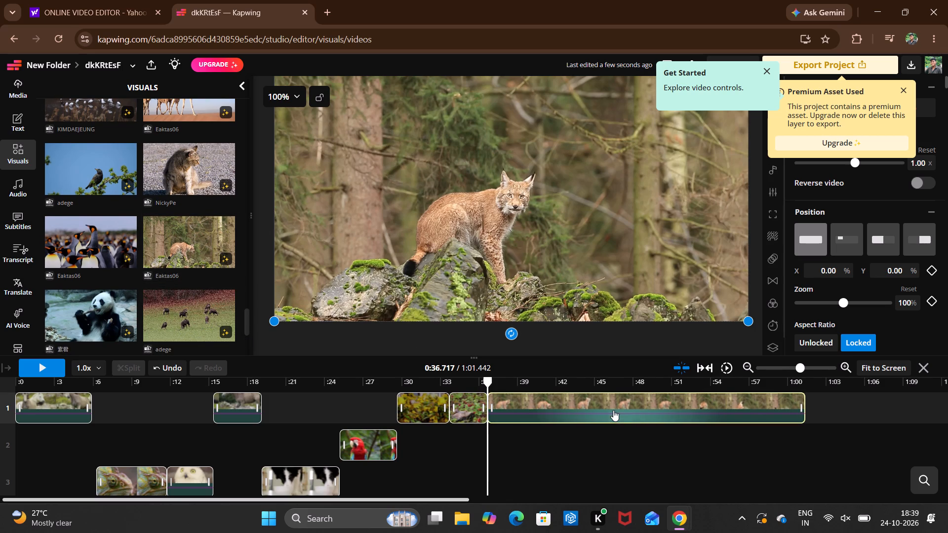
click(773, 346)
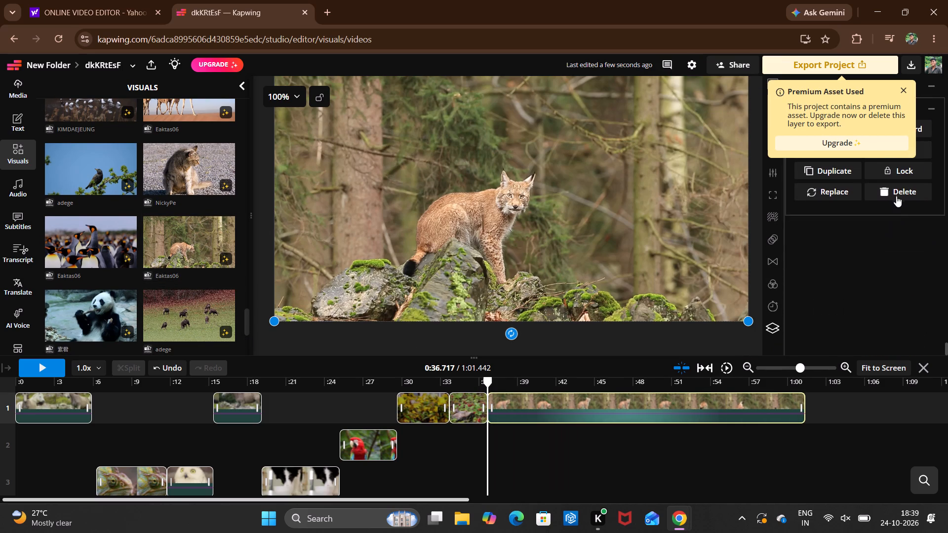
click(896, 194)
Add the free stock video of the cat on a black background at about 0:36.7 and cut off everything after about 0:40.6.
scroll(106, 252, down, 1)
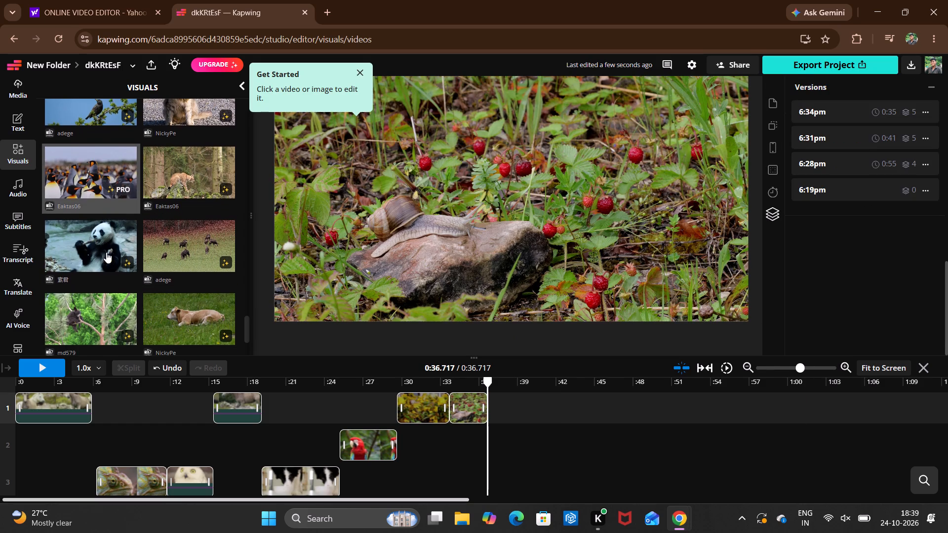
scroll(106, 252, down, 4)
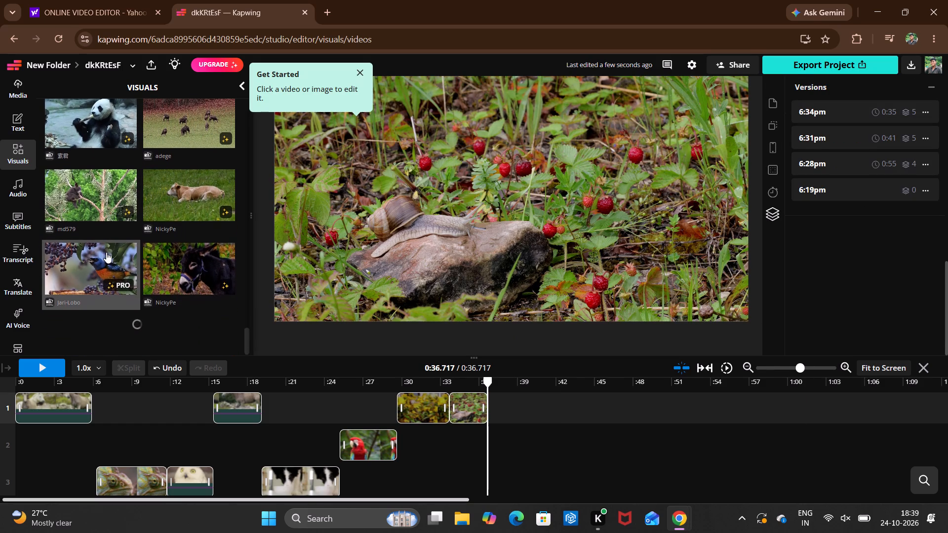
scroll(106, 252, down, 3)
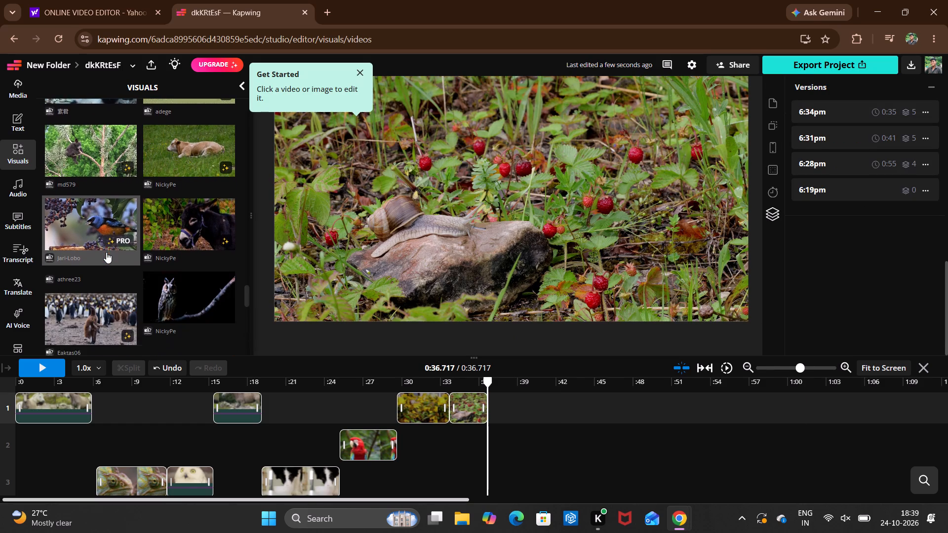
scroll(106, 252, down, 2)
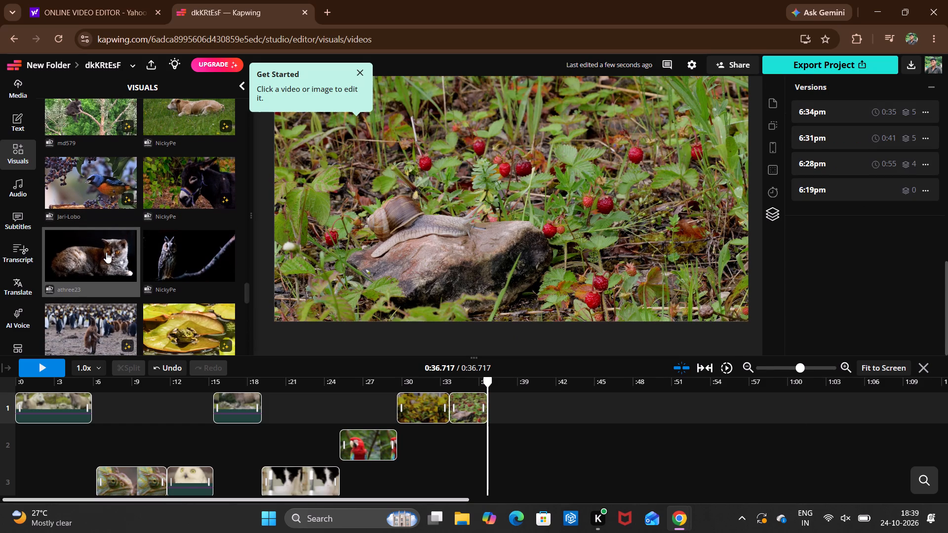
click(106, 252)
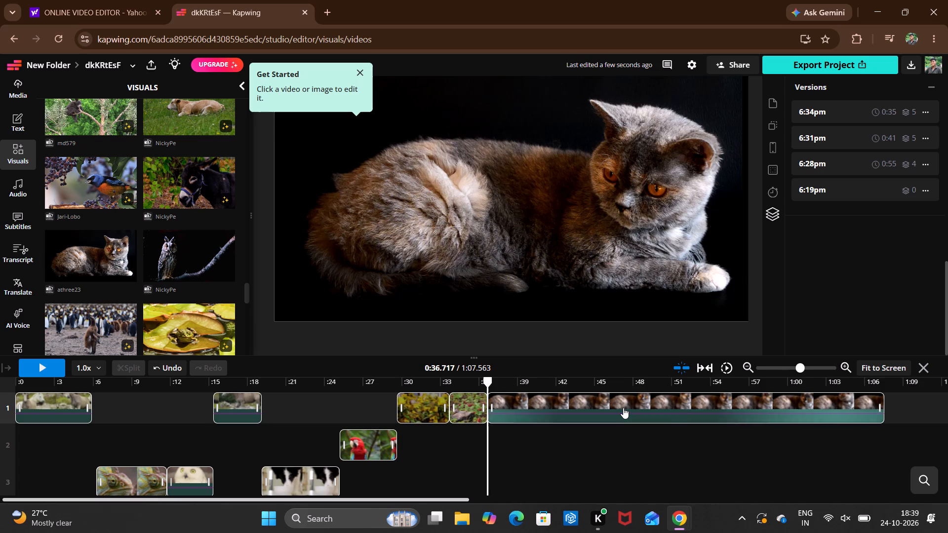
double_click(537, 394)
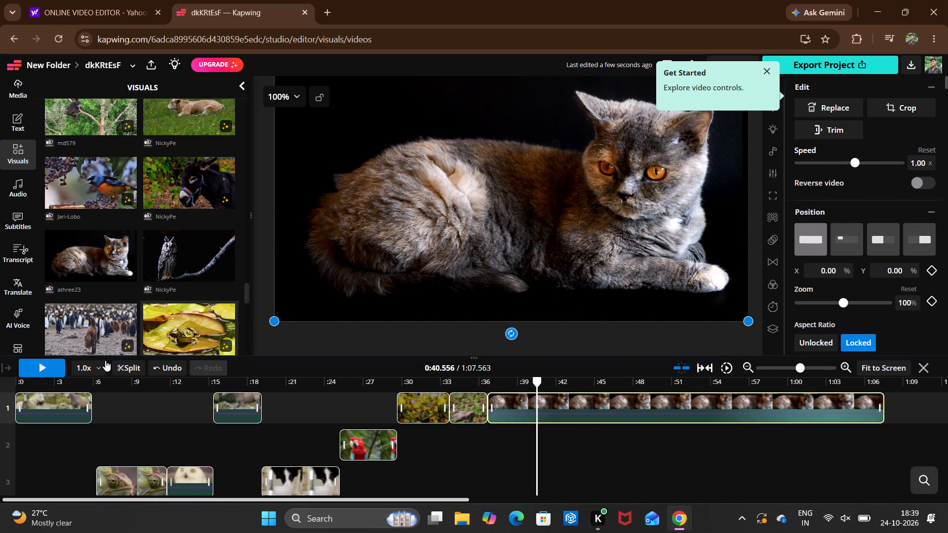
click(128, 367)
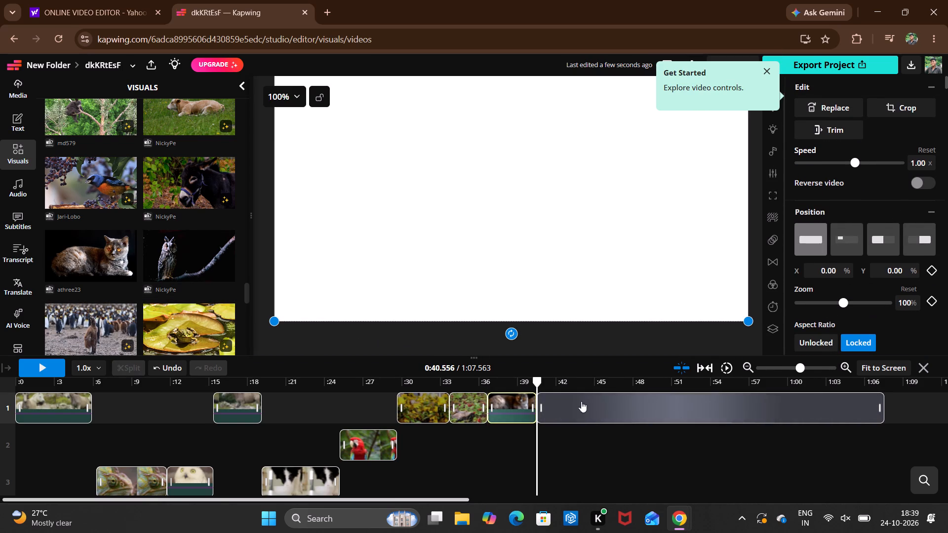
click(597, 405)
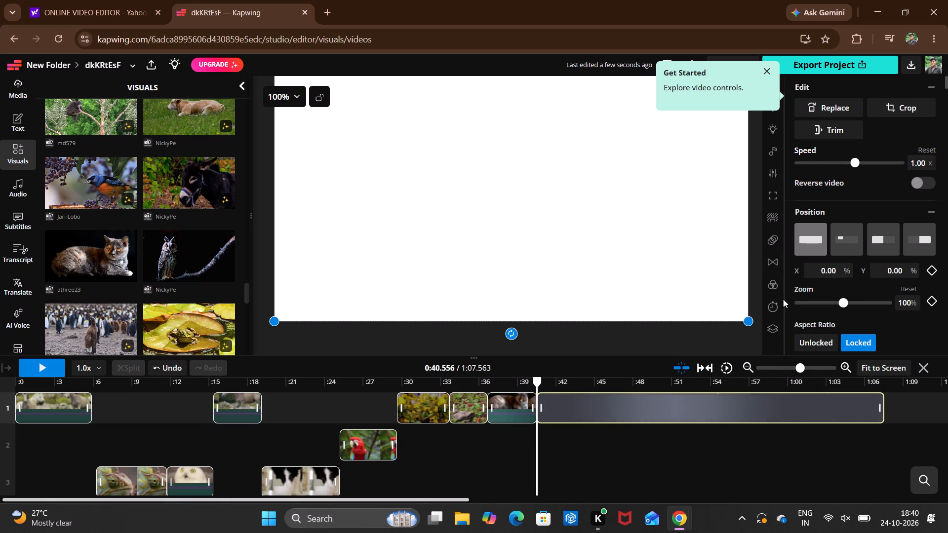
click(775, 323)
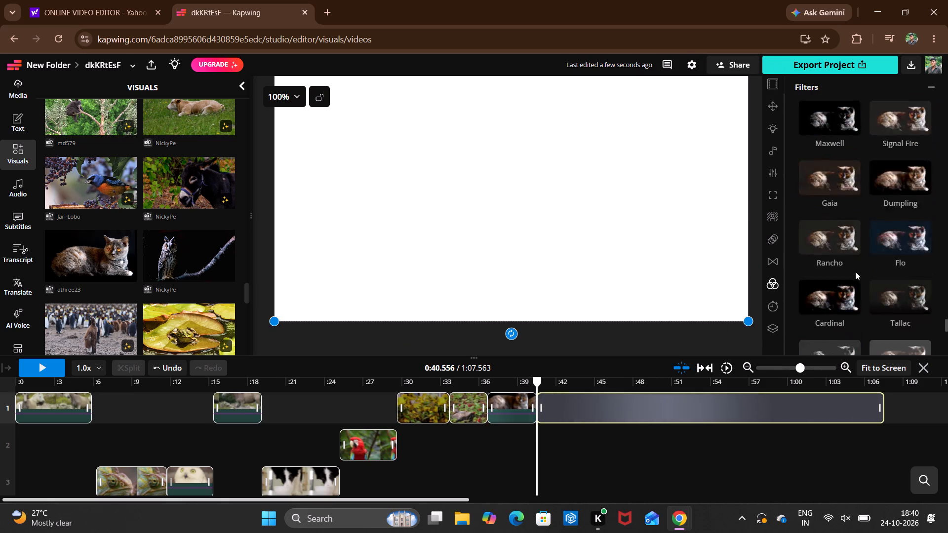
click(892, 194)
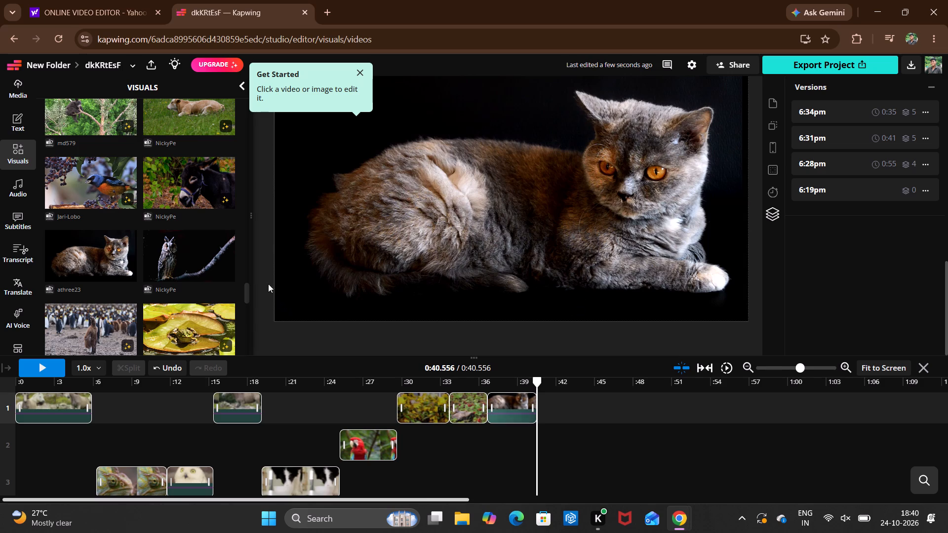
Add the stock video of the owl on a branch at about 0:40.6 and cut off everything after about 0:43.1.
click(187, 251)
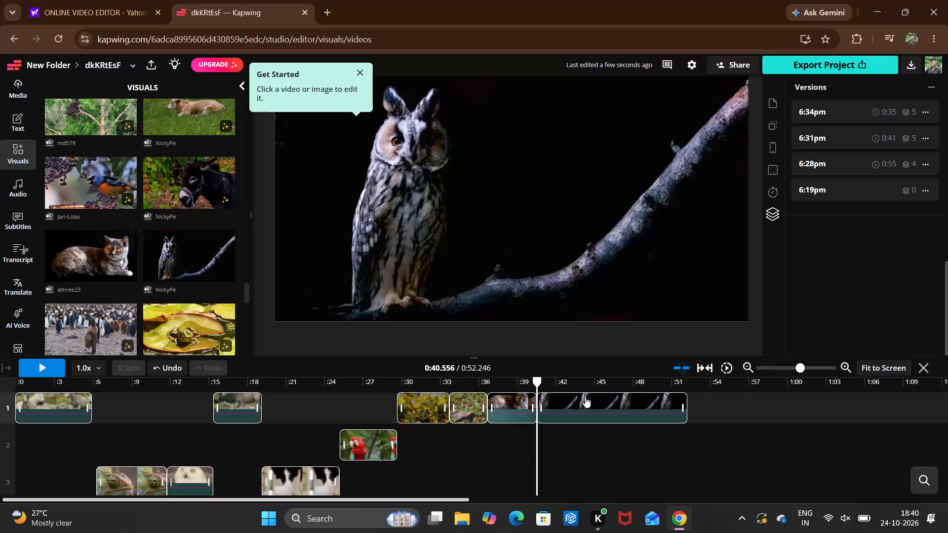
scroll(585, 397, down, 1)
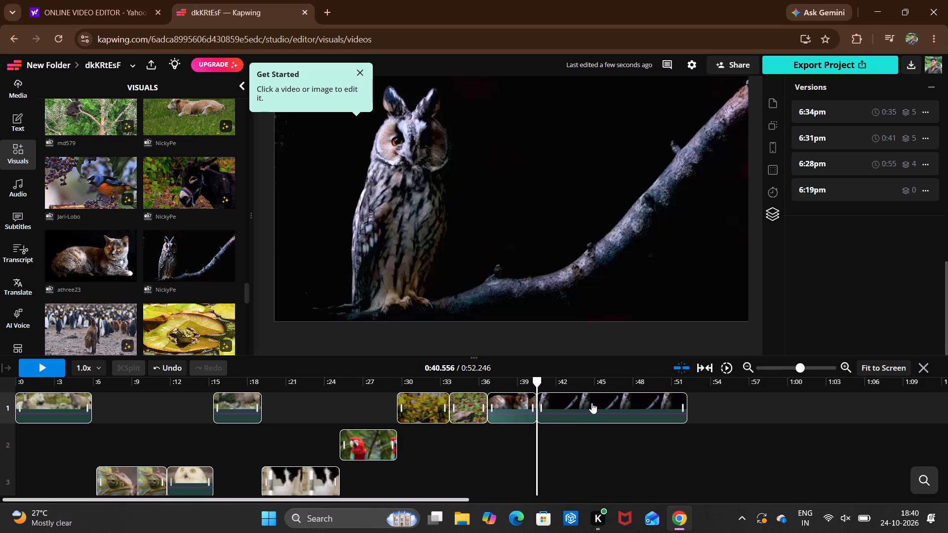
scroll(592, 403, down, 2)
scroll(597, 420, up, 2)
double_click(569, 402)
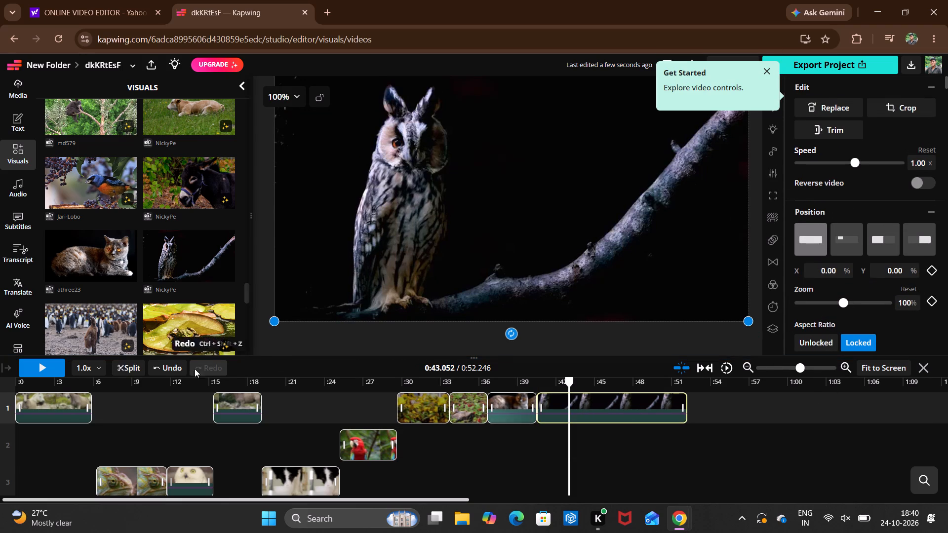
click(135, 365)
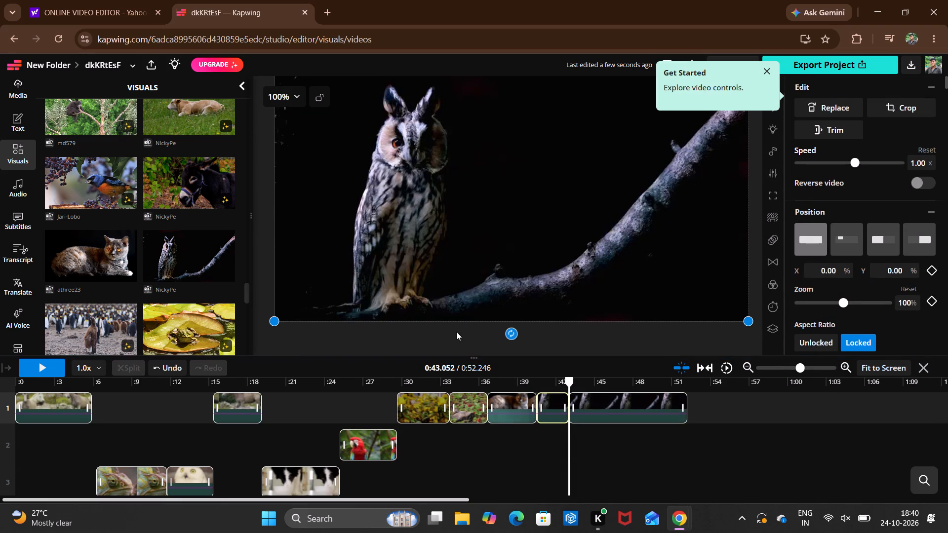
click(649, 404)
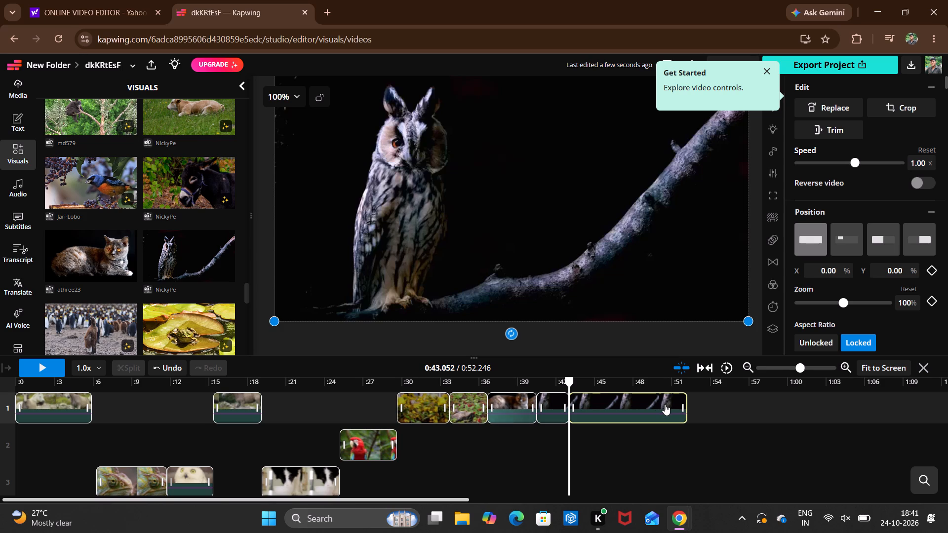
click(611, 409)
click(768, 325)
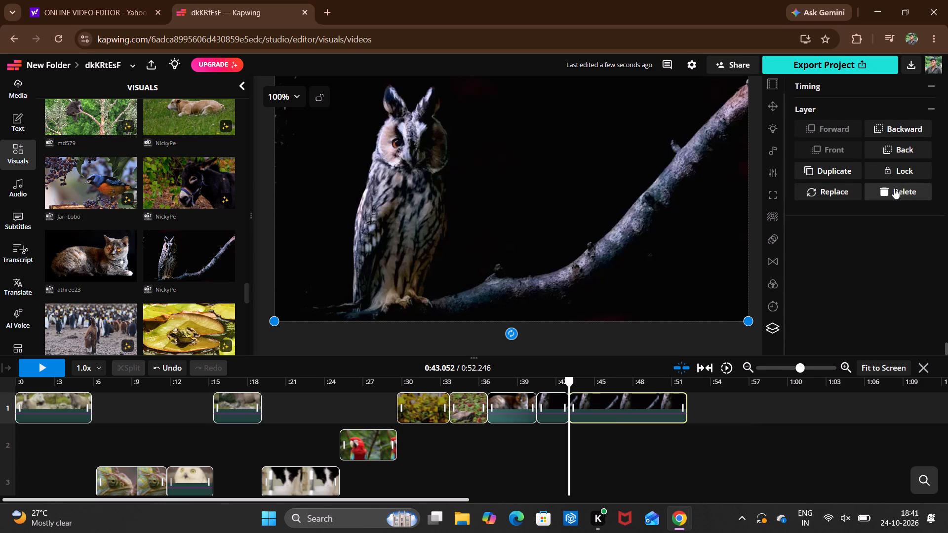
click(894, 188)
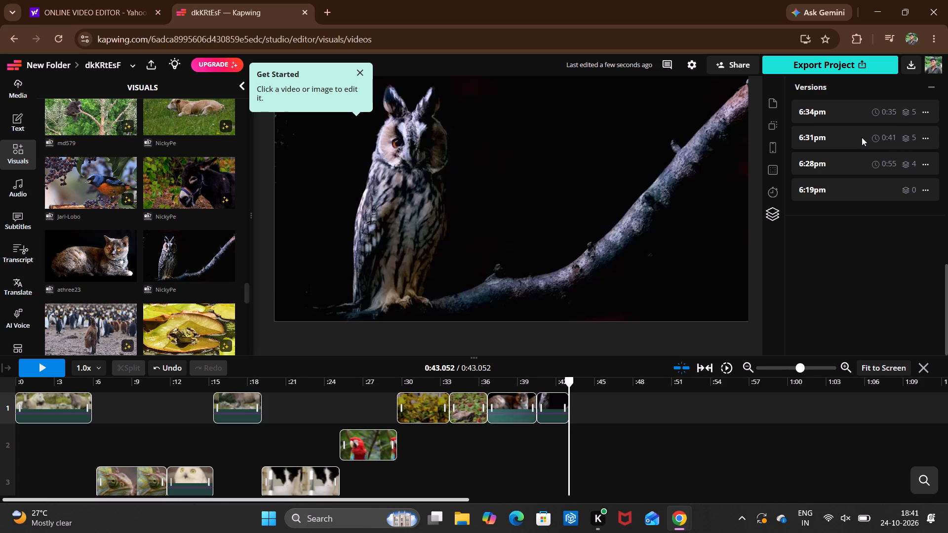
Browse further through the stock animal videos for a free clip to place after the owl clip.
scroll(862, 137, down, 1)
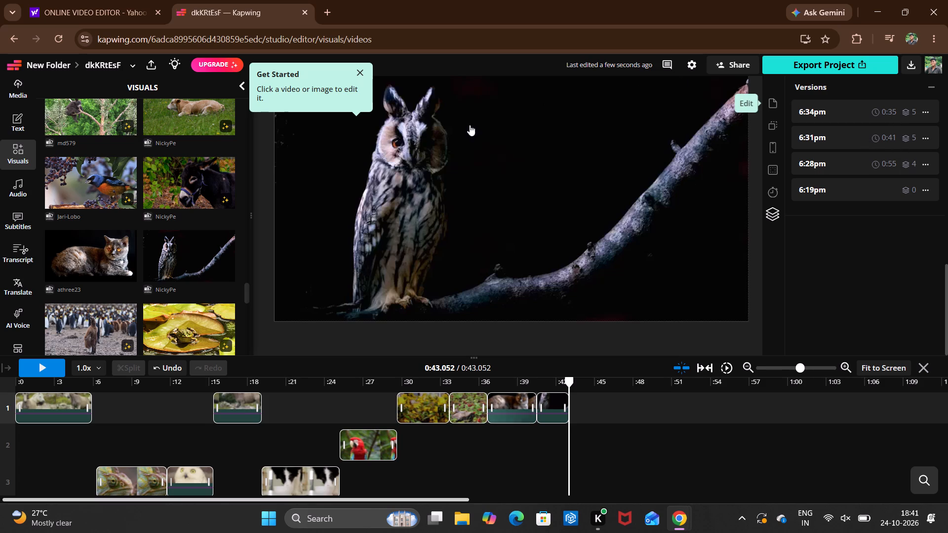
scroll(78, 271, down, 1)
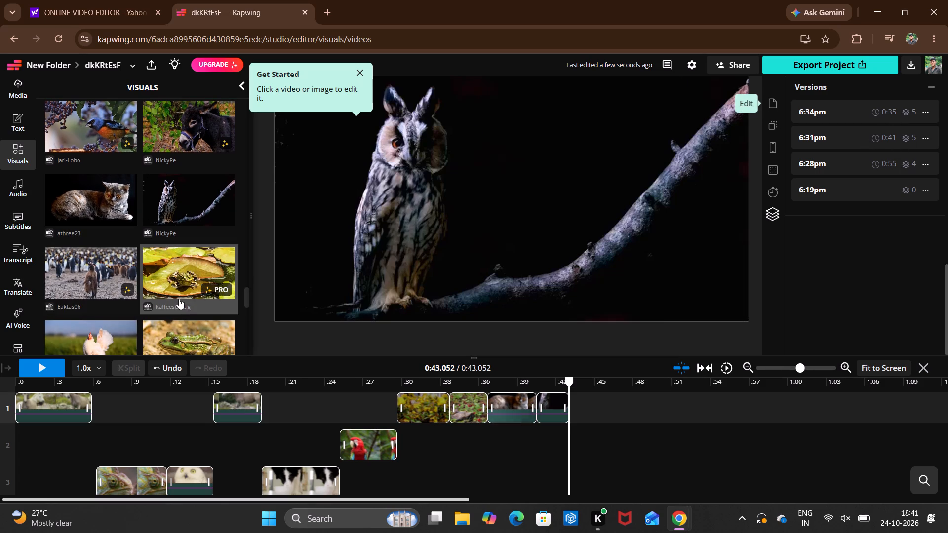
scroll(149, 274, down, 1)
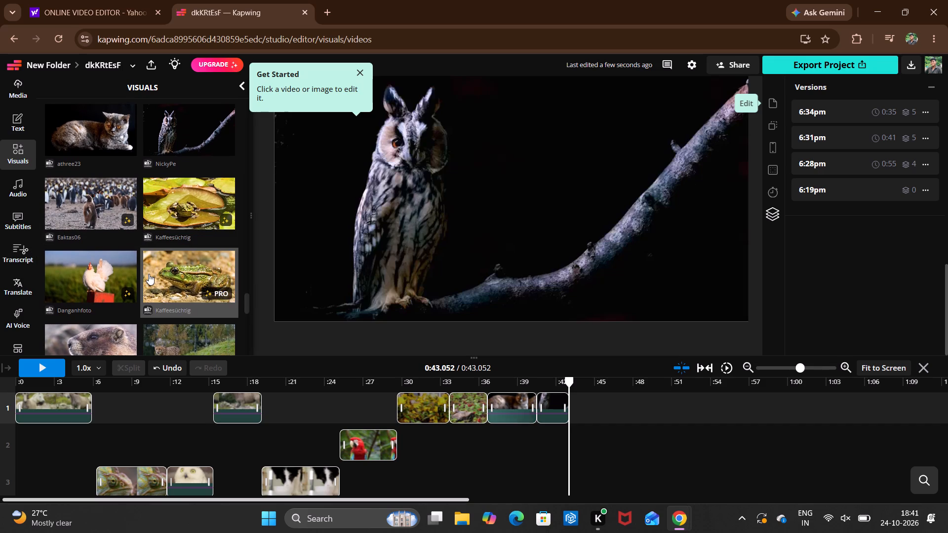
scroll(118, 263, right, 1)
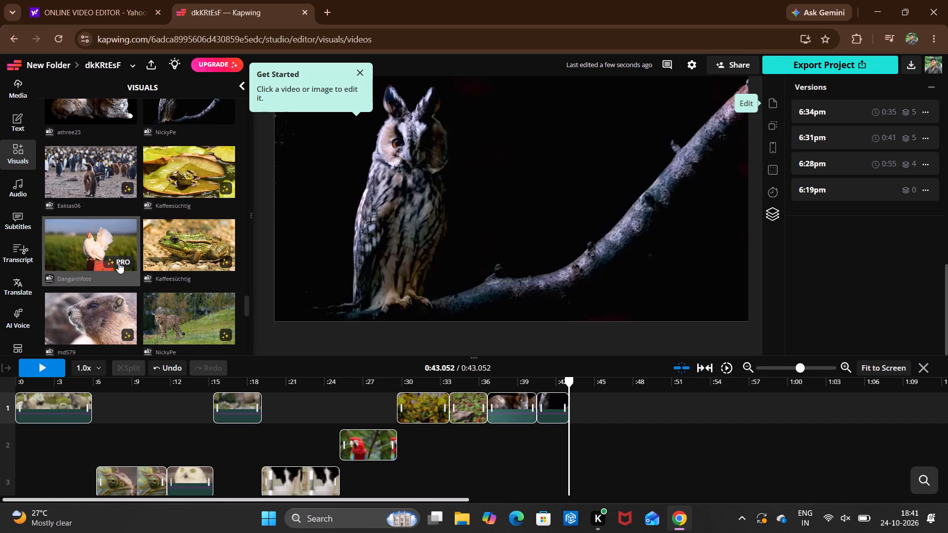
scroll(118, 263, down, 1)
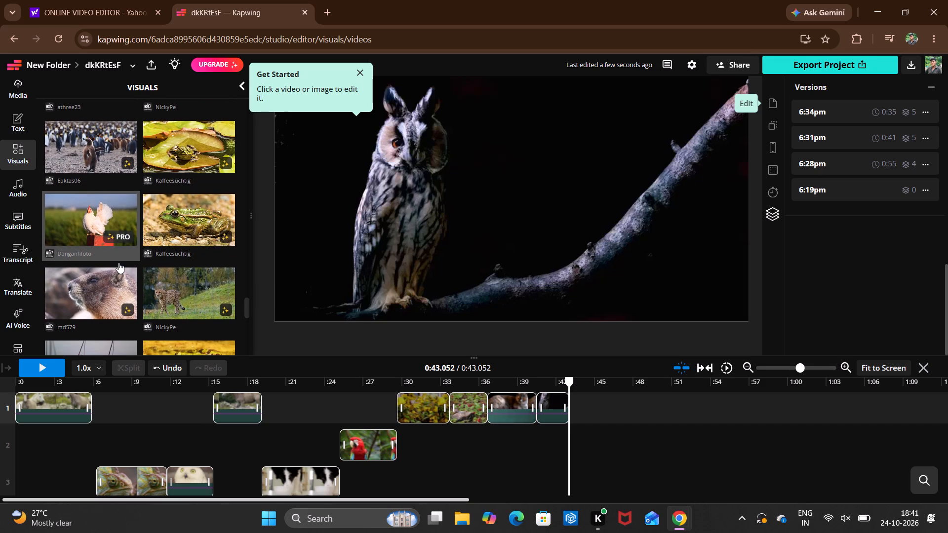
scroll(118, 263, down, 2)
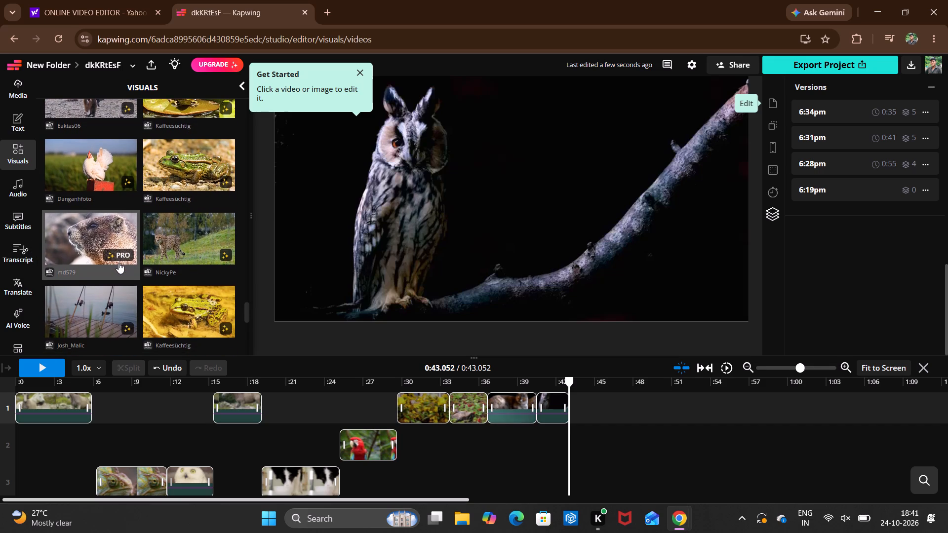
scroll(118, 263, down, 3)
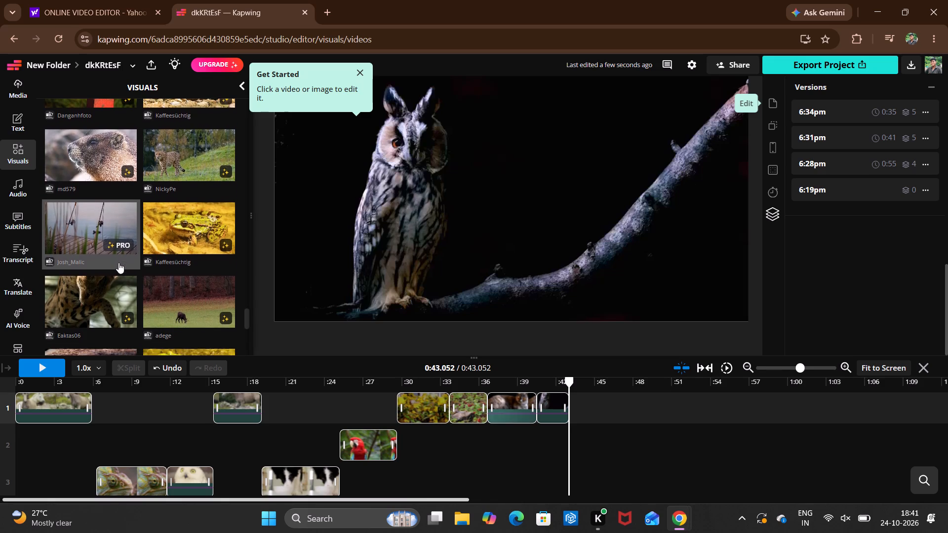
scroll(118, 263, down, 1)
scroll(158, 274, down, 2)
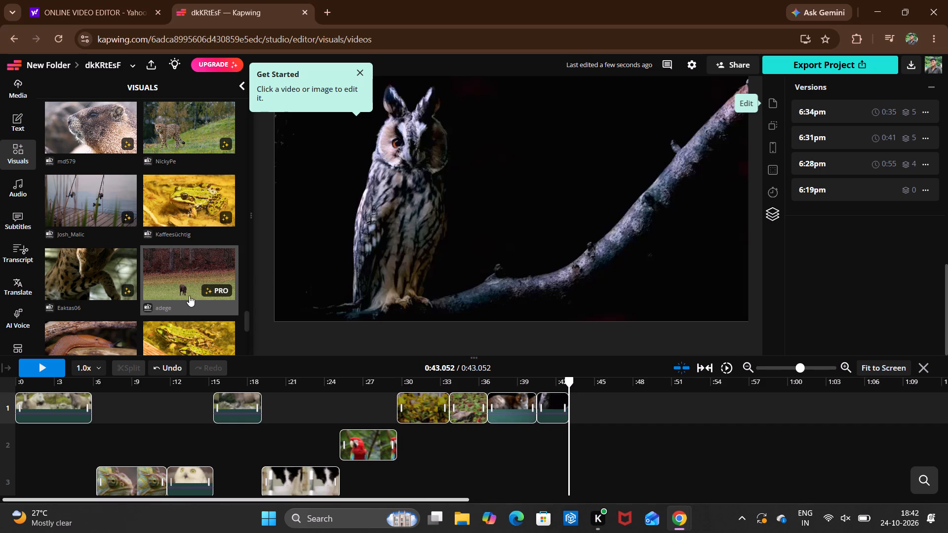
scroll(192, 273, down, 1)
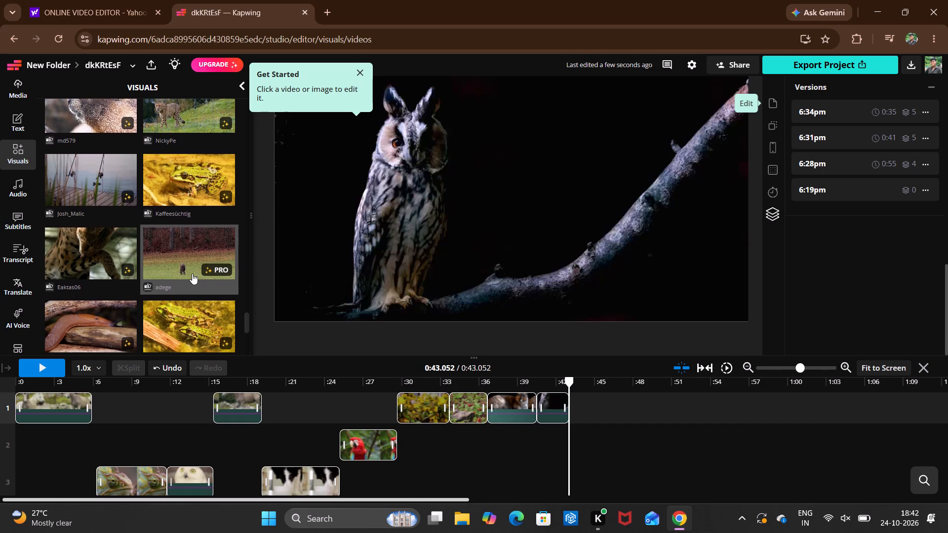
scroll(192, 273, down, 4)
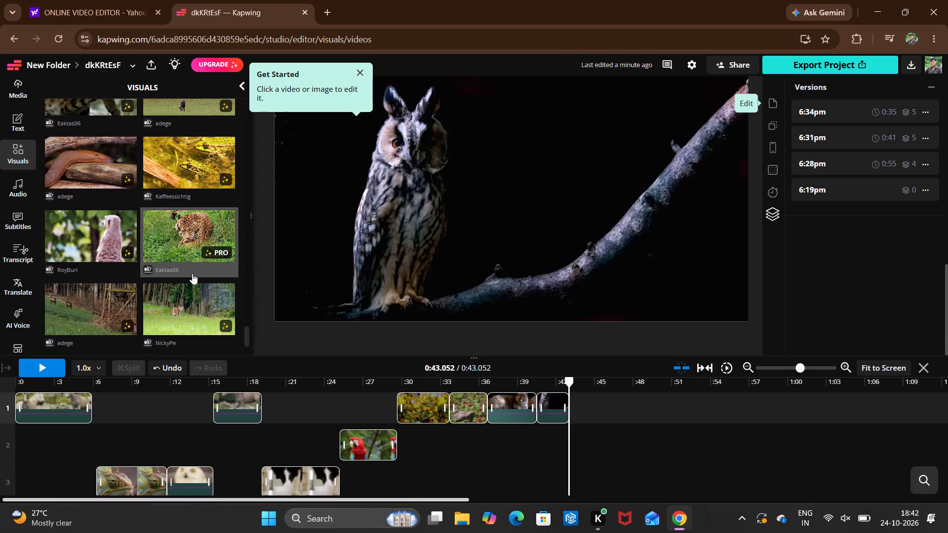
scroll(192, 273, down, 3)
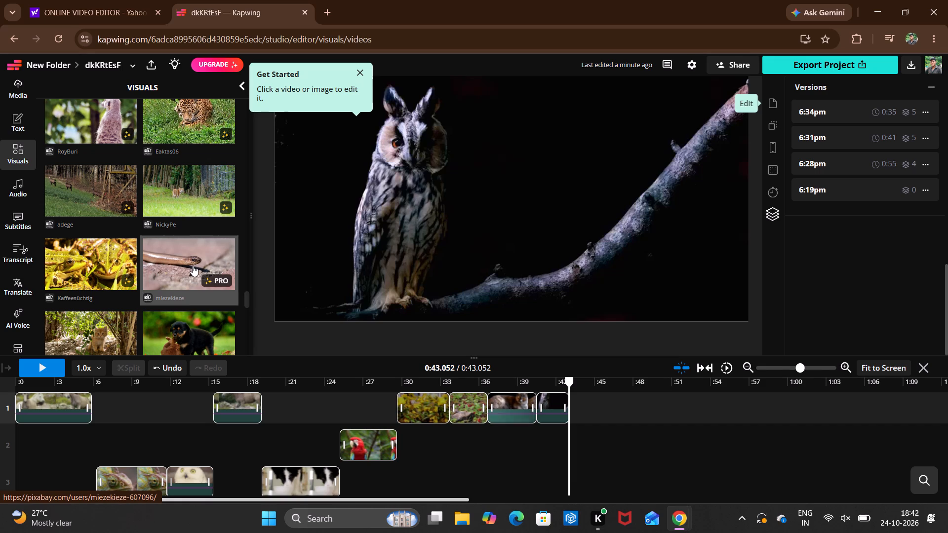
scroll(193, 266, down, 2)
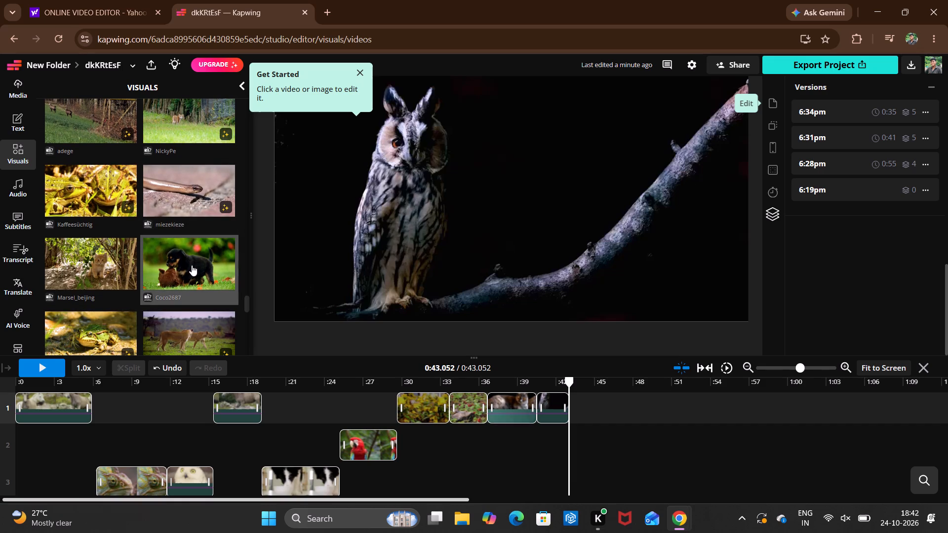
Add the free stock video of the ginger kitten at about 0:43.1 and cut off everything after about 0:45.8.
click(83, 261)
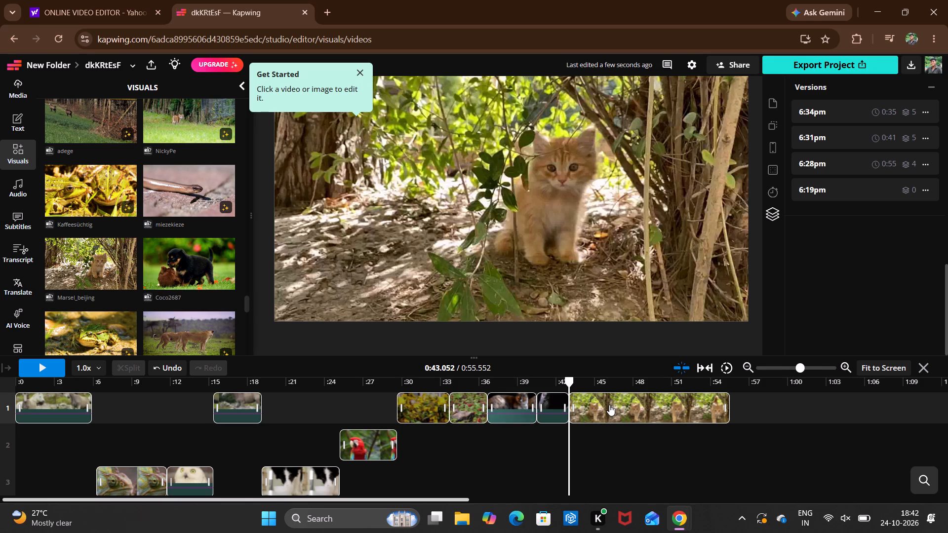
double_click(605, 405)
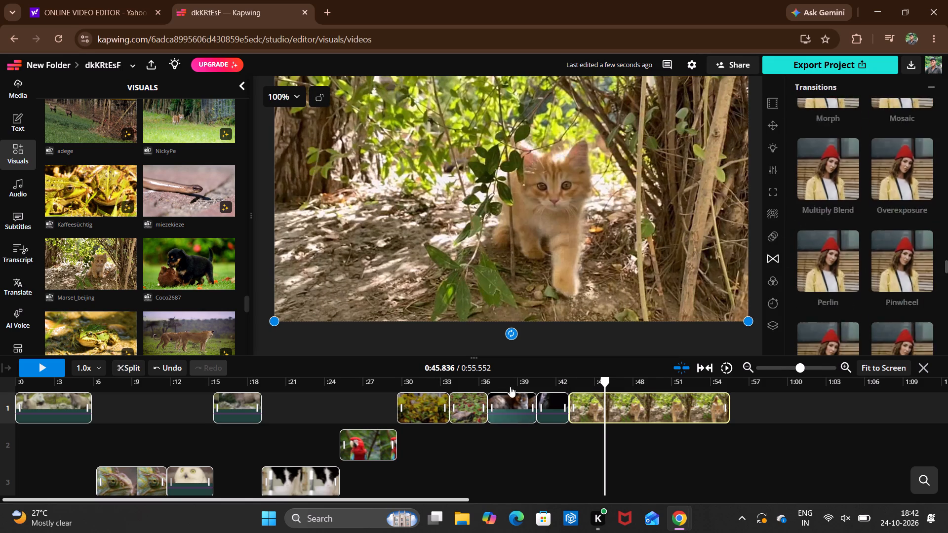
click(124, 368)
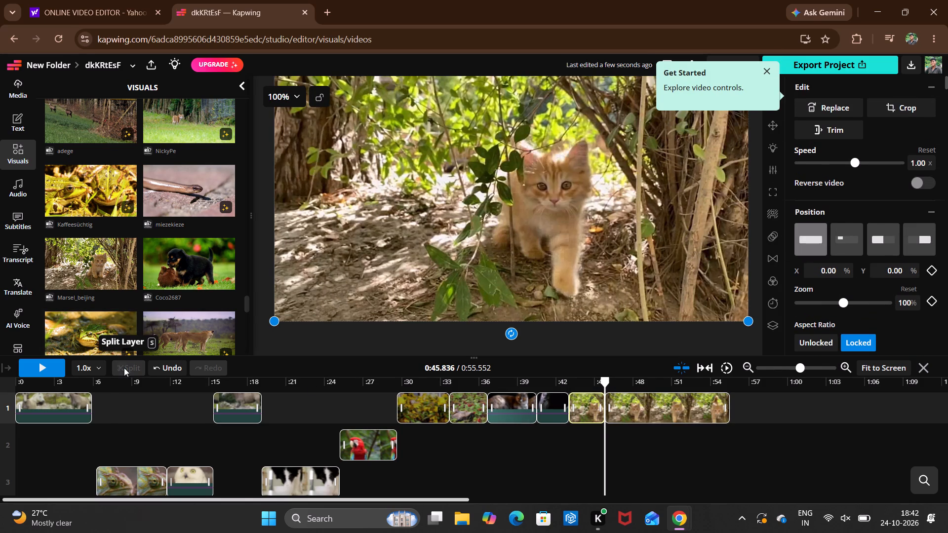
click(677, 403)
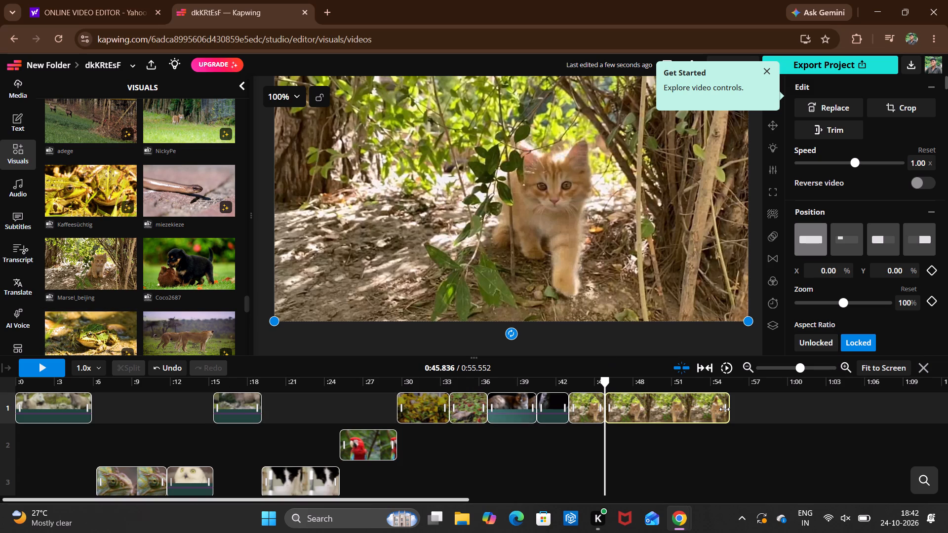
click(661, 421)
drag(673, 409, 774, 316)
click(774, 316)
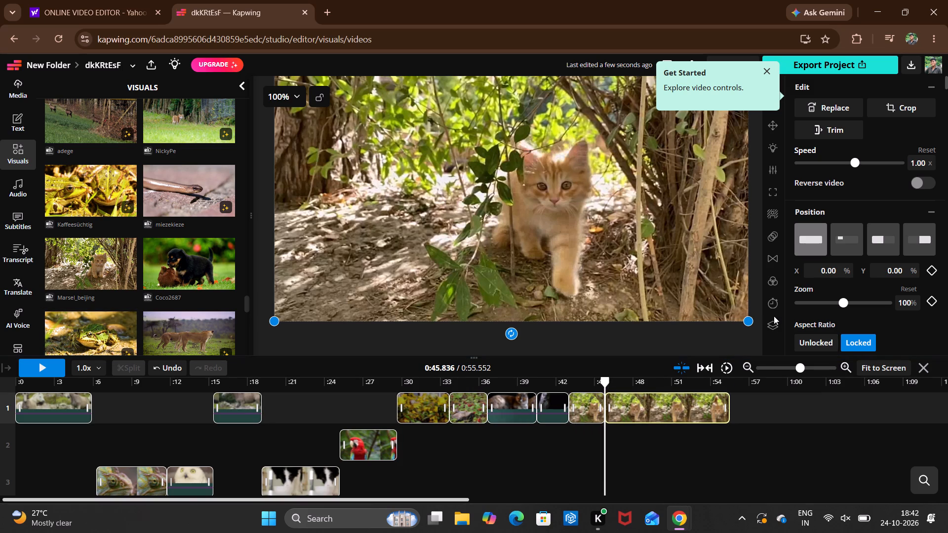
click(774, 327)
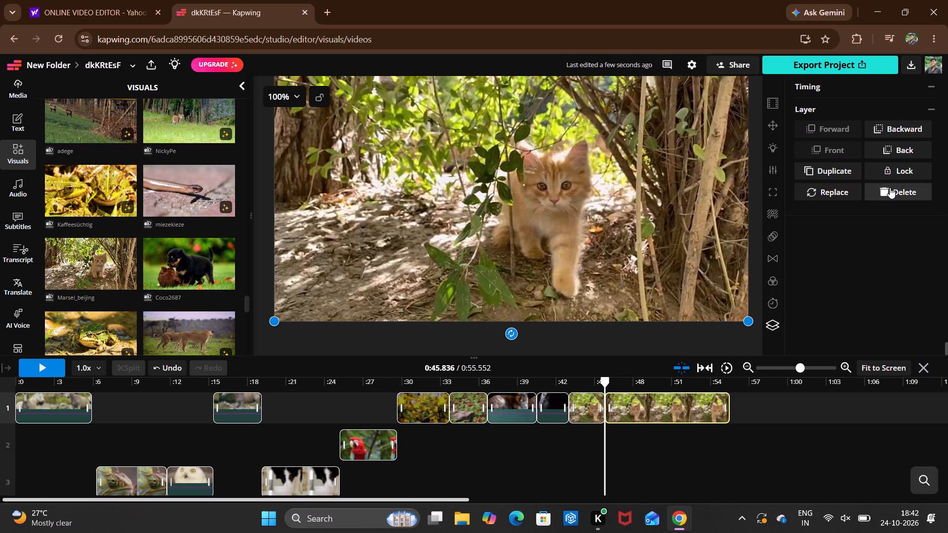
click(890, 188)
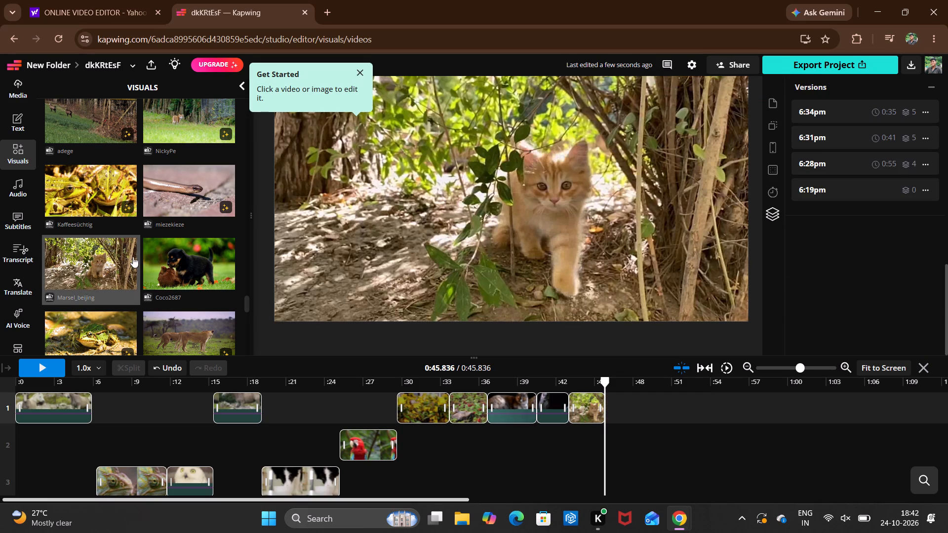
Add the free stock video of the two puppies at about 0:45.8, split it at about 0:46.5 and delete the short opening piece.
click(142, 257)
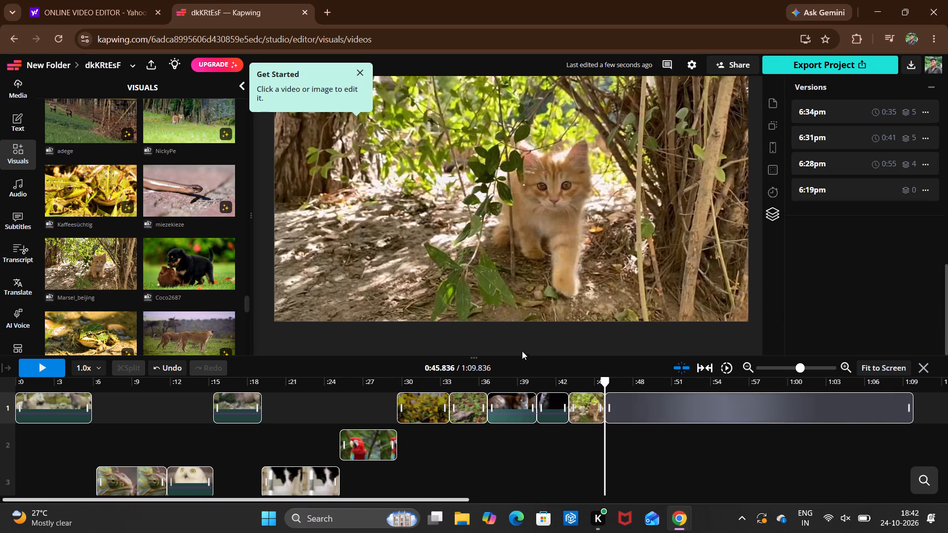
double_click(614, 398)
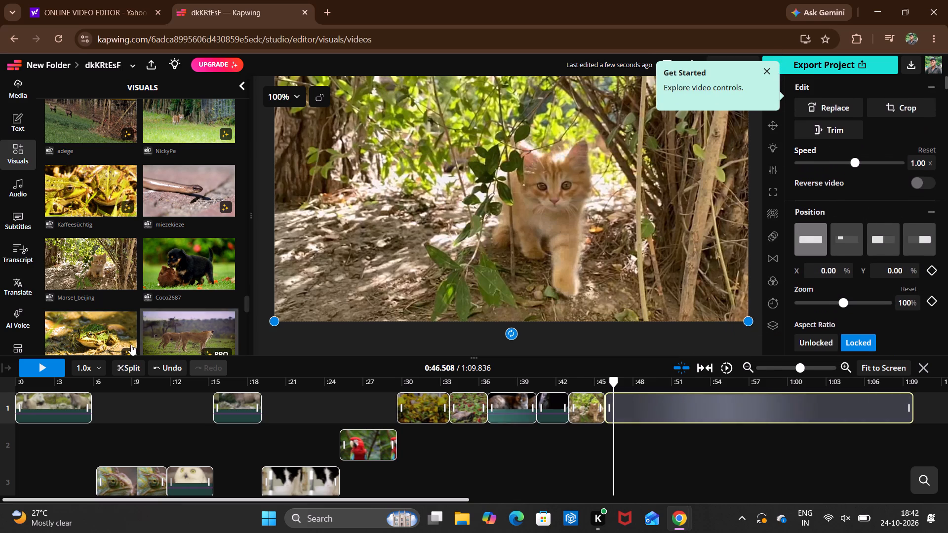
click(126, 361)
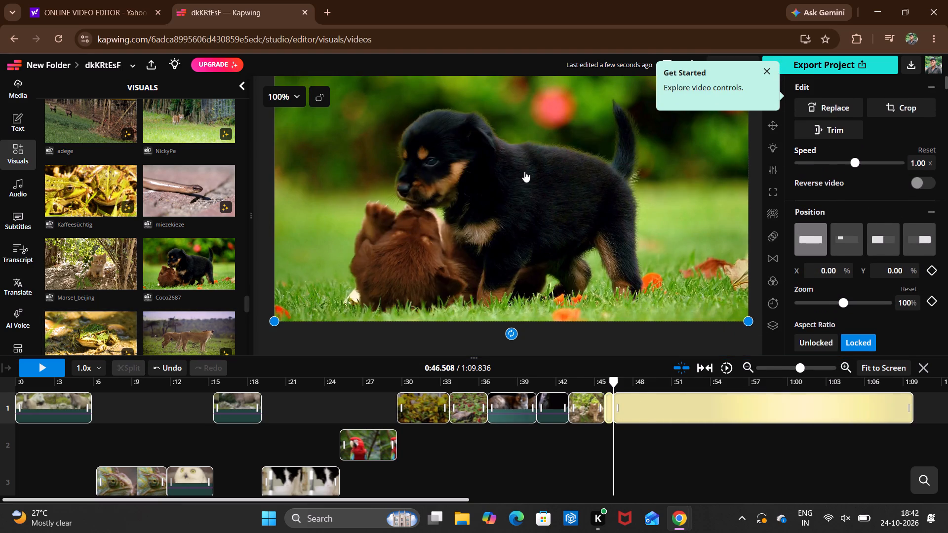
click(770, 323)
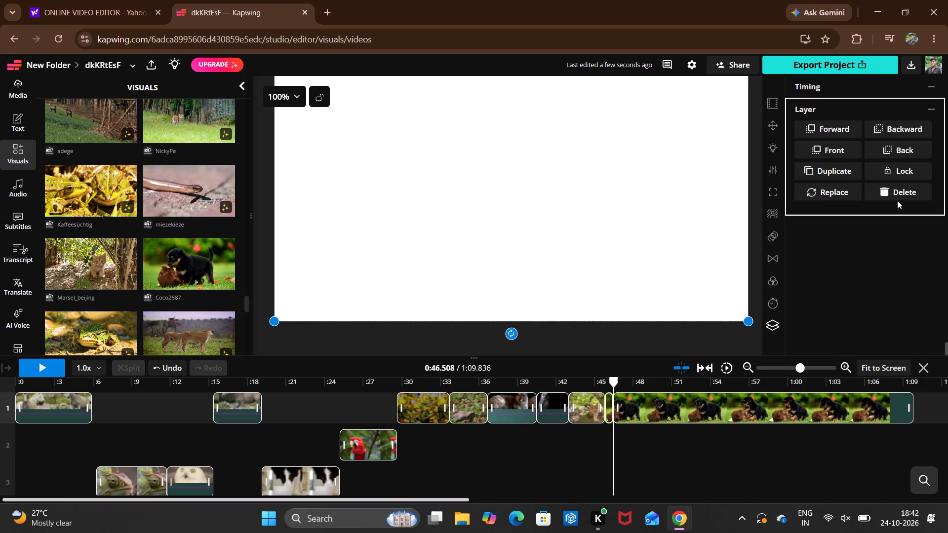
click(899, 189)
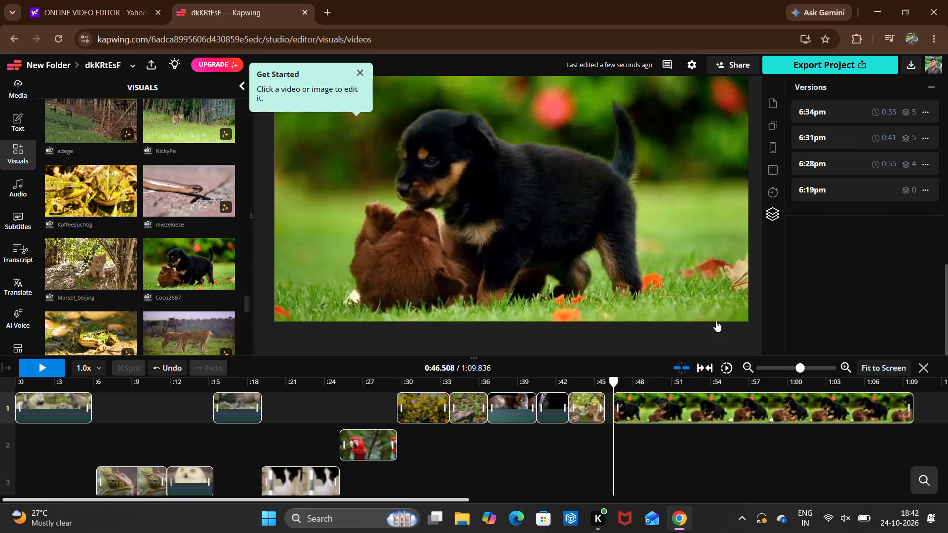
Extend the start of the puppies clip back to the end of the kitten clip at about 0:45.8.
click(616, 427)
drag(616, 427, 637, 412)
click(637, 412)
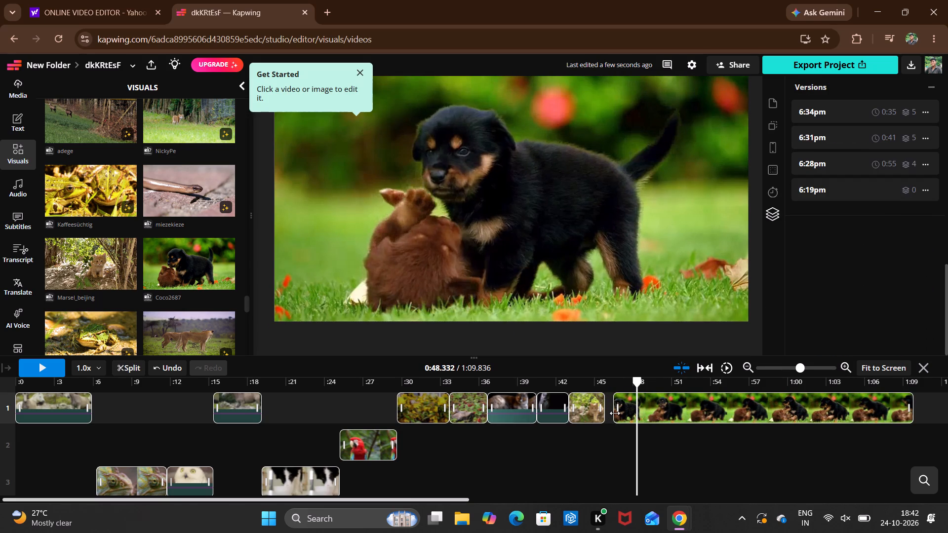
drag(614, 414, 610, 414)
Split the puppies clip at about 0:46.3 and delete the part after the split.
double_click(611, 409)
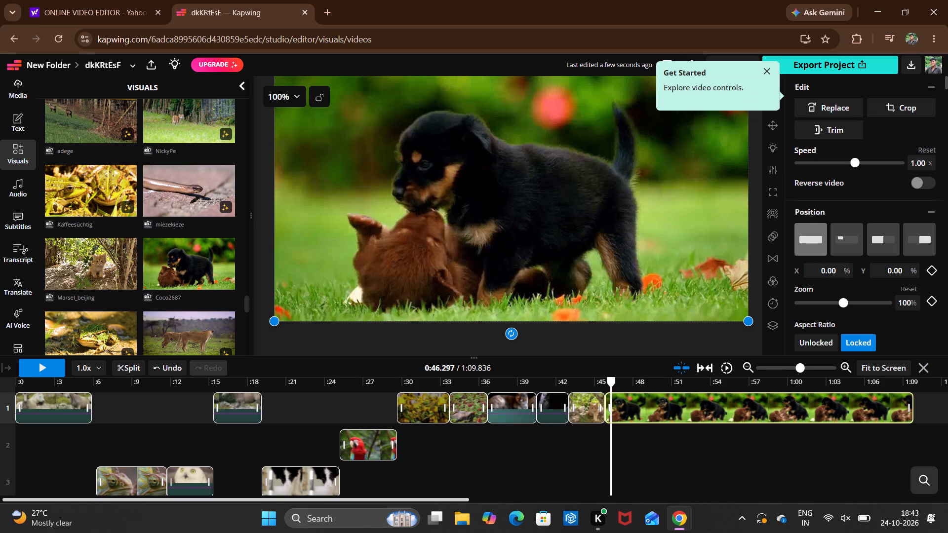
click(128, 369)
click(683, 402)
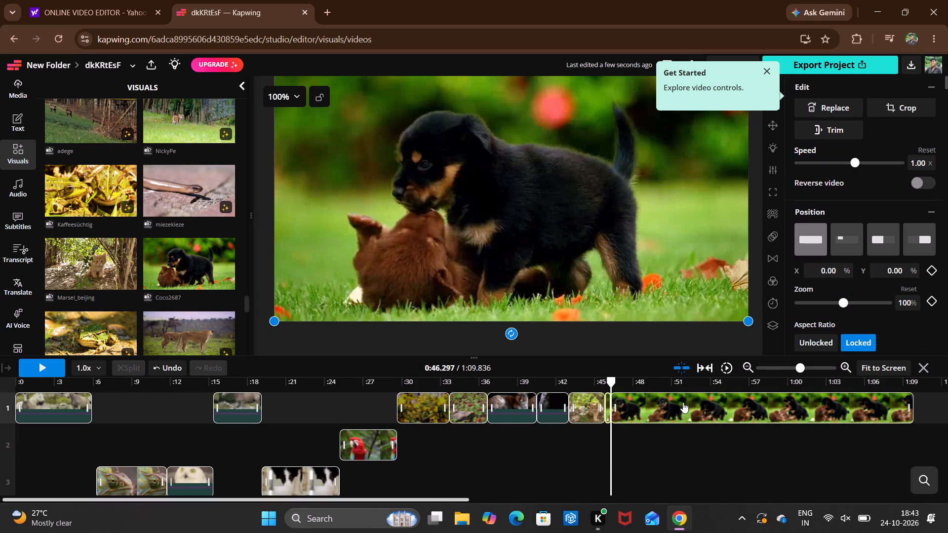
click(776, 327)
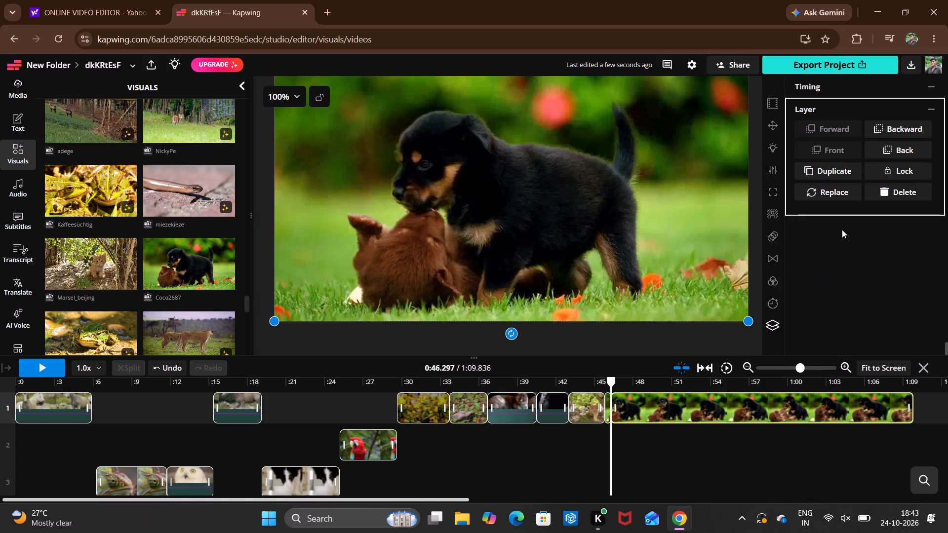
click(884, 192)
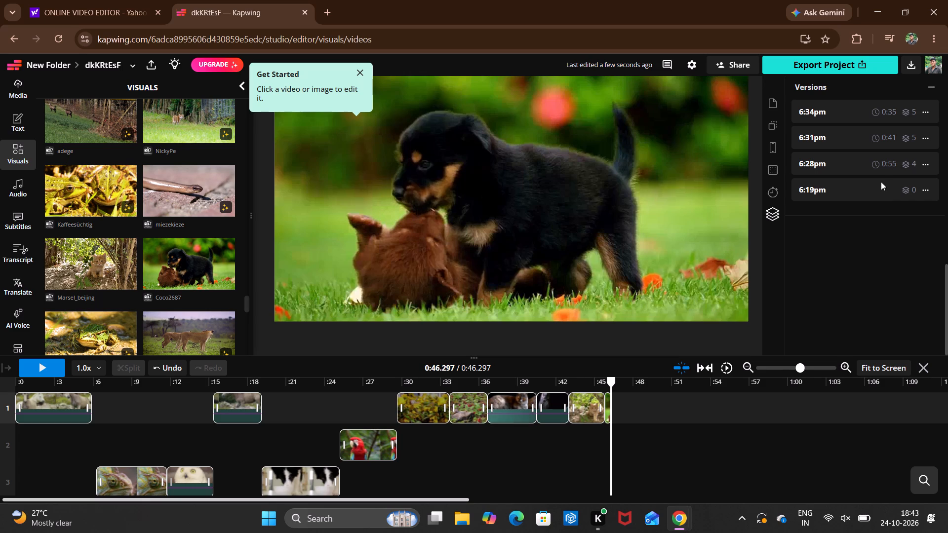
Add the stock video of the two penguins at the end of the puppies clip, at about 0:46.3.
scroll(885, 174, down, 2)
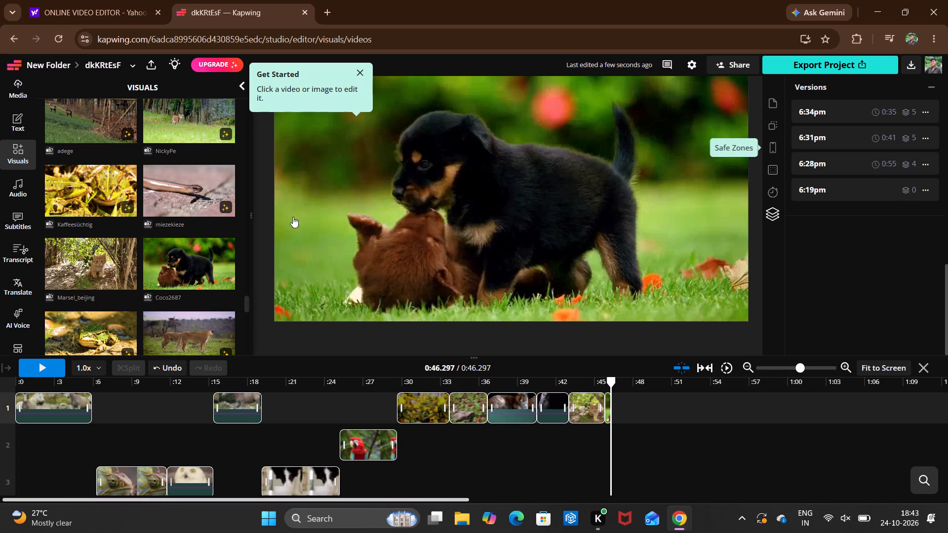
scroll(214, 247, down, 1)
scroll(122, 257, down, 1)
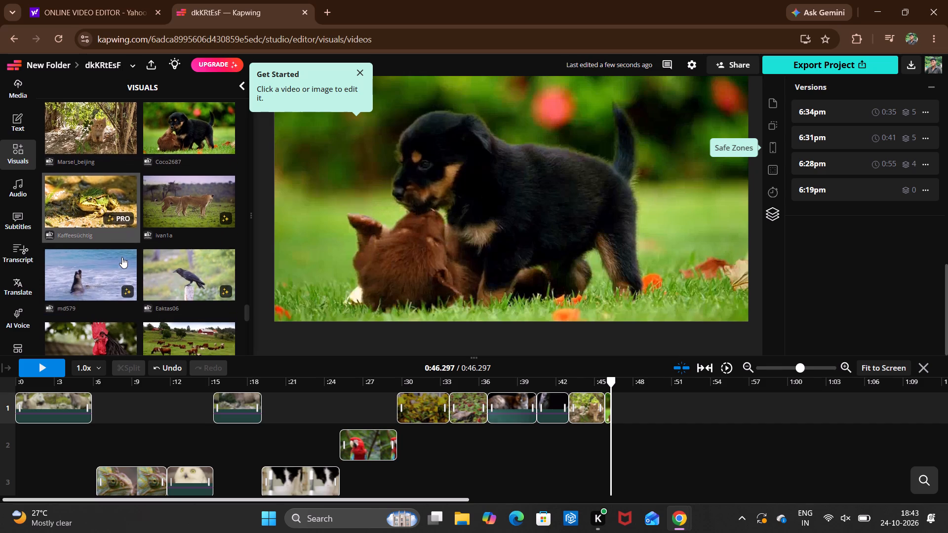
scroll(122, 257, down, 4)
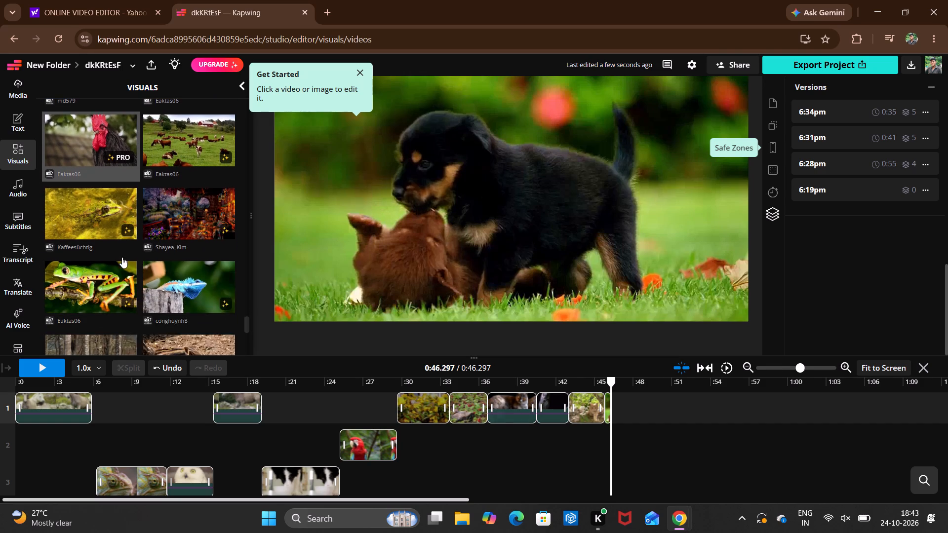
scroll(122, 257, down, 6)
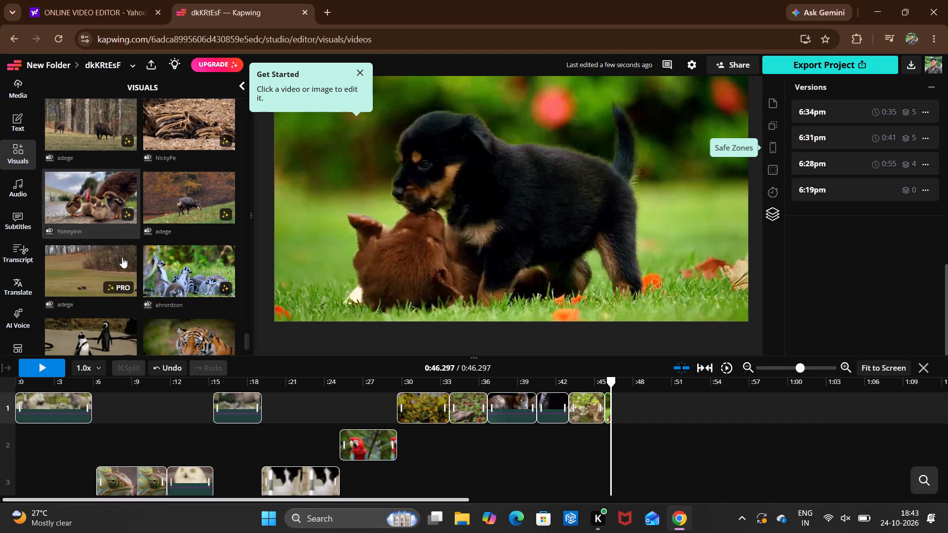
scroll(122, 257, down, 3)
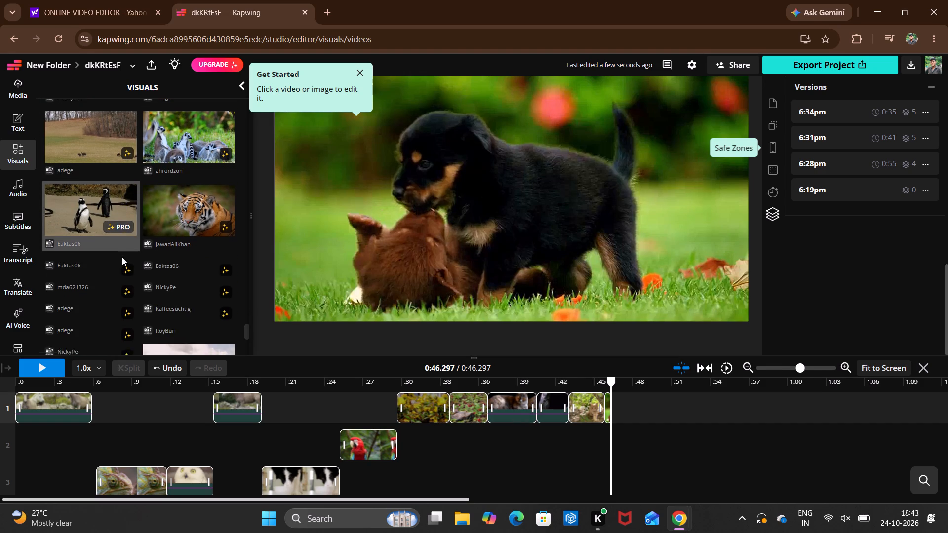
scroll(122, 257, down, 2)
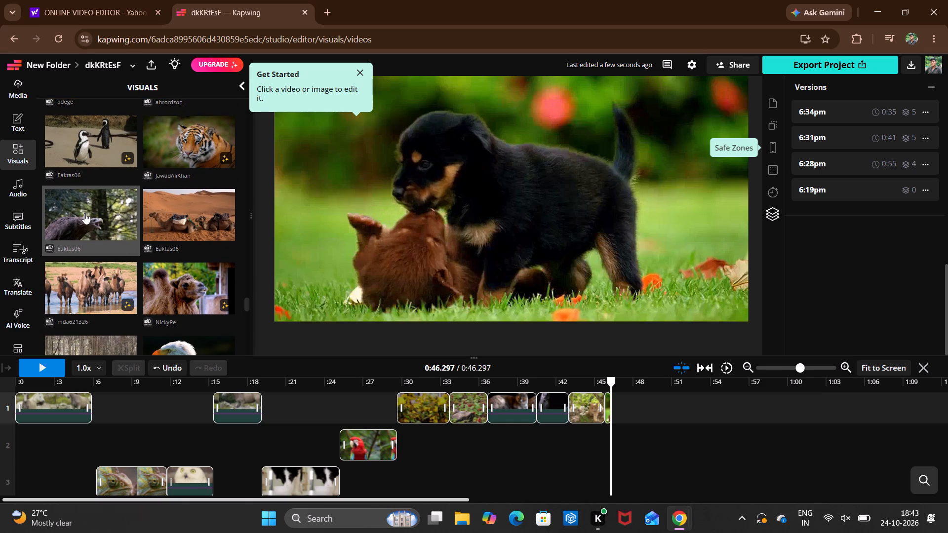
click(84, 213)
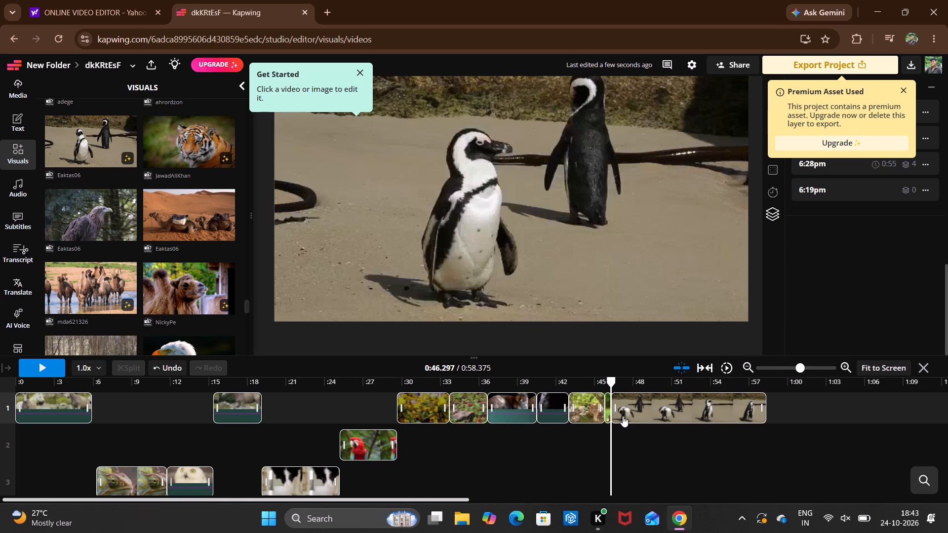
Split the penguins clip at about 0:47.2 and delete the part after the split.
double_click(623, 416)
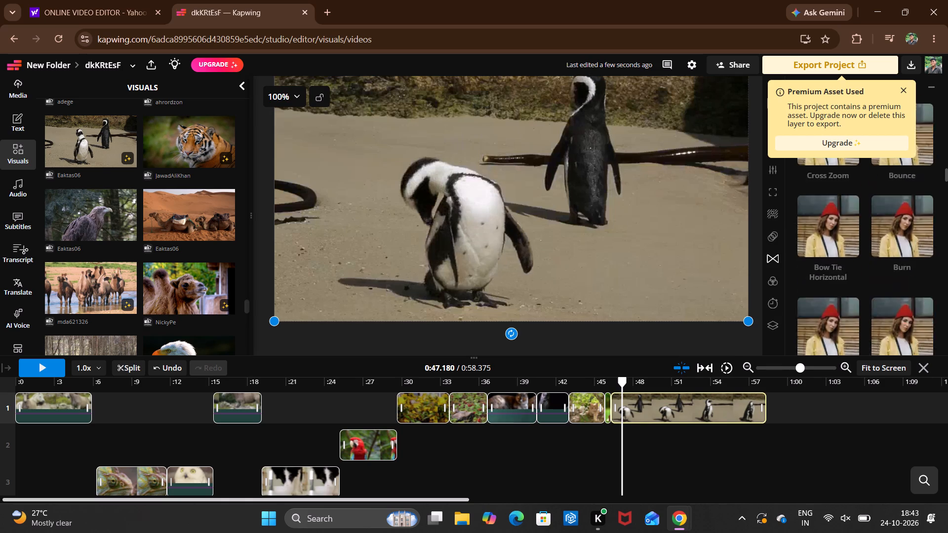
click(127, 364)
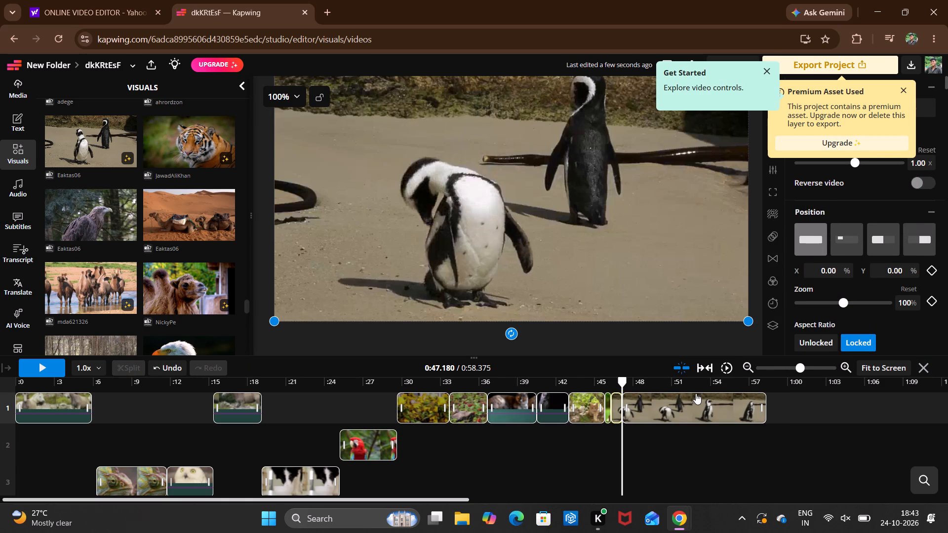
click(694, 395)
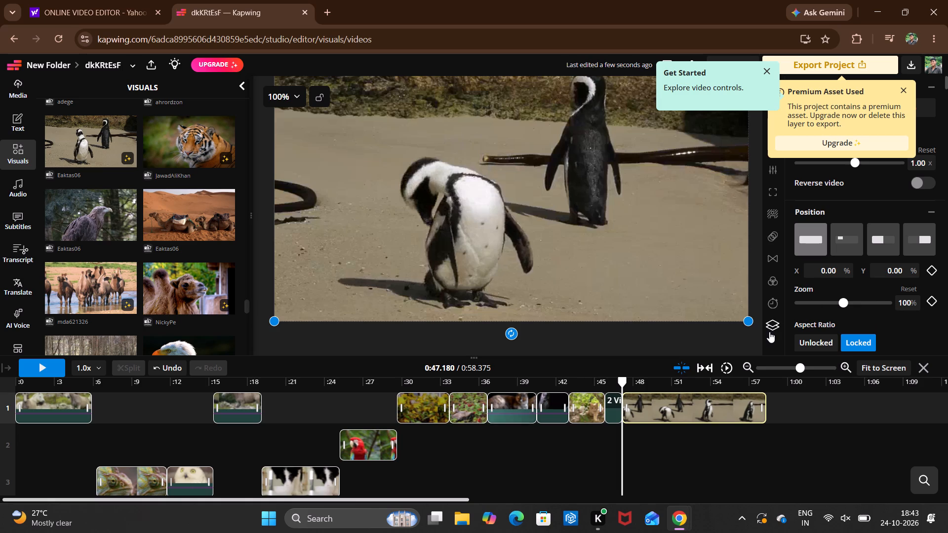
click(768, 332)
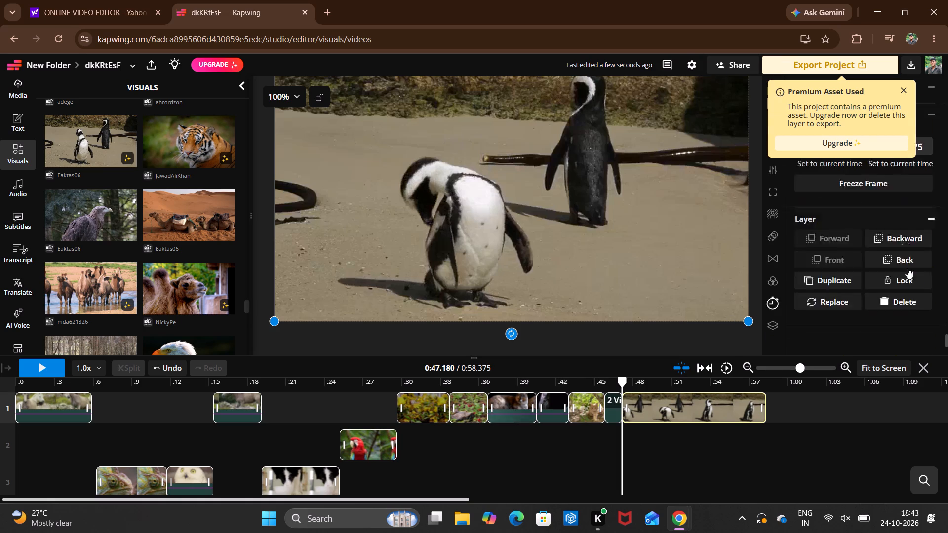
click(908, 187)
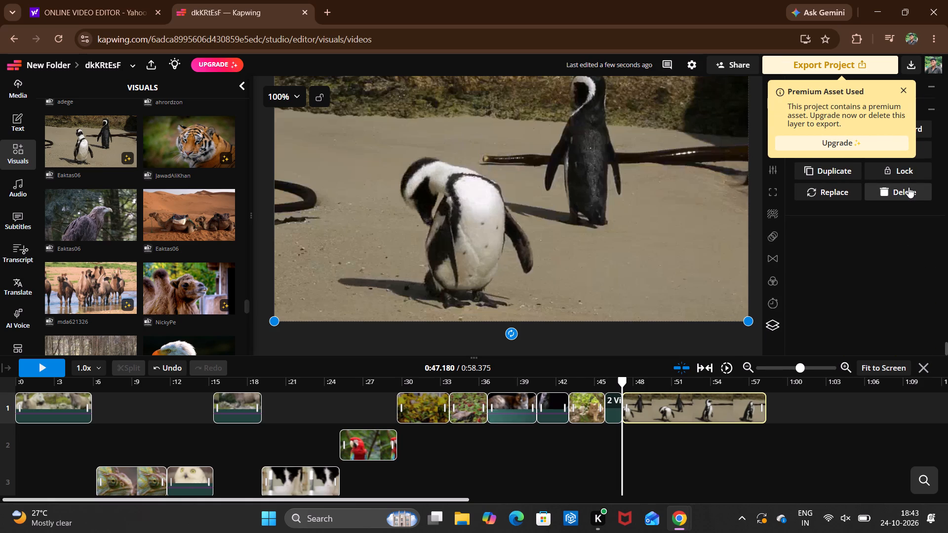
click(907, 94)
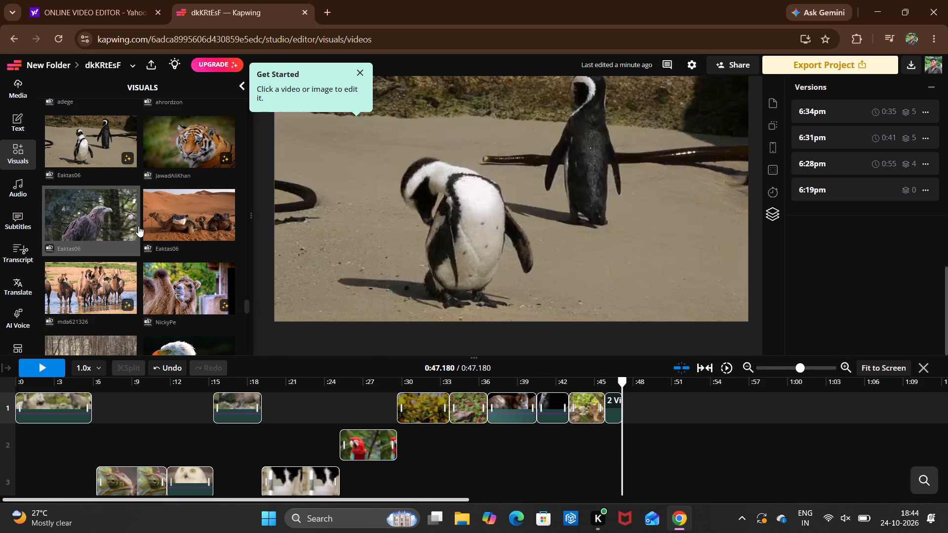
Add the free stock video of the resting desert camels at about 0:47.2 and shorten its end to about 0:48.5.
click(197, 228)
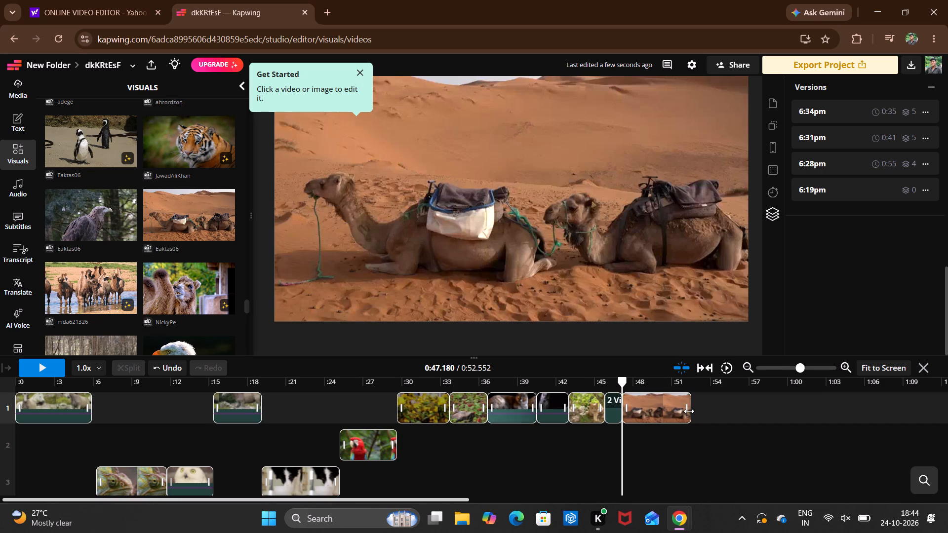
drag(689, 411, 678, 411)
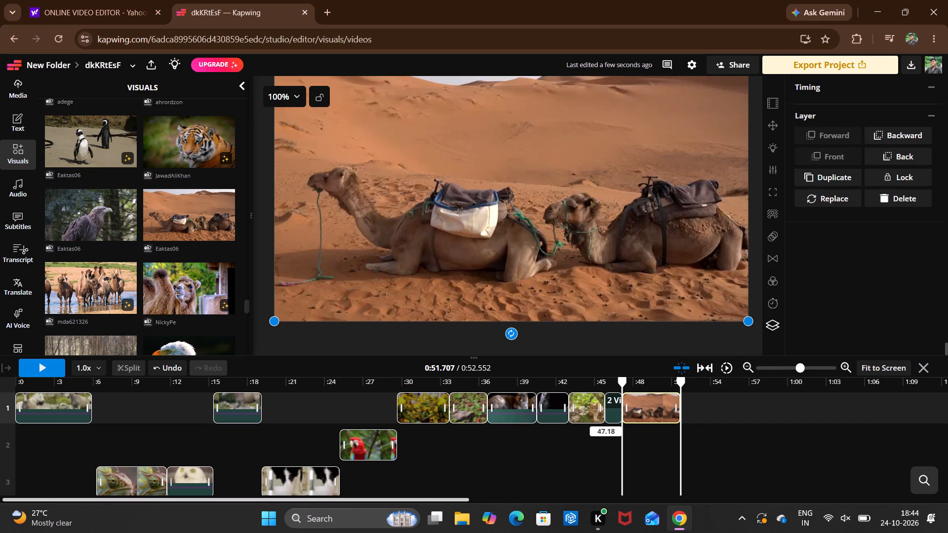
drag(678, 411, 644, 411)
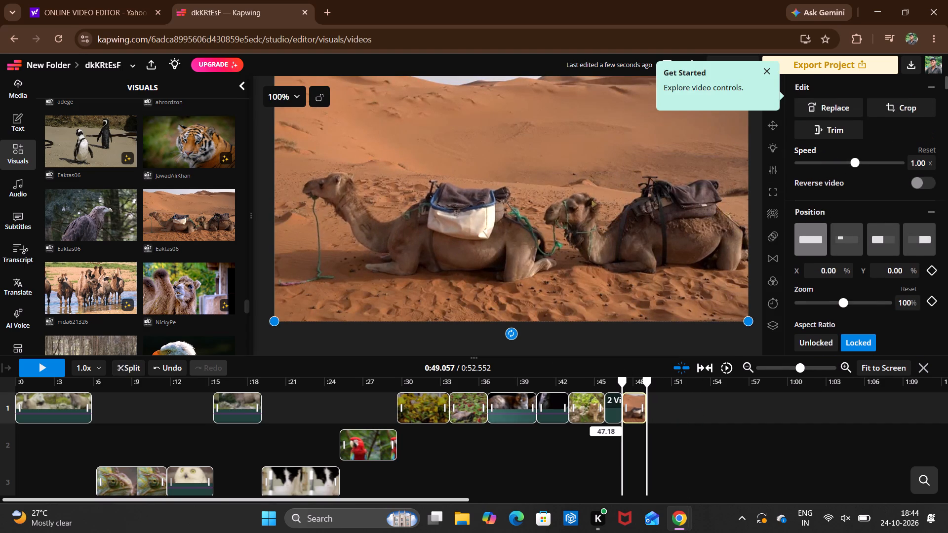
drag(644, 411, 638, 409)
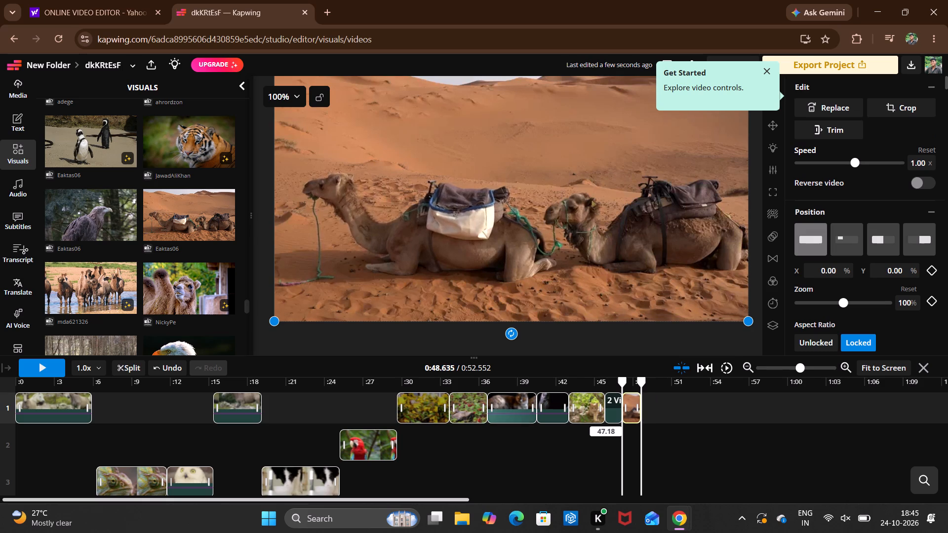
drag(638, 409, 637, 408)
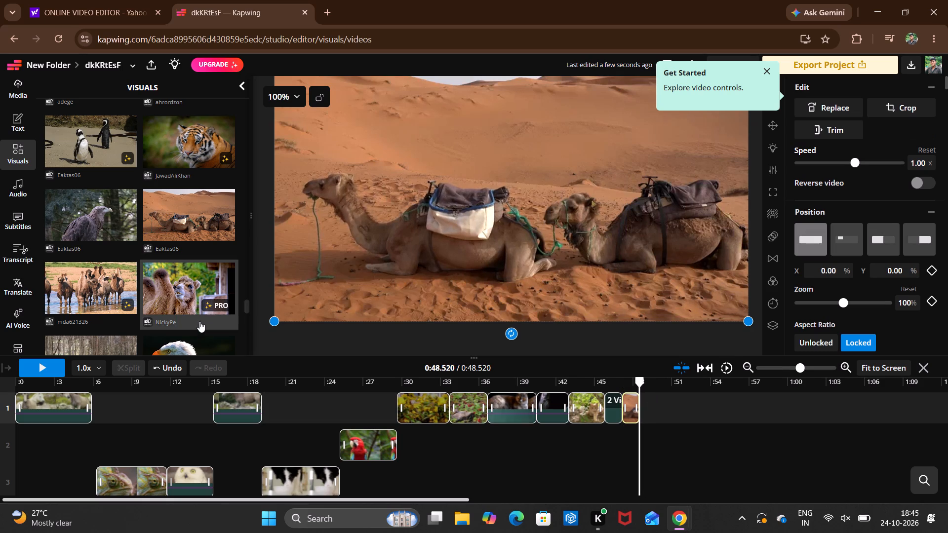
Add the free stock video of the grey cat on a dark background at about 0:48.5.
scroll(208, 259, down, 2)
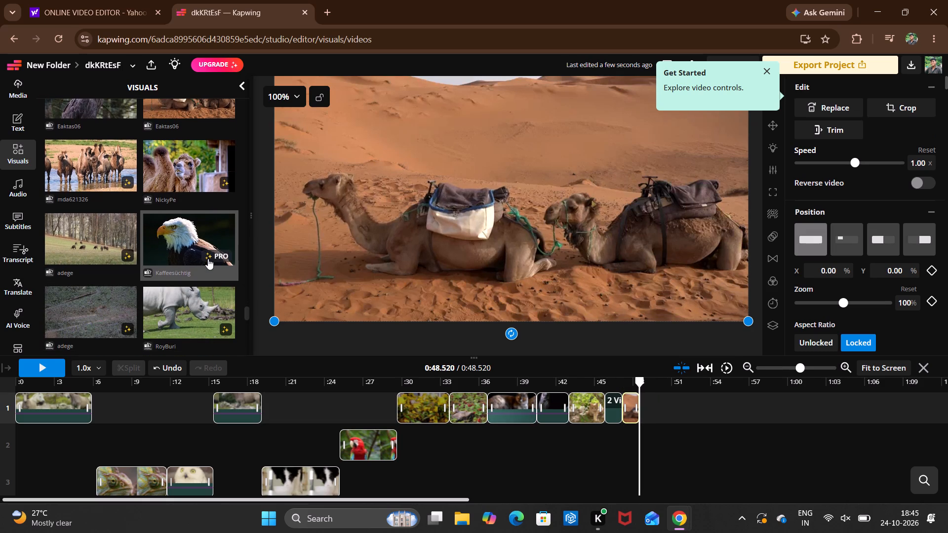
scroll(208, 259, down, 4)
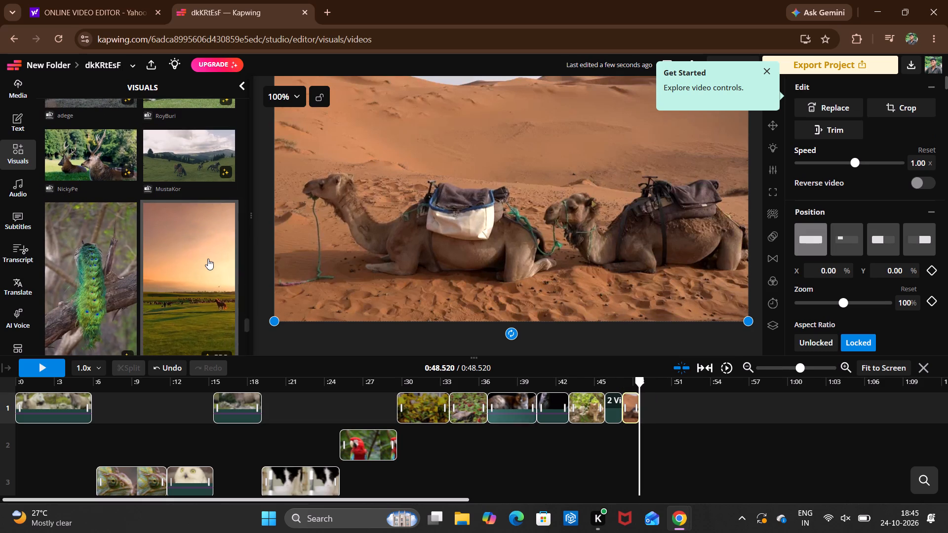
scroll(208, 259, down, 4)
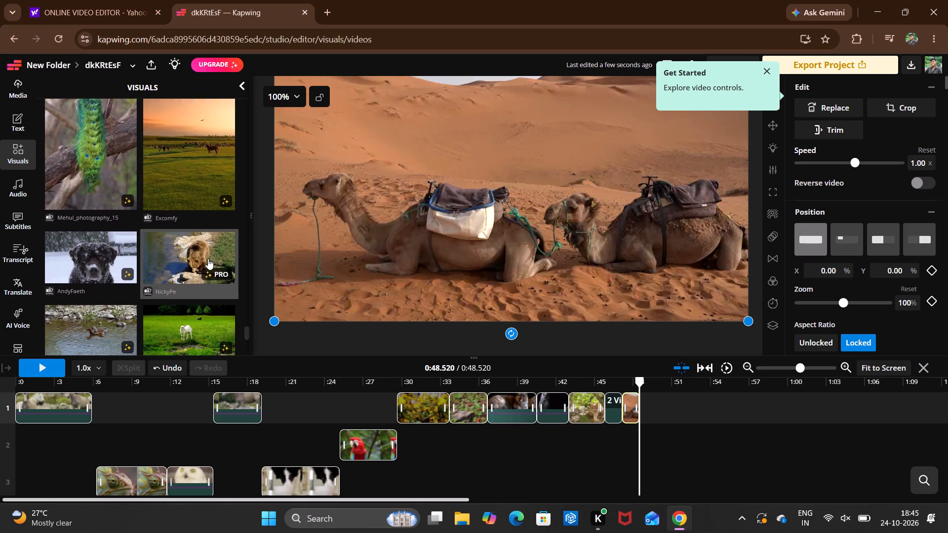
scroll(208, 259, down, 4)
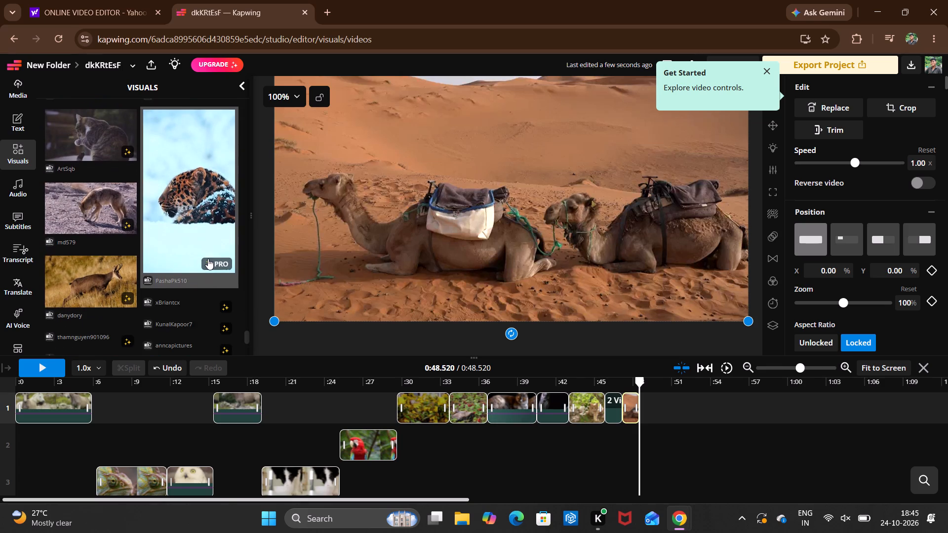
scroll(208, 259, down, 2)
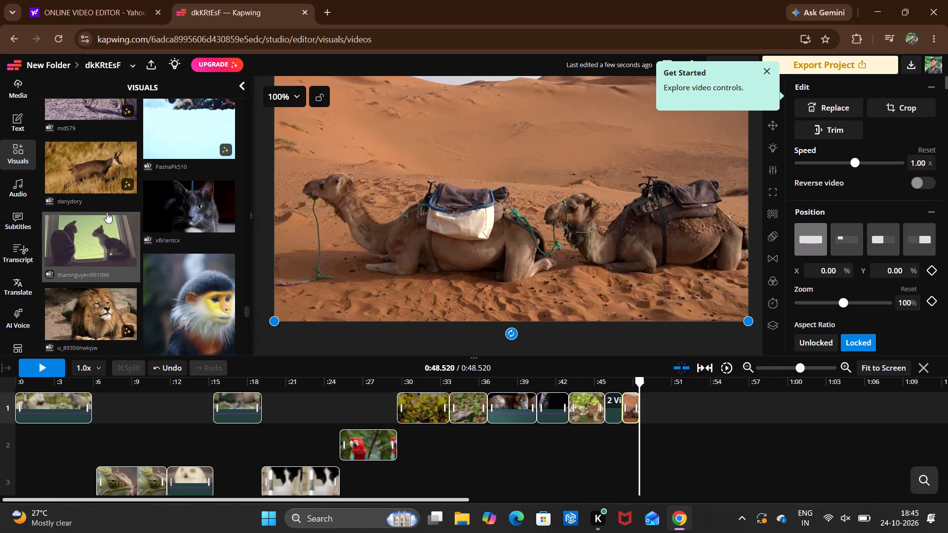
click(202, 194)
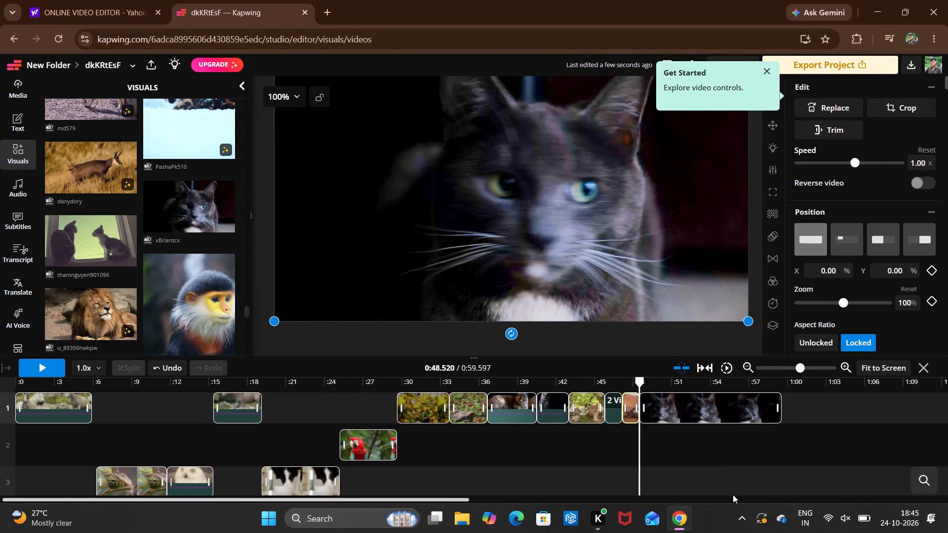
Split the grey cat clip at about 0:50.0 and delete the part after the split.
click(684, 468)
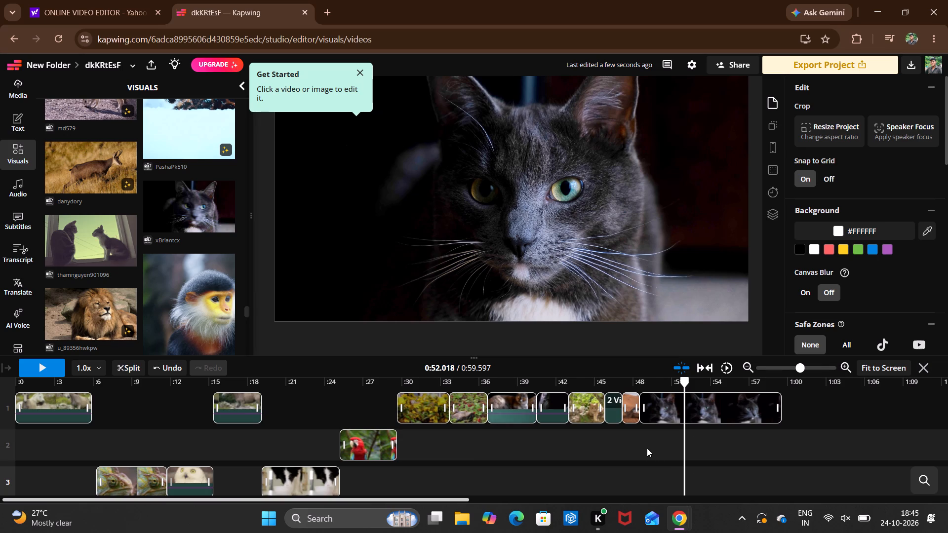
double_click(658, 412)
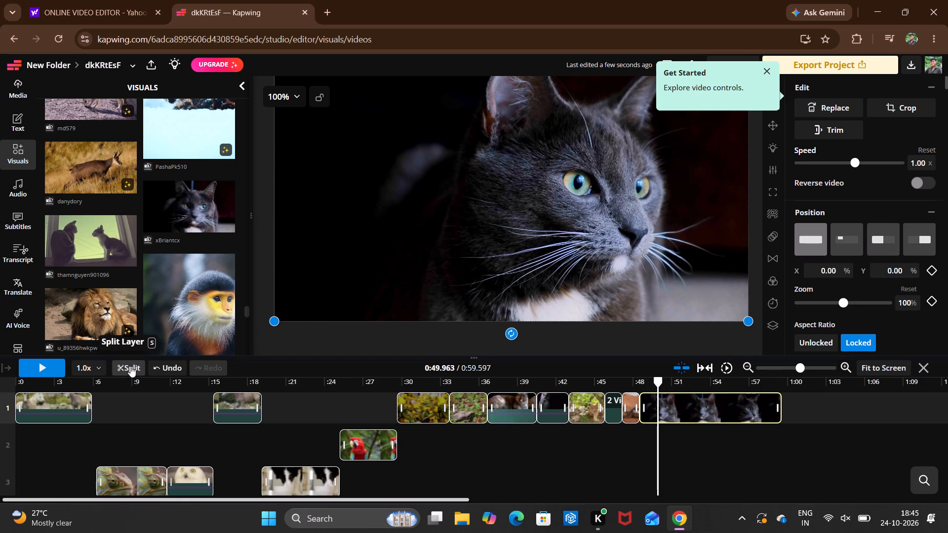
click(130, 366)
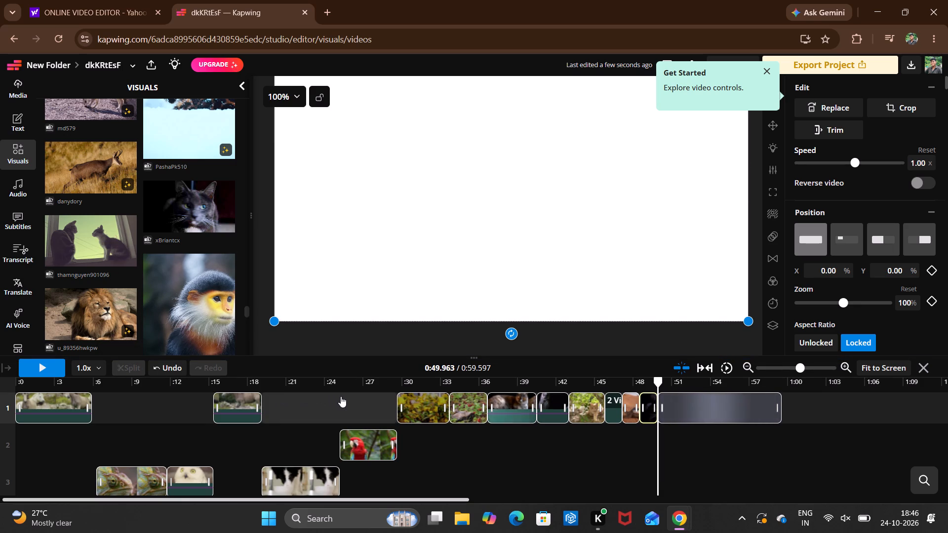
click(691, 396)
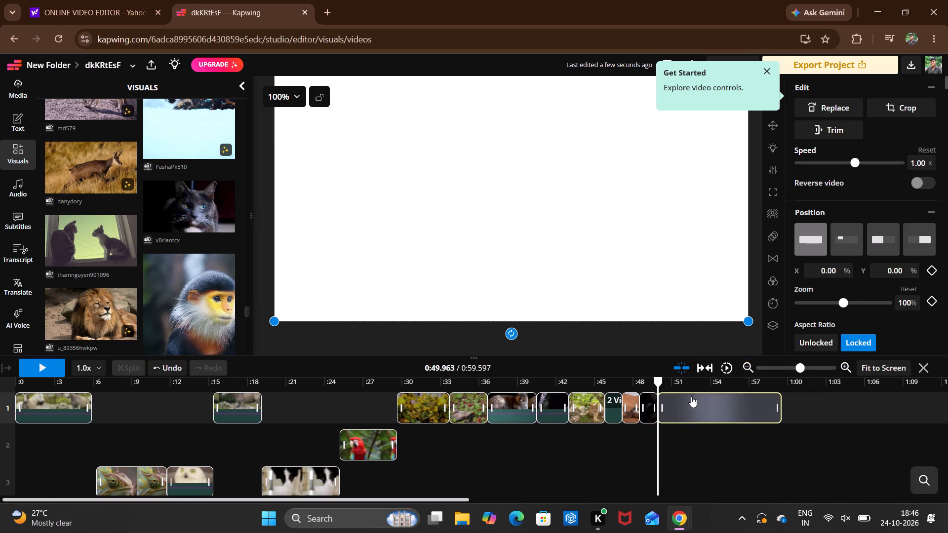
click(775, 328)
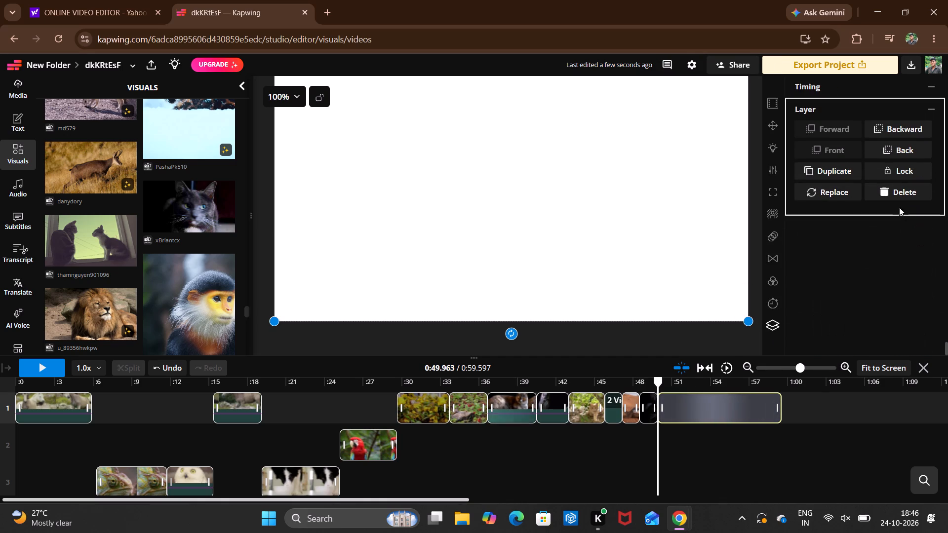
click(901, 196)
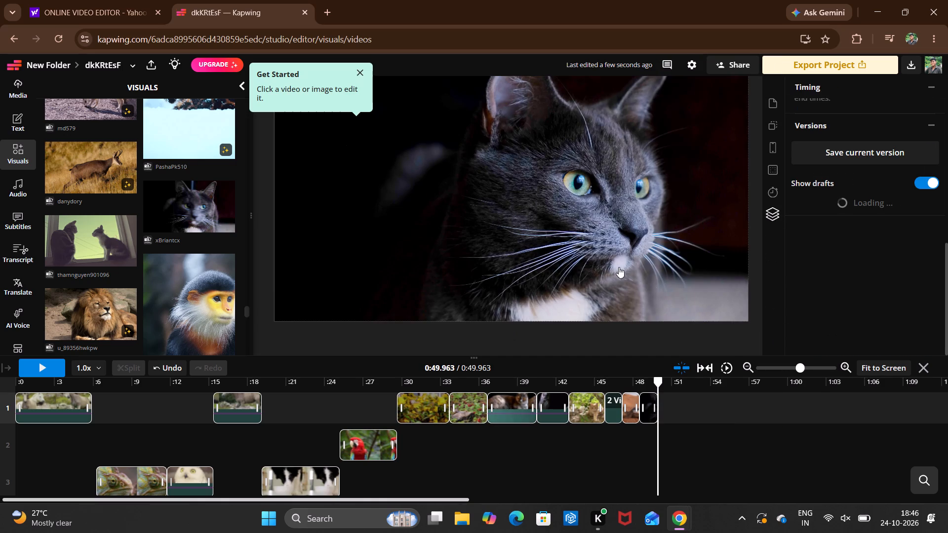
Add the free stock video of two cats at a window at about 0:50.0 and cut off everything after about 0:51.1.
click(98, 246)
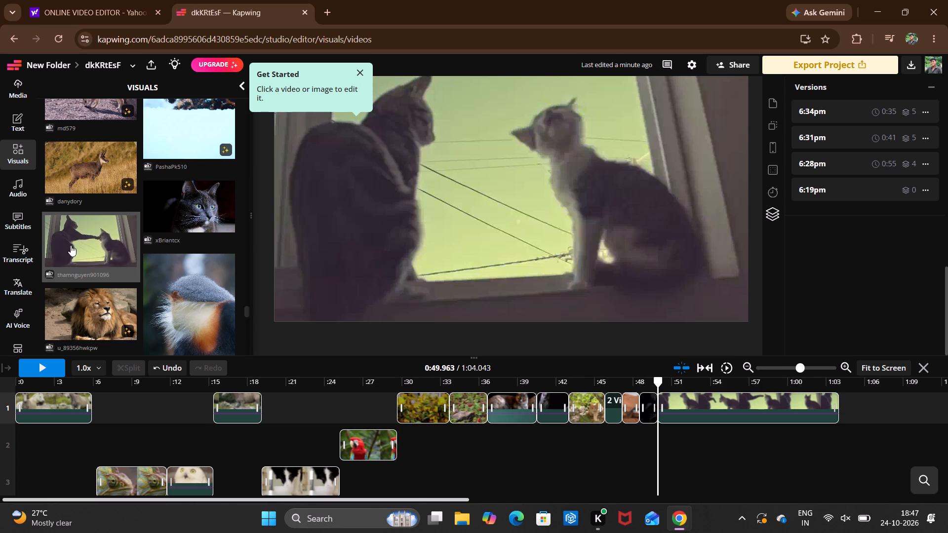
double_click(672, 398)
double_click(672, 398)
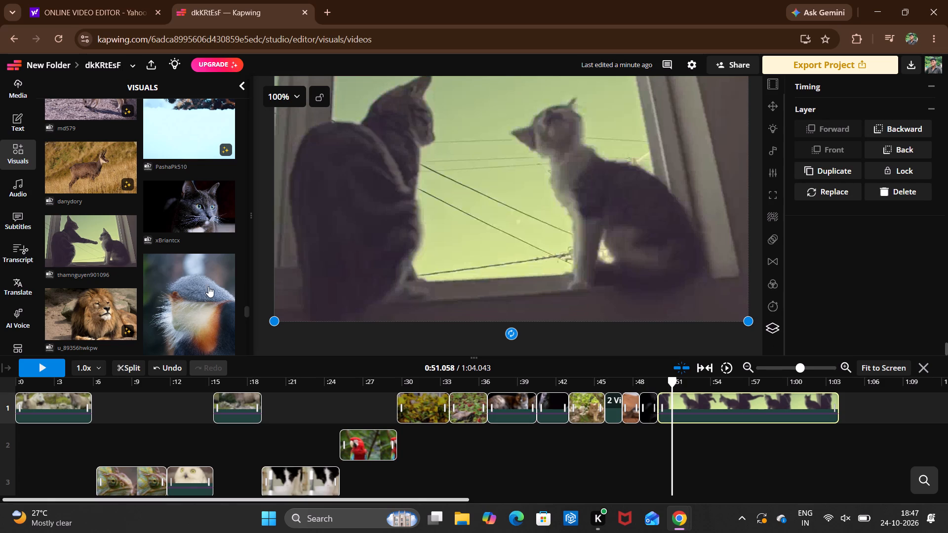
click(124, 365)
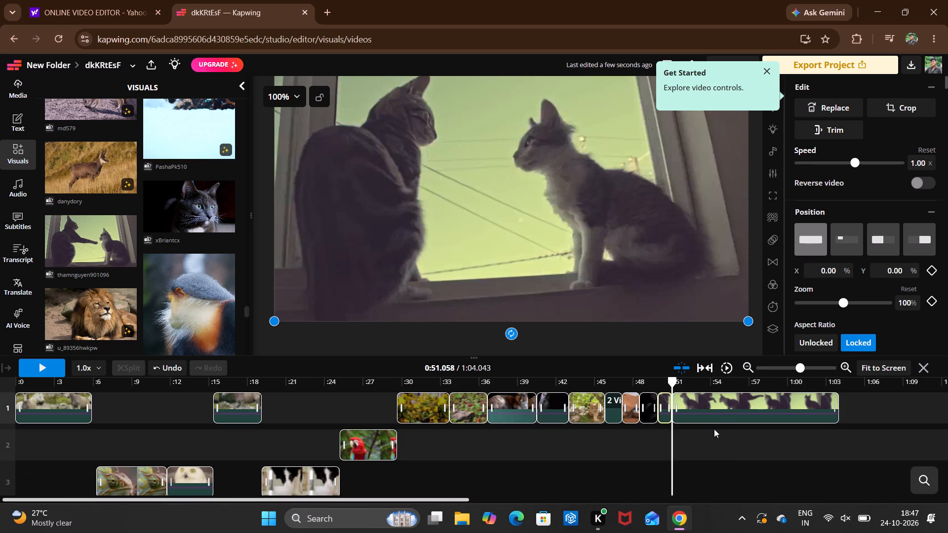
click(718, 414)
click(731, 403)
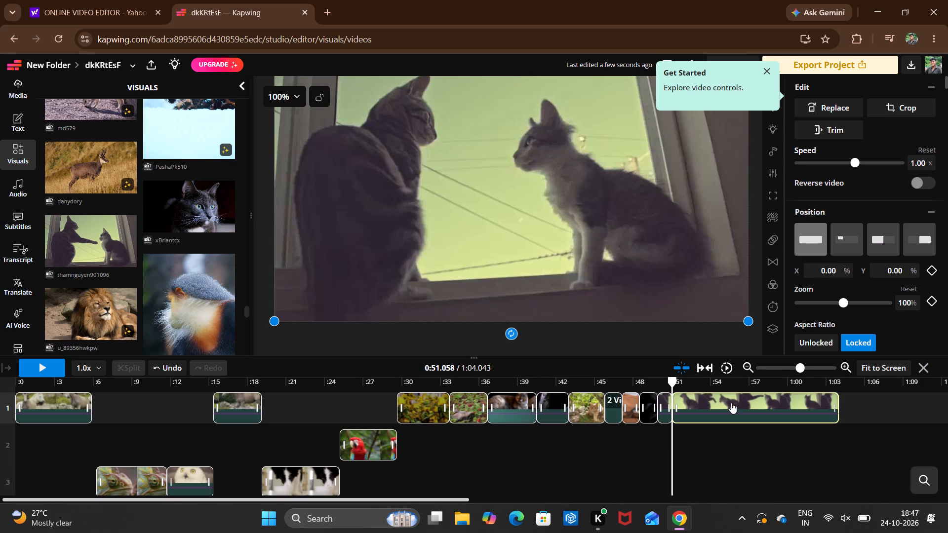
click(775, 335)
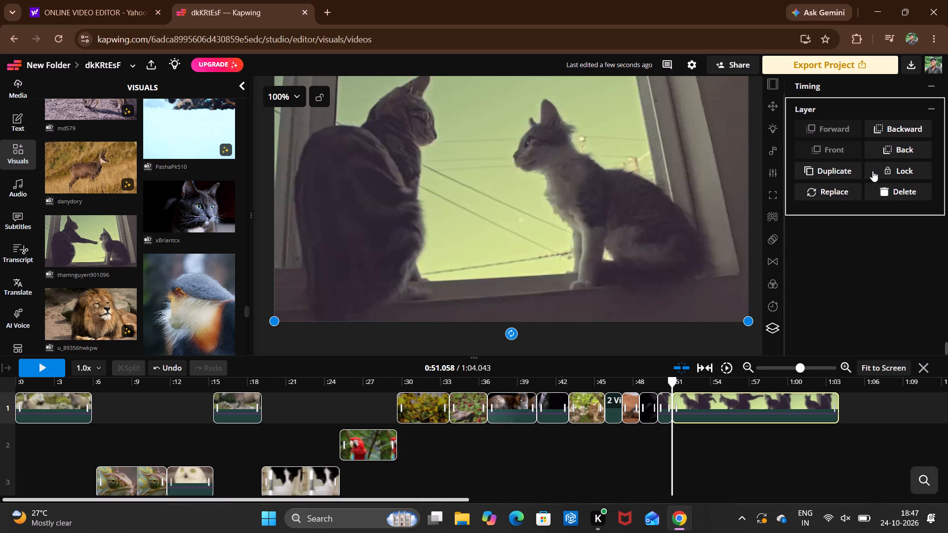
click(880, 190)
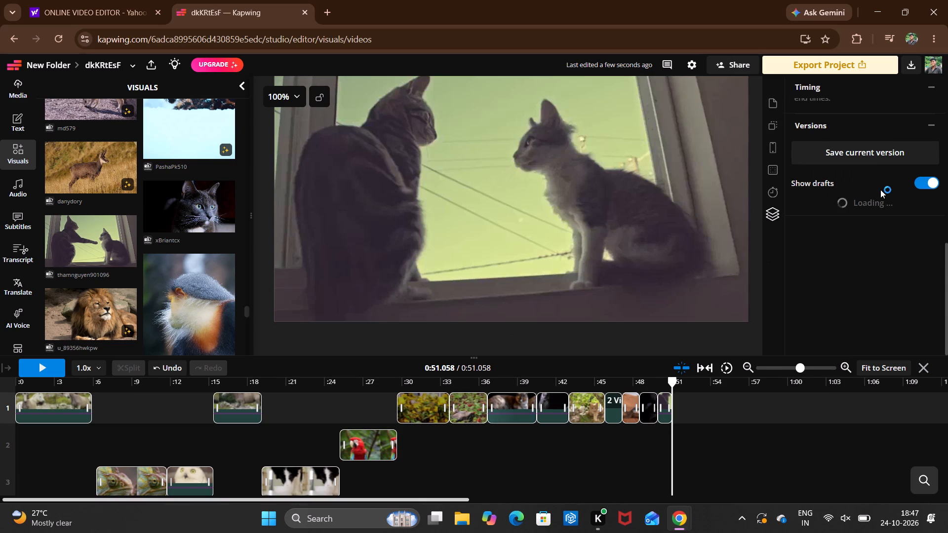
Find the free stock video of the monkey holding its baby and add it at about 0:51.1.
scroll(156, 266, down, 1)
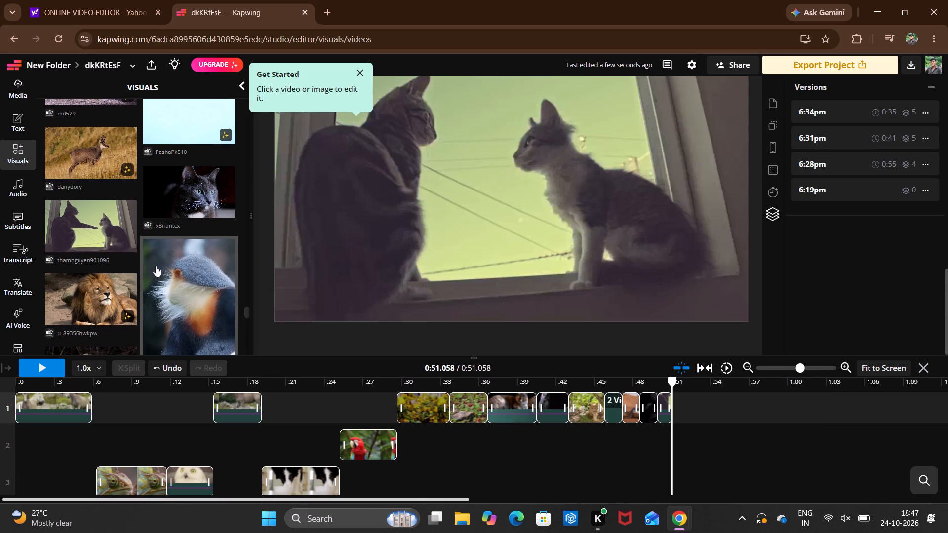
scroll(156, 266, down, 3)
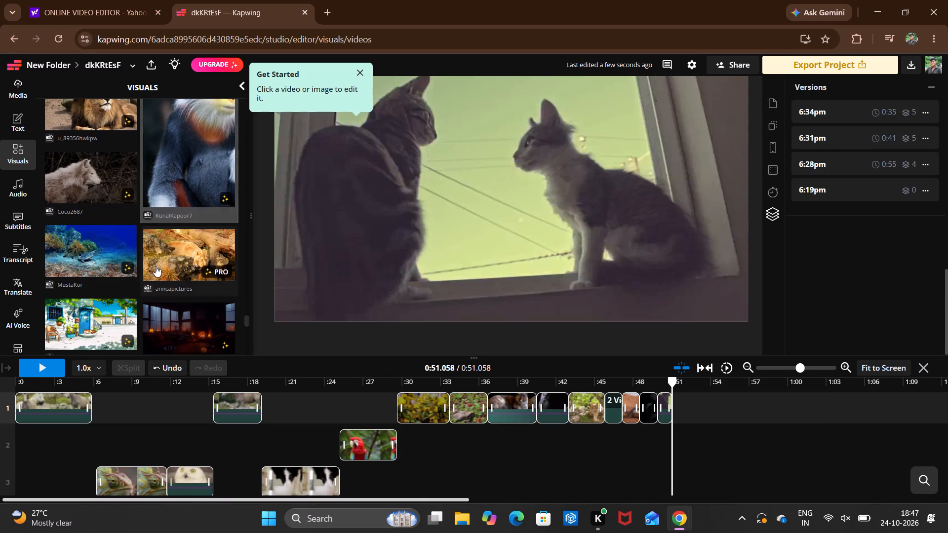
scroll(156, 266, down, 3)
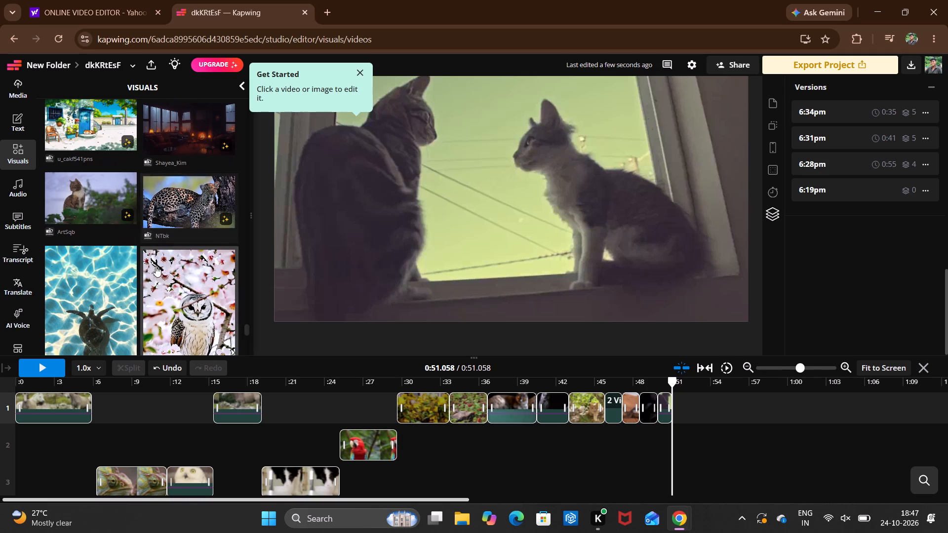
scroll(156, 266, down, 6)
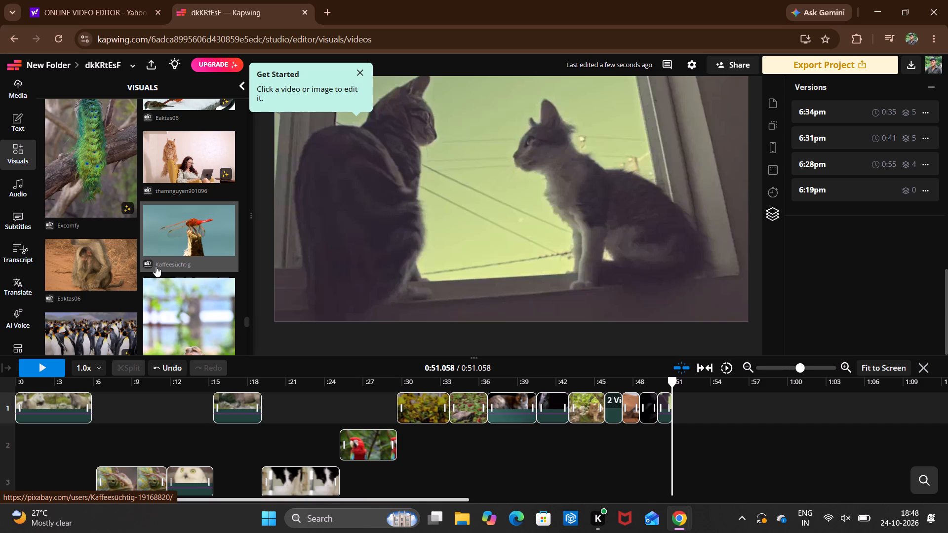
click(153, 266)
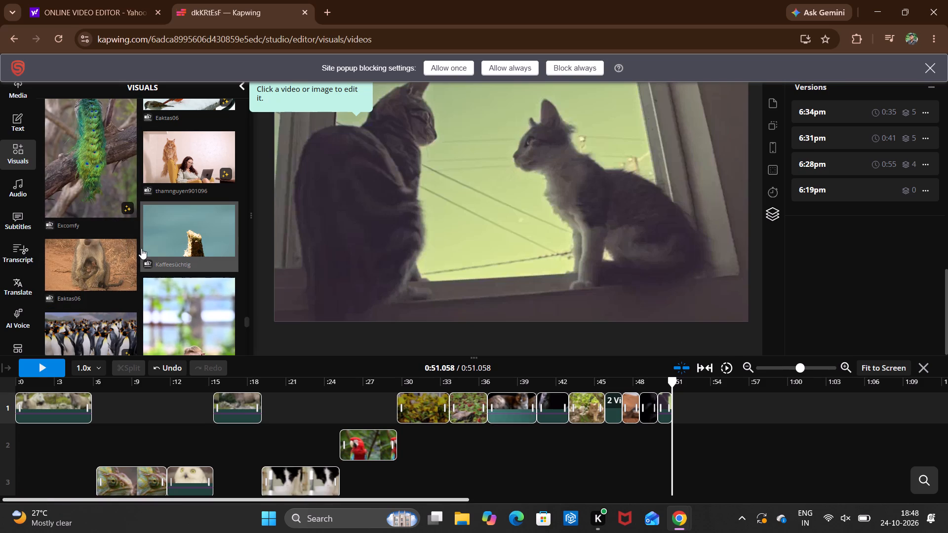
scroll(141, 248, down, 1)
click(106, 244)
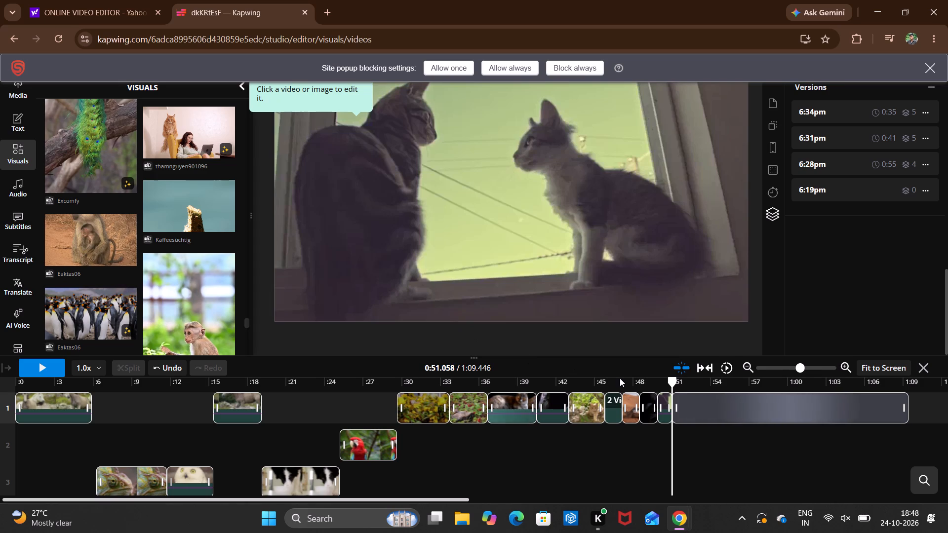
Split the monkey and baby clip at about 0:52.1 and delete the part after the split.
double_click(686, 408)
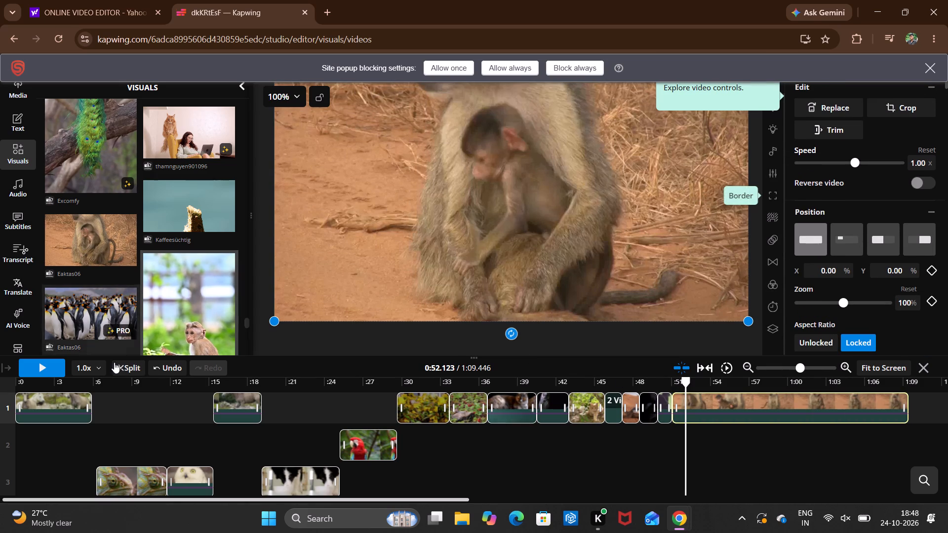
click(126, 371)
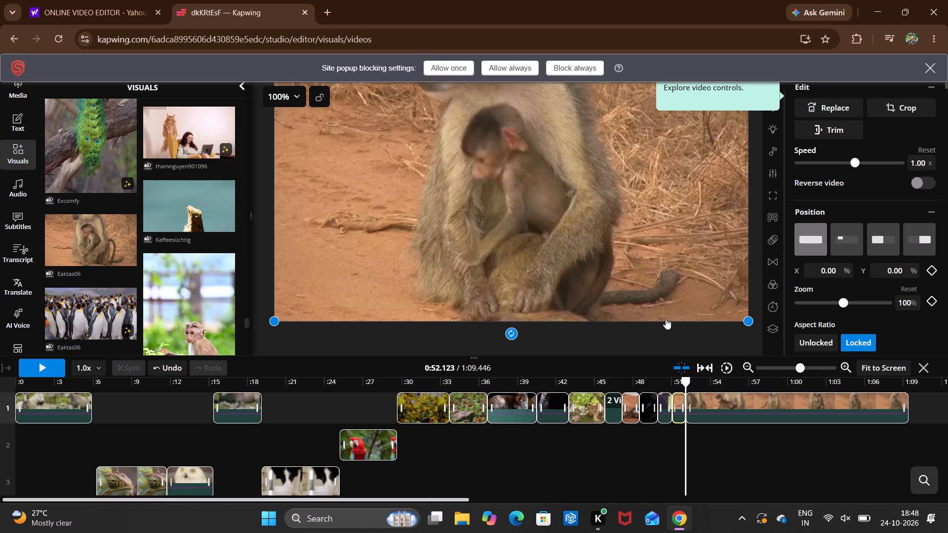
click(747, 399)
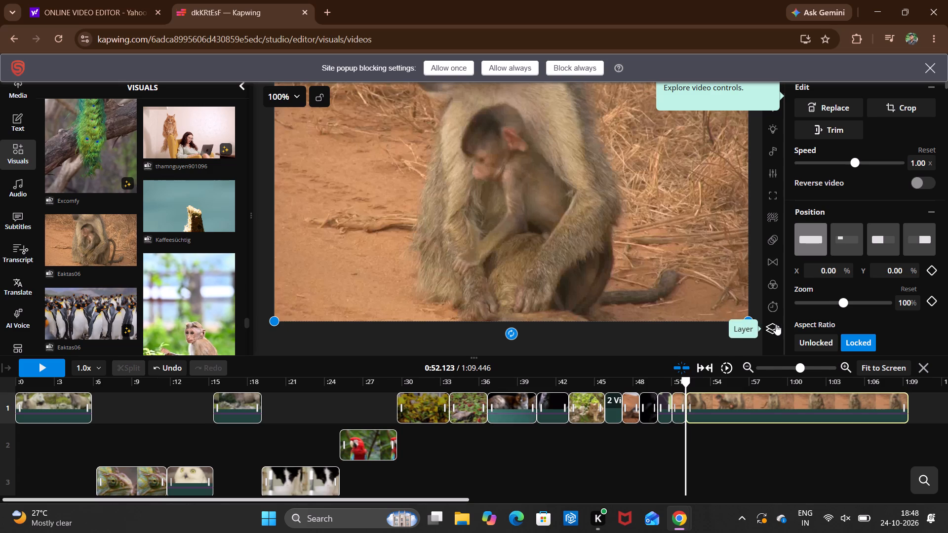
click(776, 324)
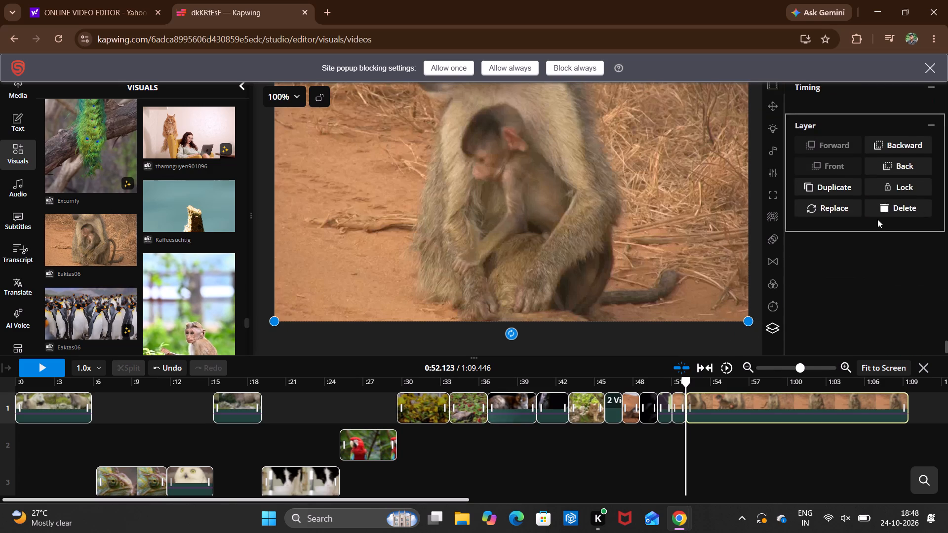
click(894, 186)
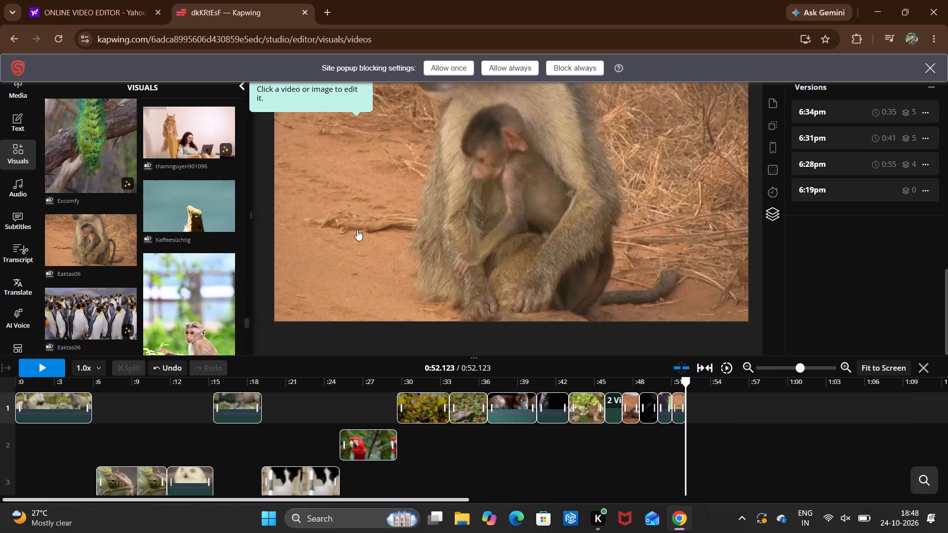
Add the free stock video of the red dragonfly at about 0:52.1 and cut off everything after about 0:53.8.
click(191, 219)
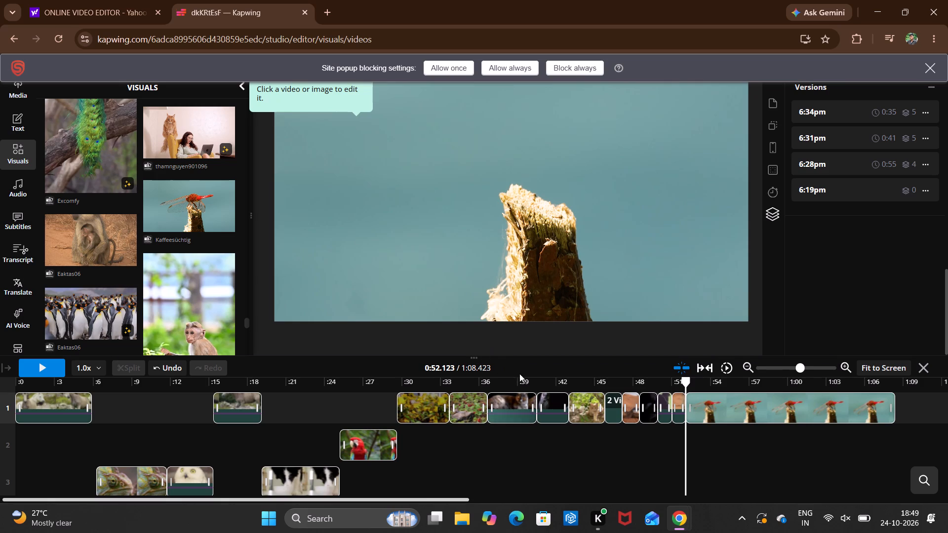
double_click(707, 417)
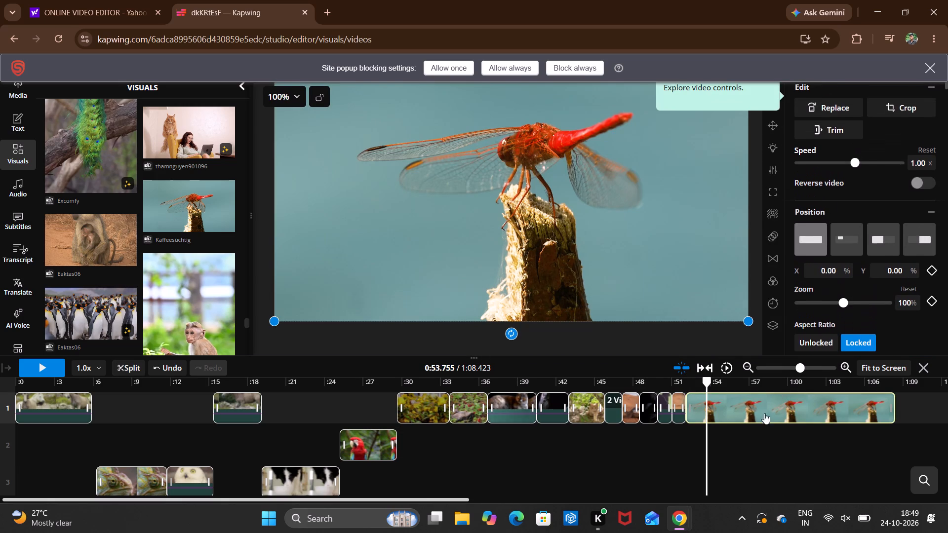
click(136, 366)
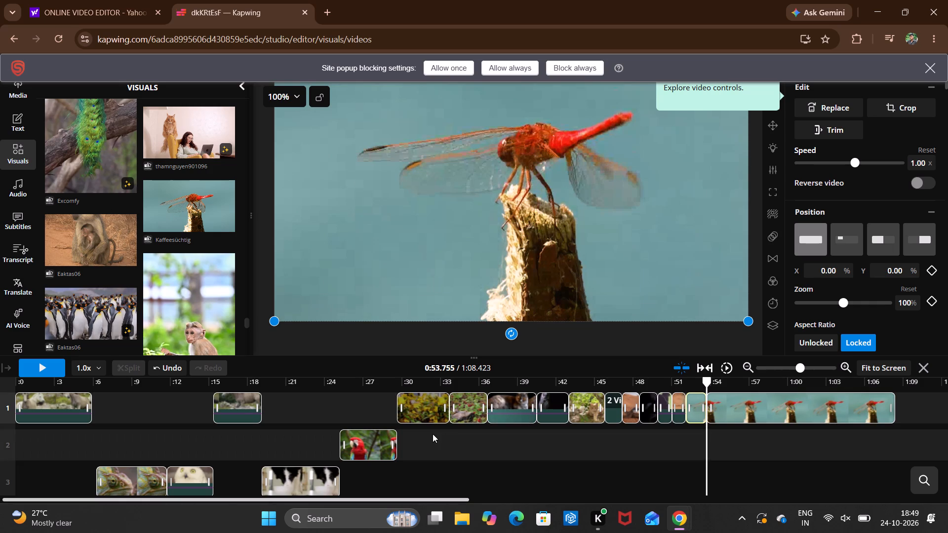
click(798, 406)
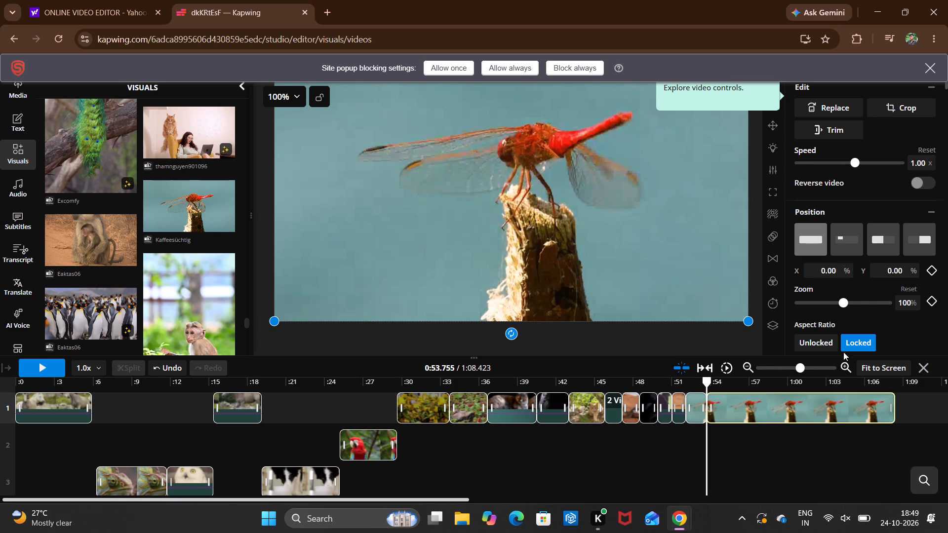
click(775, 325)
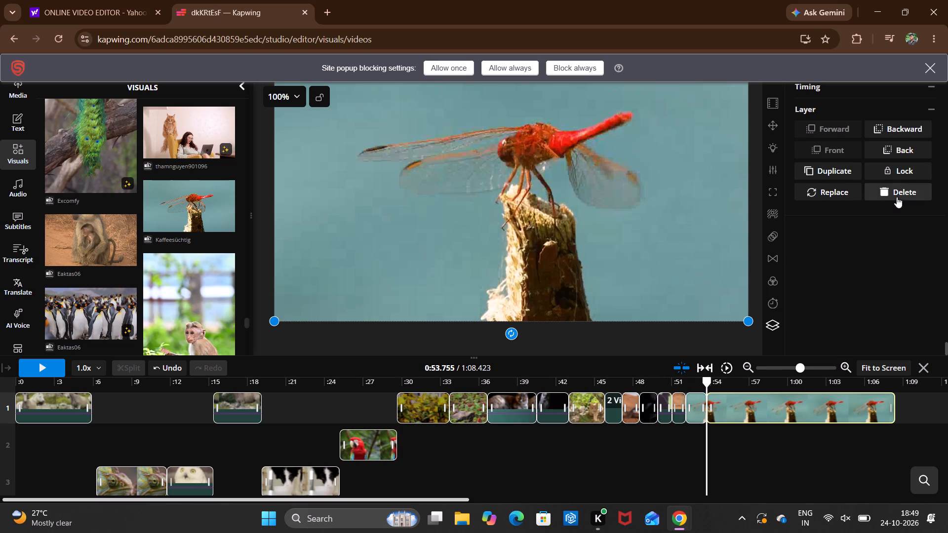
click(897, 197)
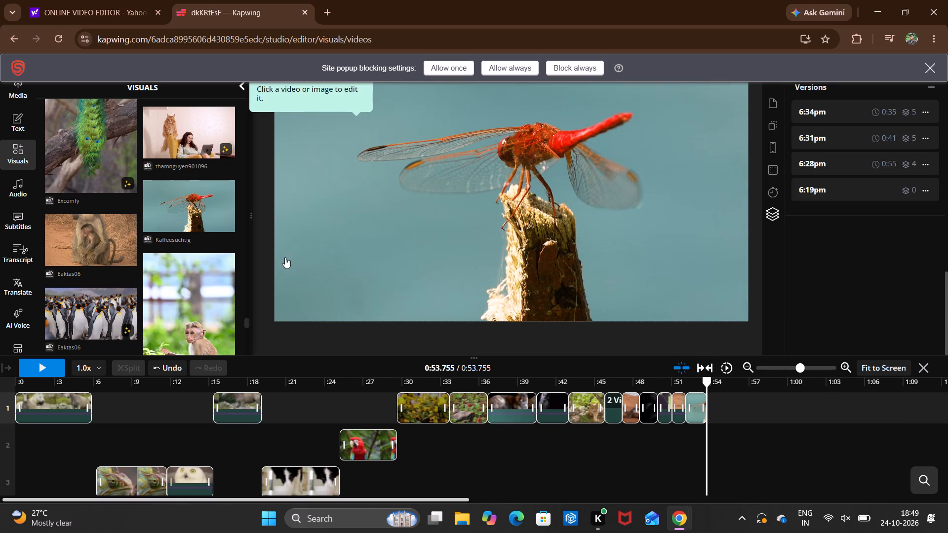
Look through more of the stock animal videos for another clip to use.
scroll(166, 257, down, 1)
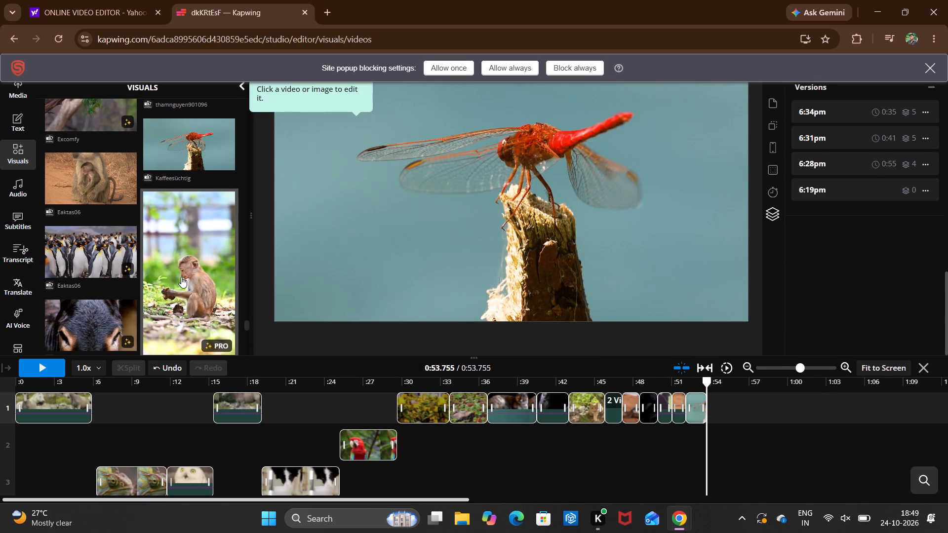
scroll(181, 277, down, 4)
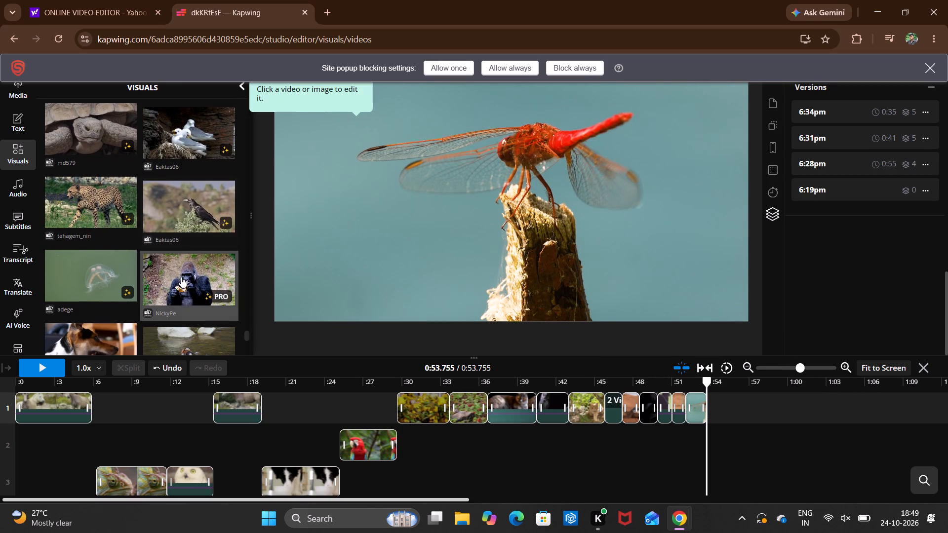
scroll(181, 277, down, 5)
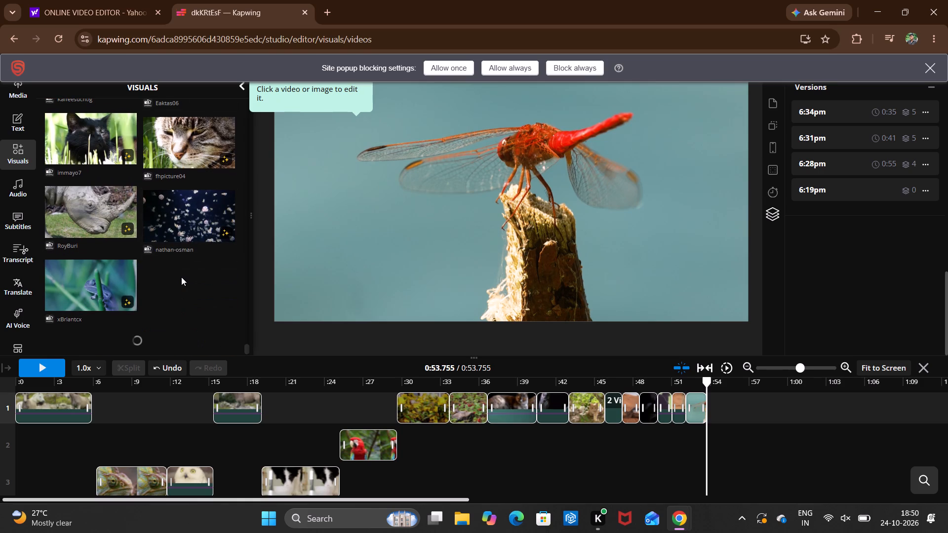
scroll(160, 281, down, 1)
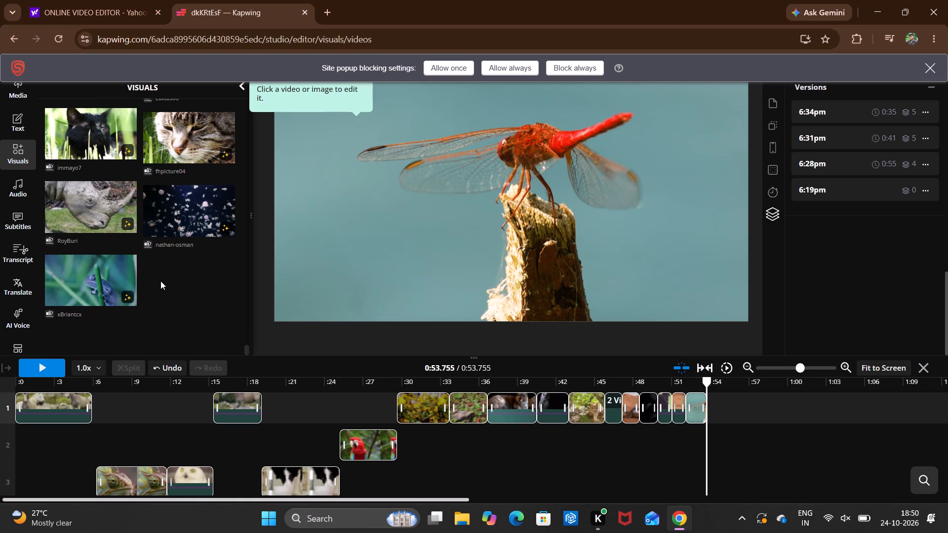
scroll(172, 281, down, 2)
scroll(156, 288, right, 1)
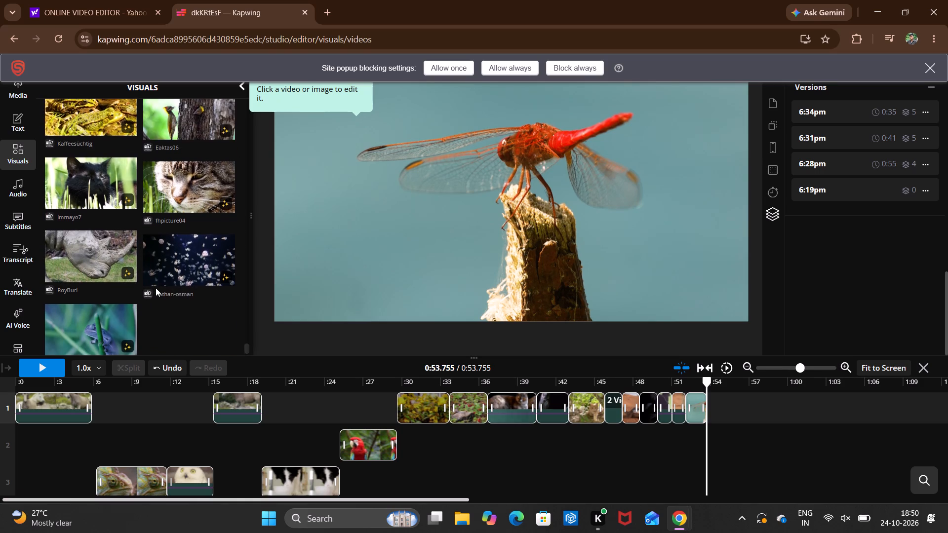
scroll(156, 288, right, 1)
scroll(156, 288, down, 1)
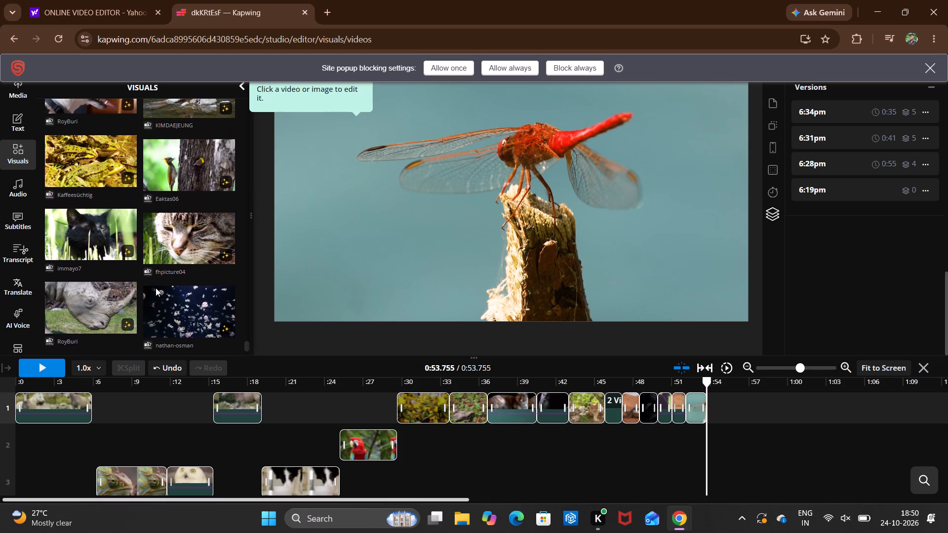
scroll(156, 288, down, 2)
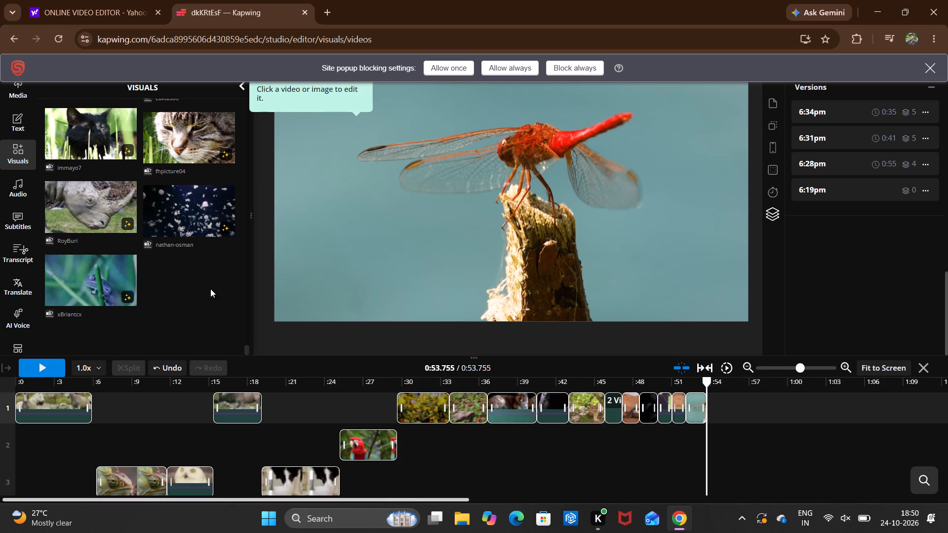
scroll(152, 281, down, 1)
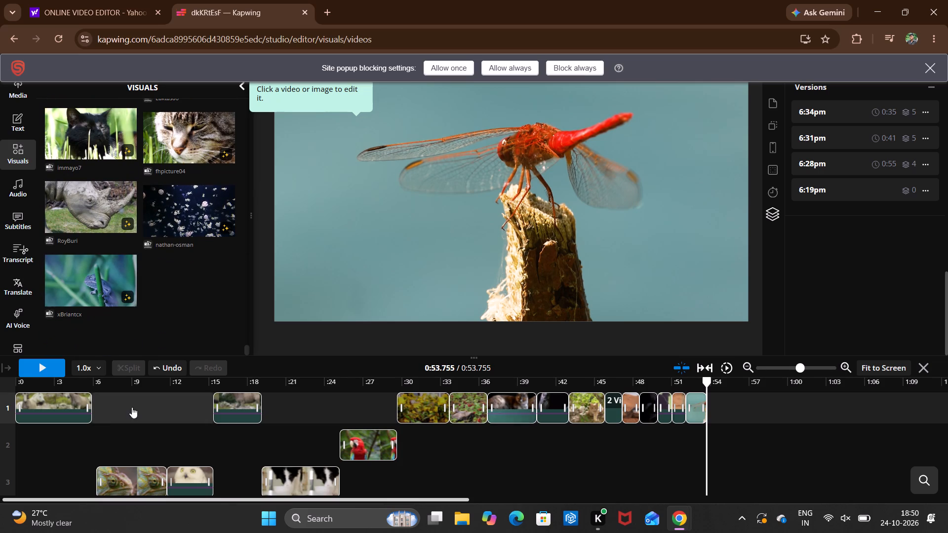
Play the assembled video from the beginning to review the opening clips.
double_click(12, 428)
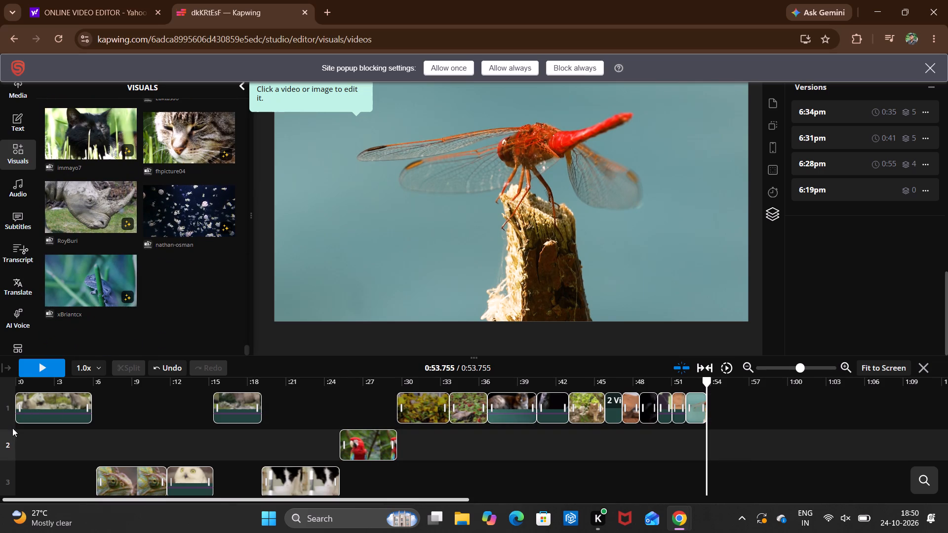
click(48, 366)
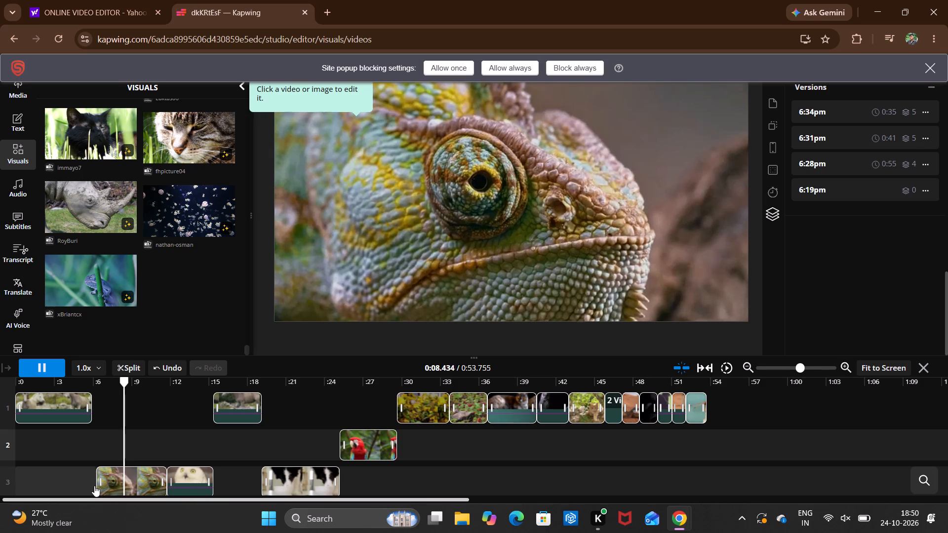
Extend the end of the first clip to about 0:06.3, up to the start of the chameleon clip.
click(88, 404)
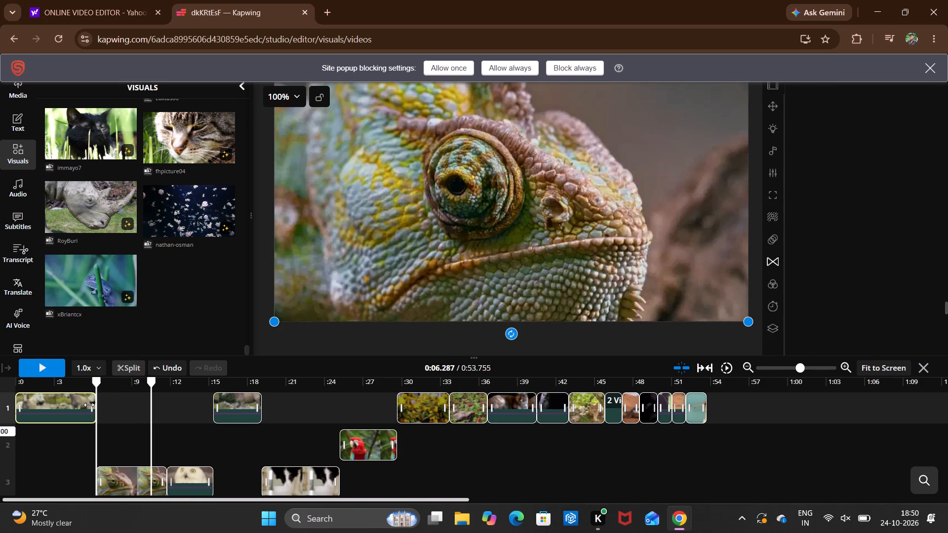
Play the assembled video from the beginning to review all the clips through to the last one.
double_click(21, 382)
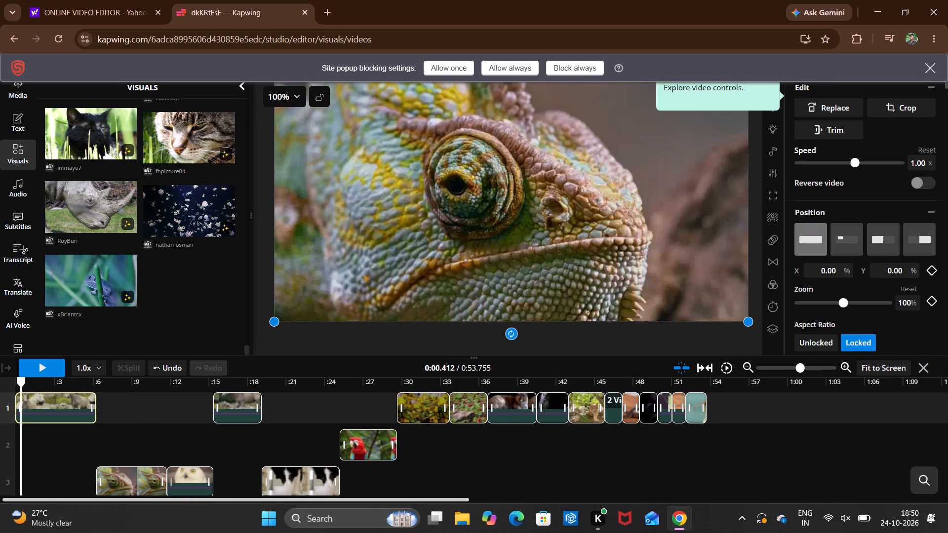
click(42, 367)
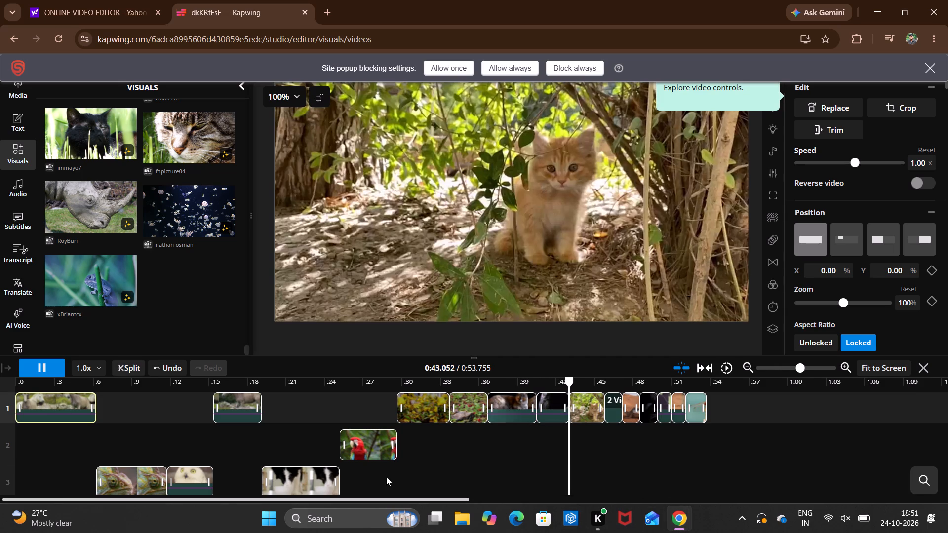
scroll(145, 195, down, 1)
scroll(163, 286, down, 1)
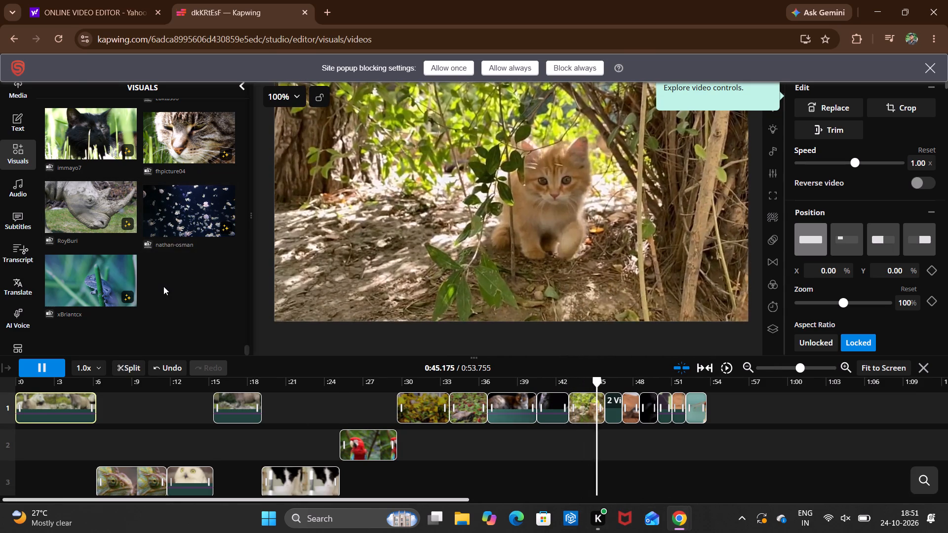
scroll(163, 286, down, 1)
scroll(163, 286, up, 3)
scroll(163, 286, right, 1)
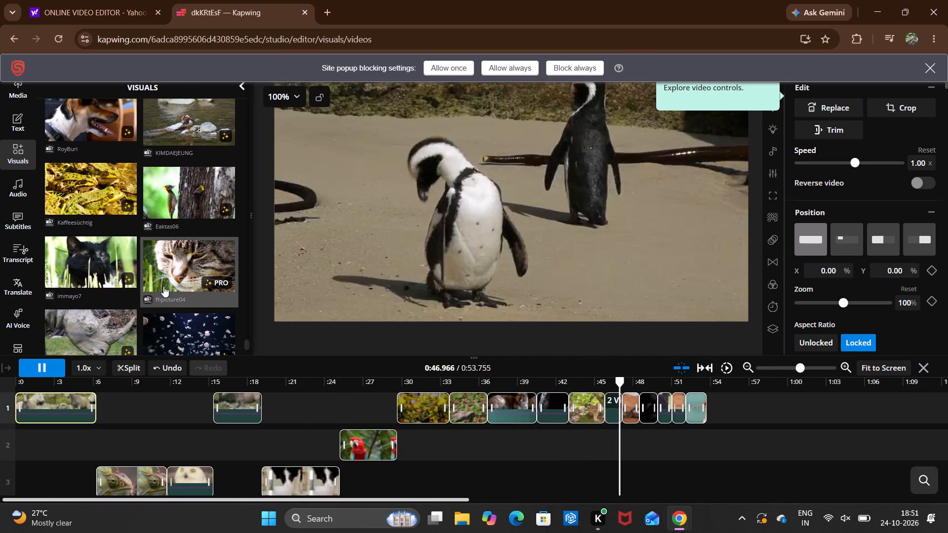
scroll(163, 286, right, 1)
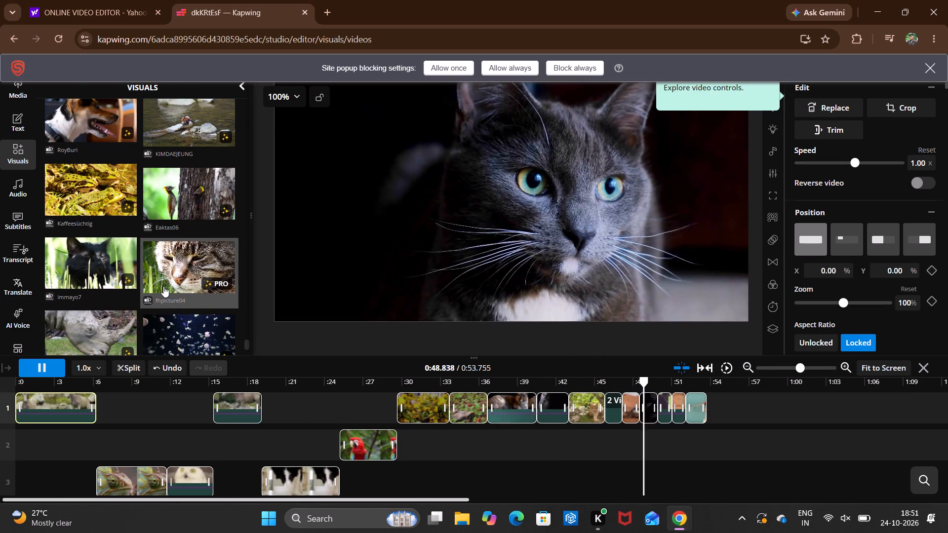
scroll(163, 286, right, 1)
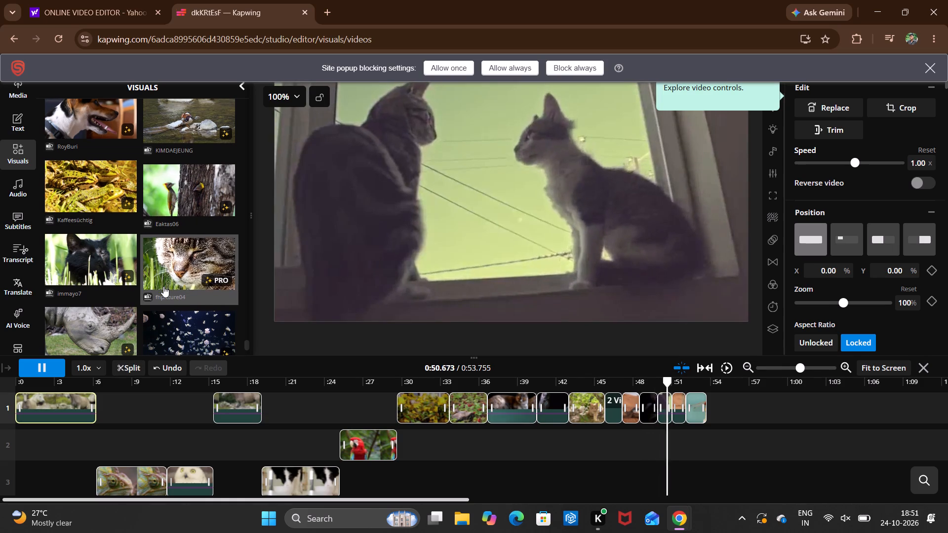
scroll(163, 286, right, 1)
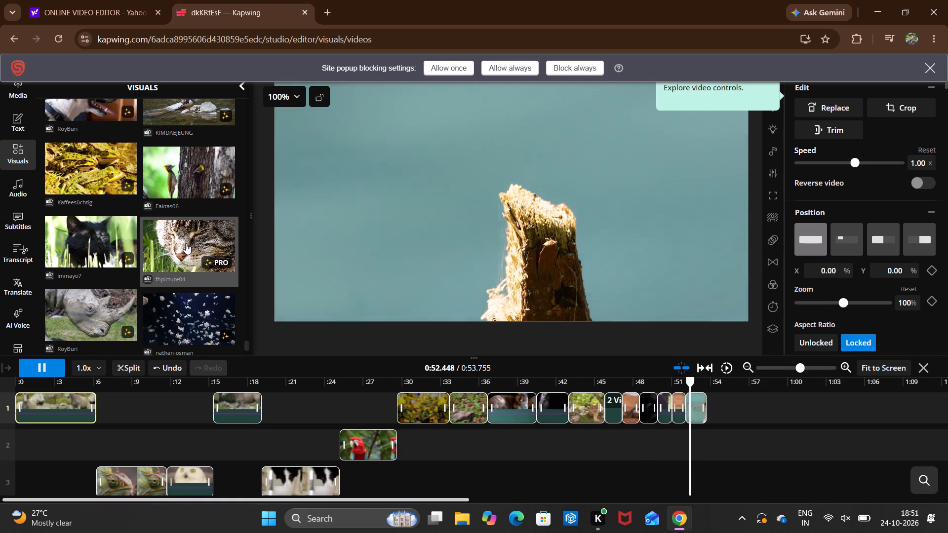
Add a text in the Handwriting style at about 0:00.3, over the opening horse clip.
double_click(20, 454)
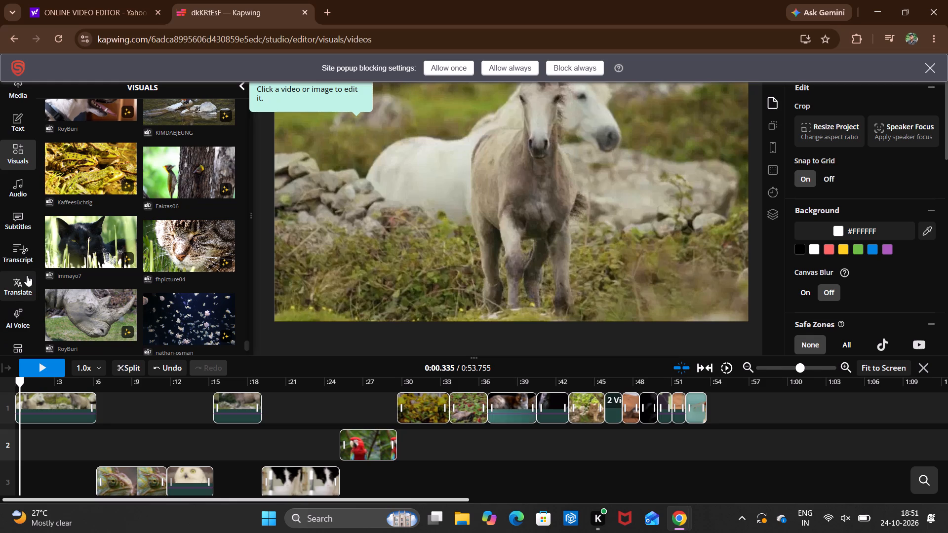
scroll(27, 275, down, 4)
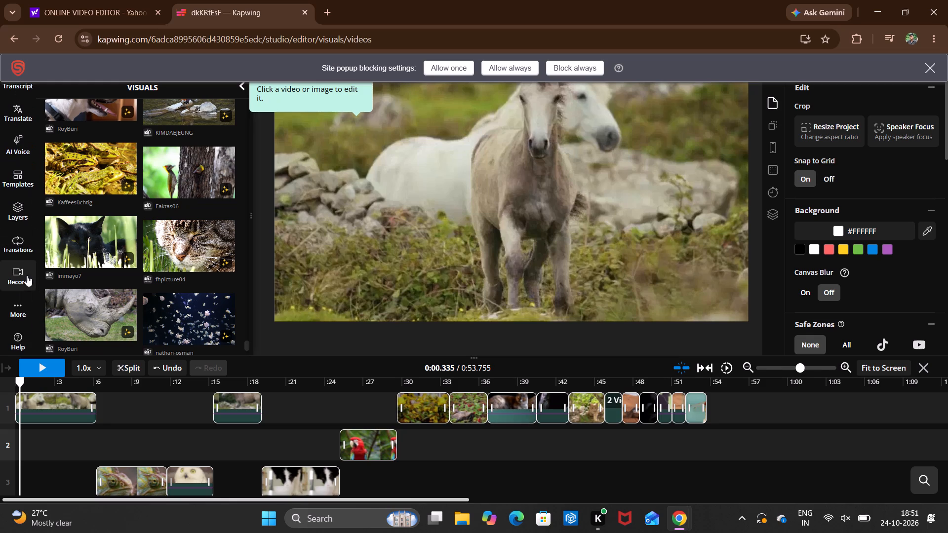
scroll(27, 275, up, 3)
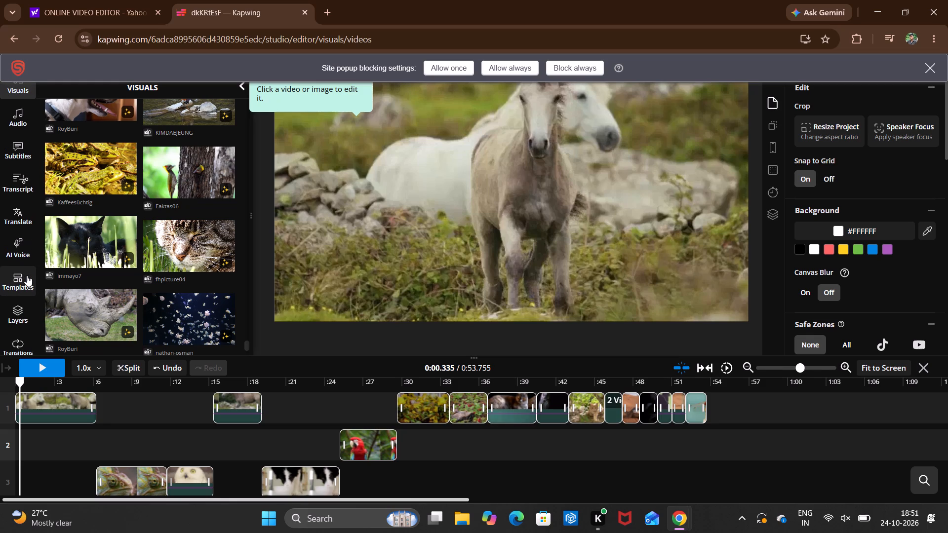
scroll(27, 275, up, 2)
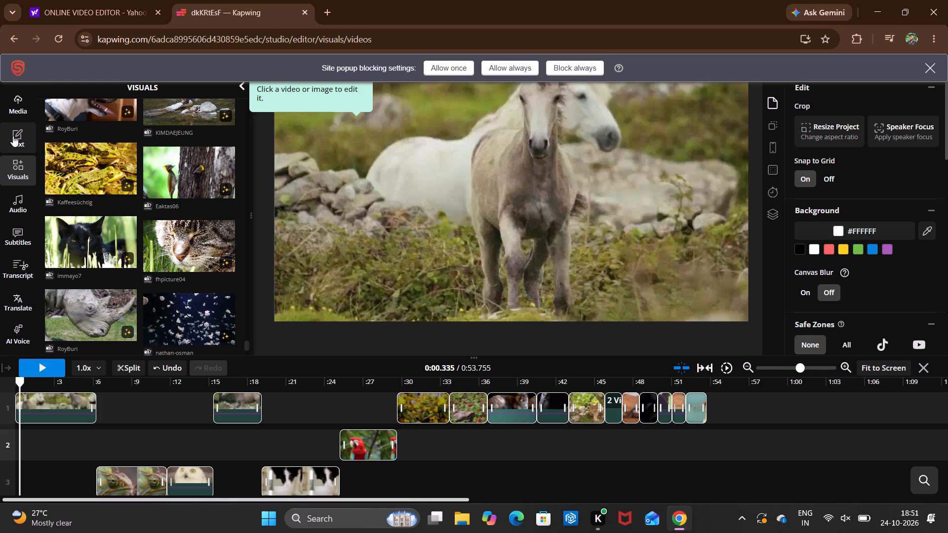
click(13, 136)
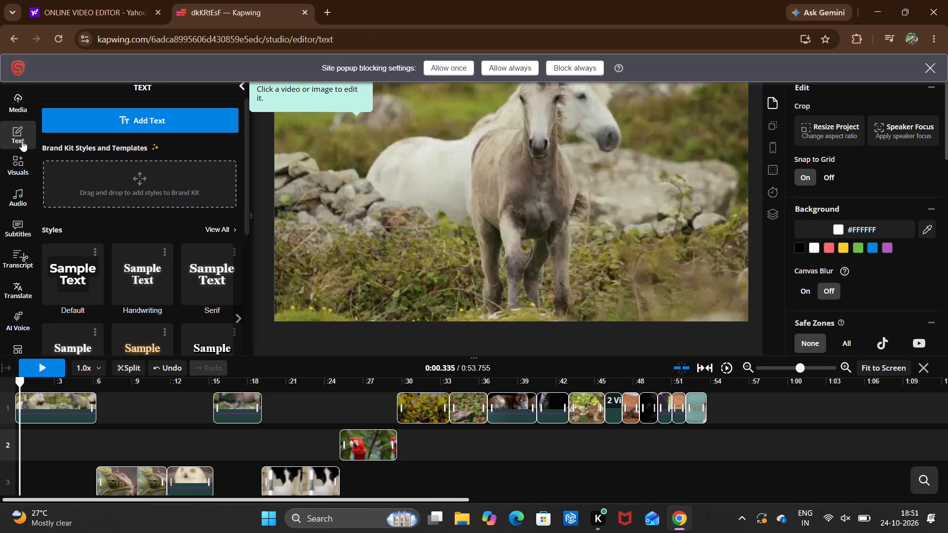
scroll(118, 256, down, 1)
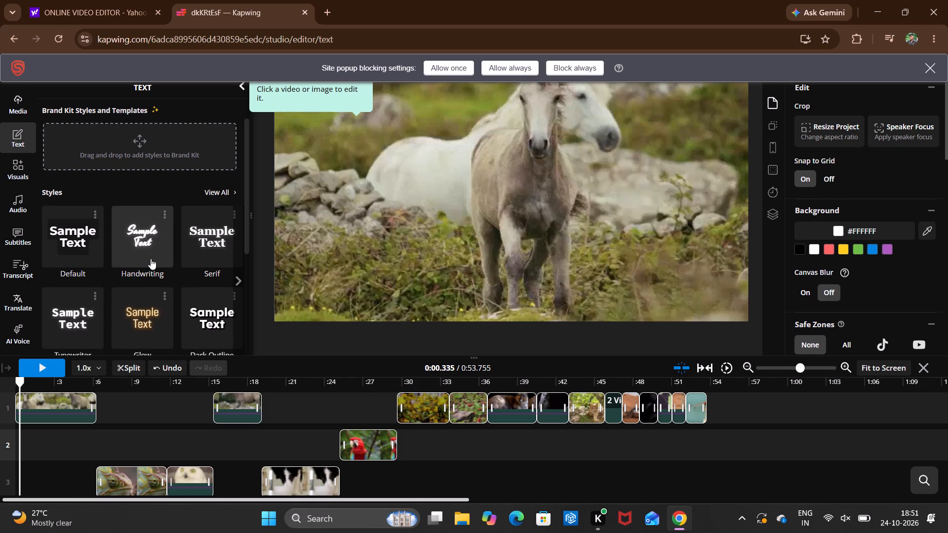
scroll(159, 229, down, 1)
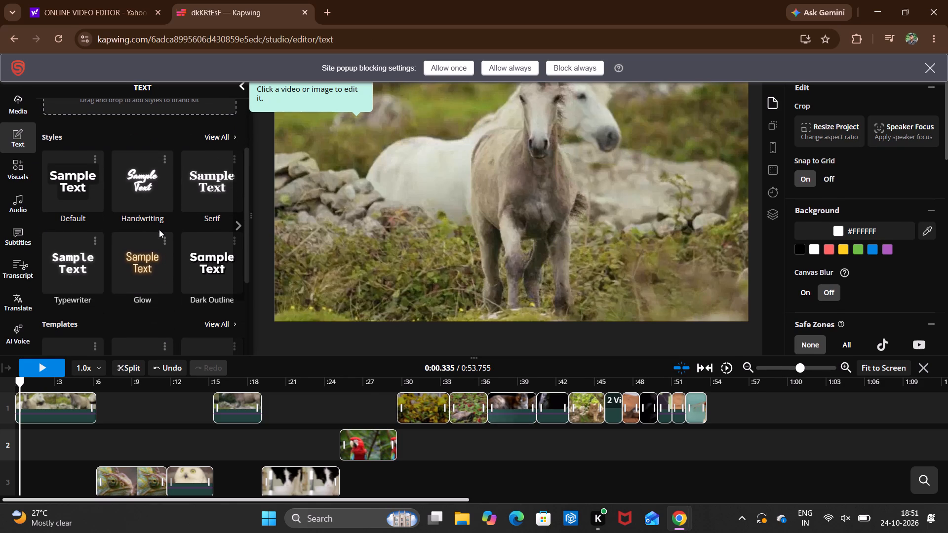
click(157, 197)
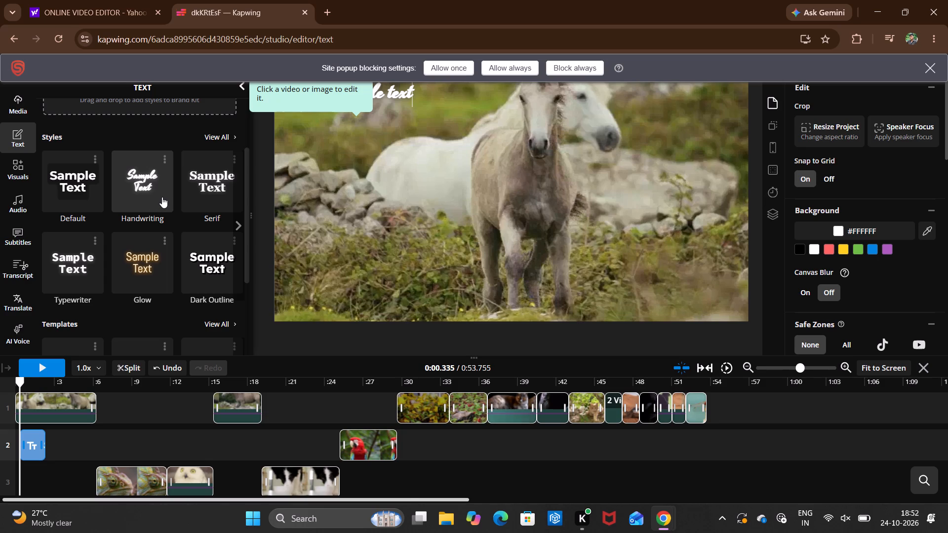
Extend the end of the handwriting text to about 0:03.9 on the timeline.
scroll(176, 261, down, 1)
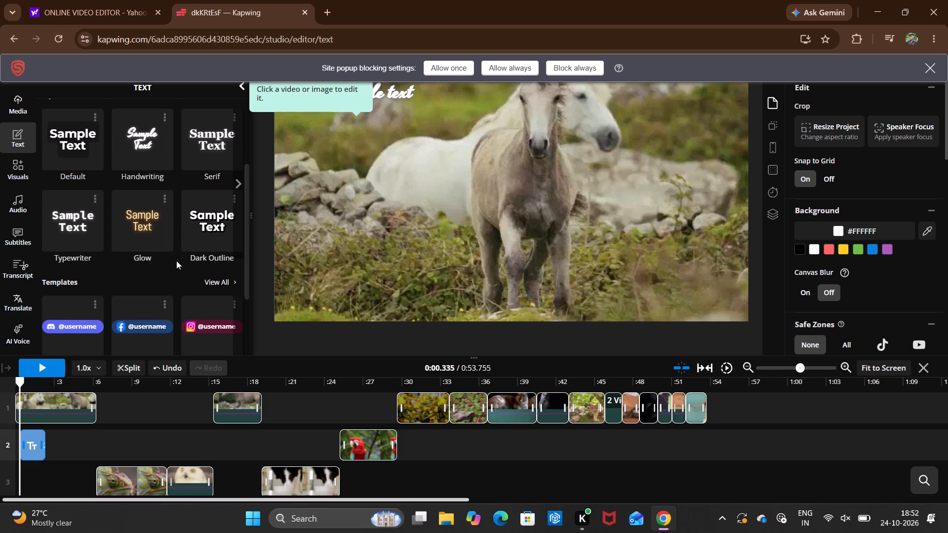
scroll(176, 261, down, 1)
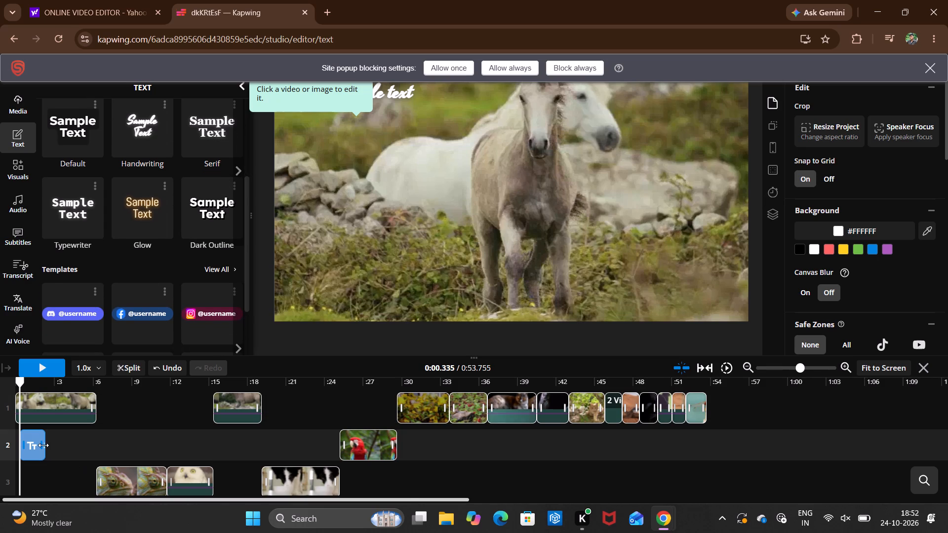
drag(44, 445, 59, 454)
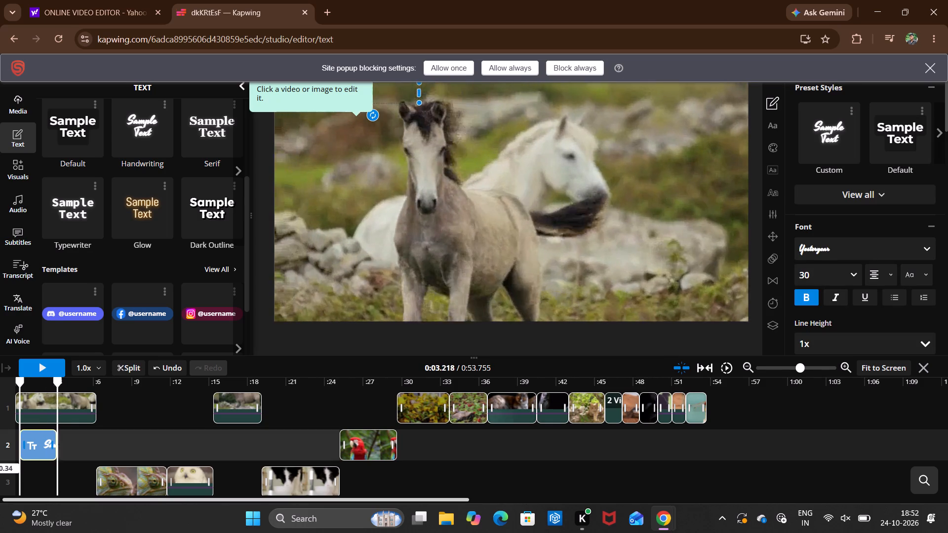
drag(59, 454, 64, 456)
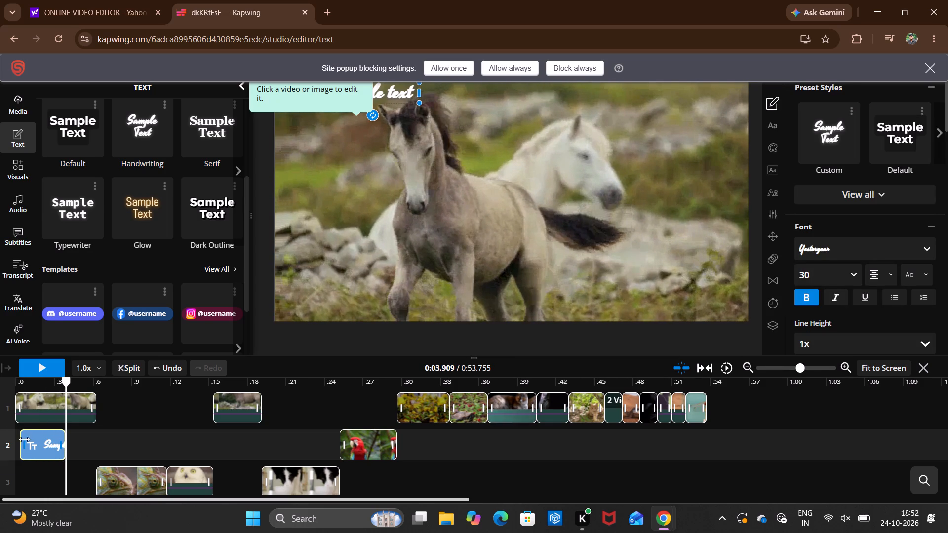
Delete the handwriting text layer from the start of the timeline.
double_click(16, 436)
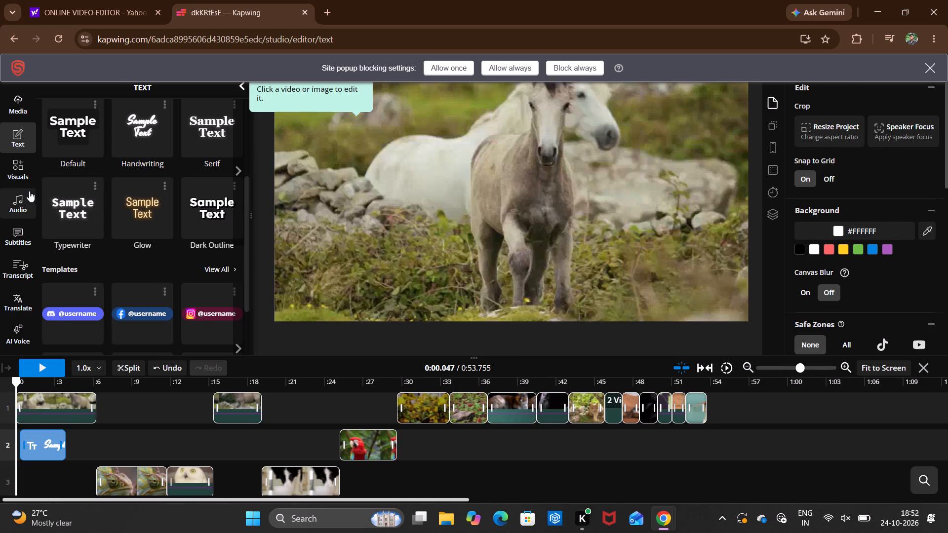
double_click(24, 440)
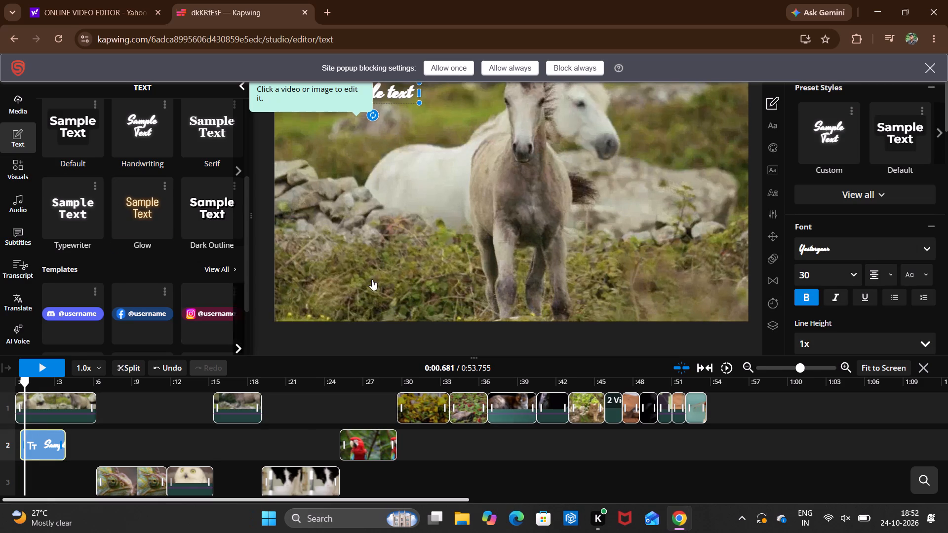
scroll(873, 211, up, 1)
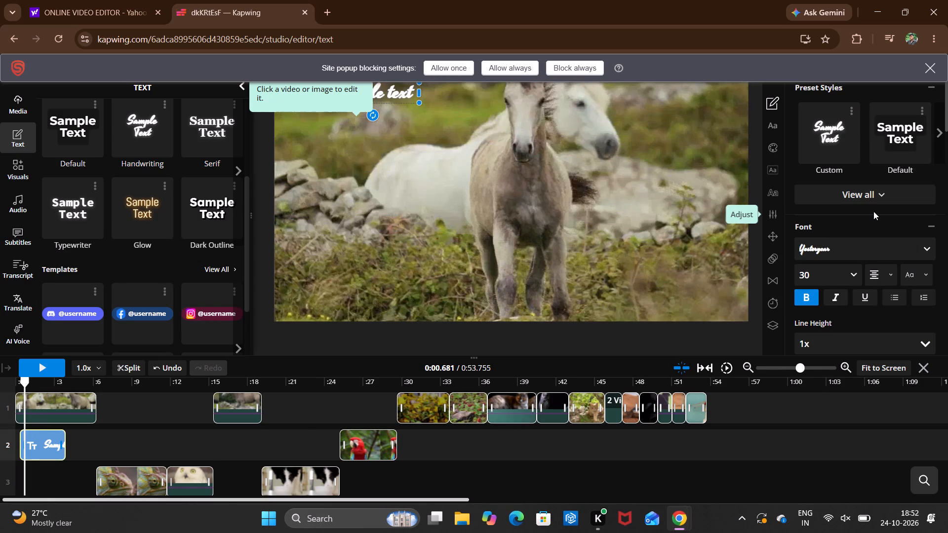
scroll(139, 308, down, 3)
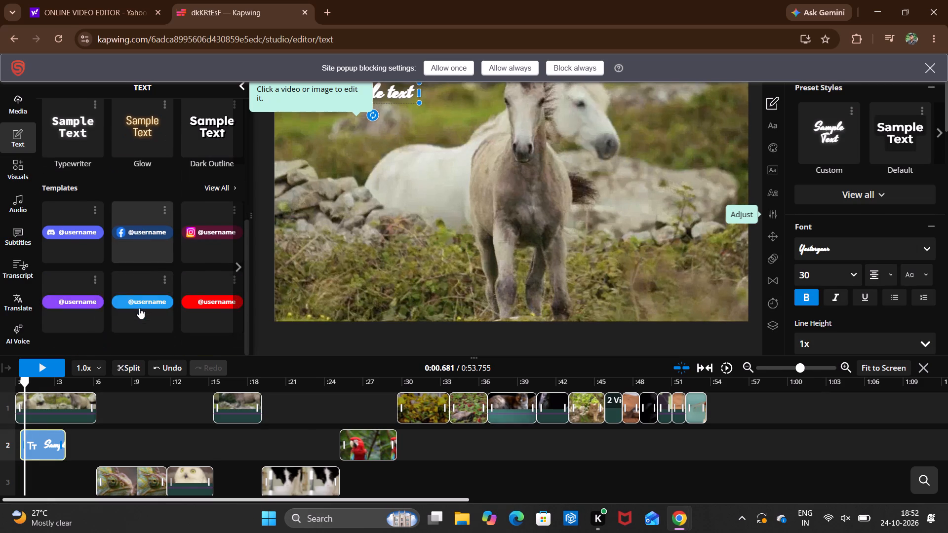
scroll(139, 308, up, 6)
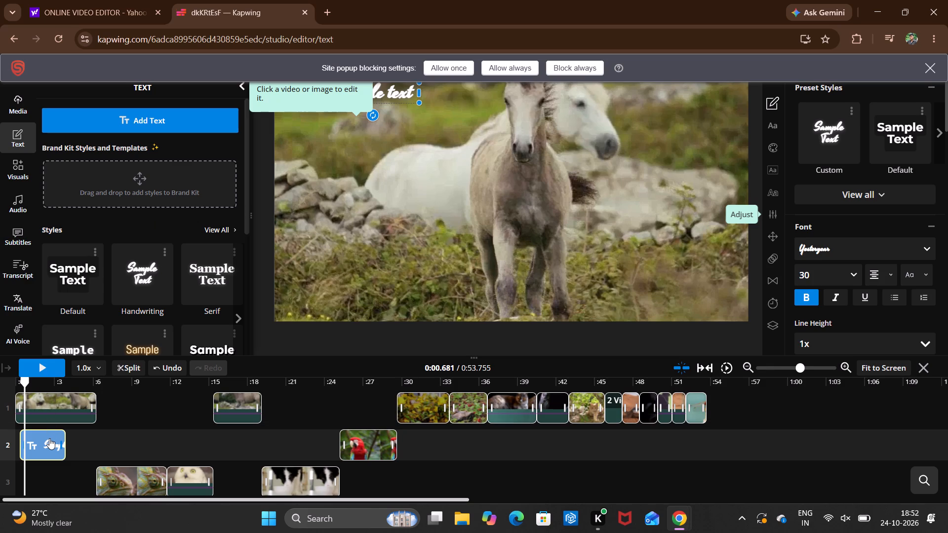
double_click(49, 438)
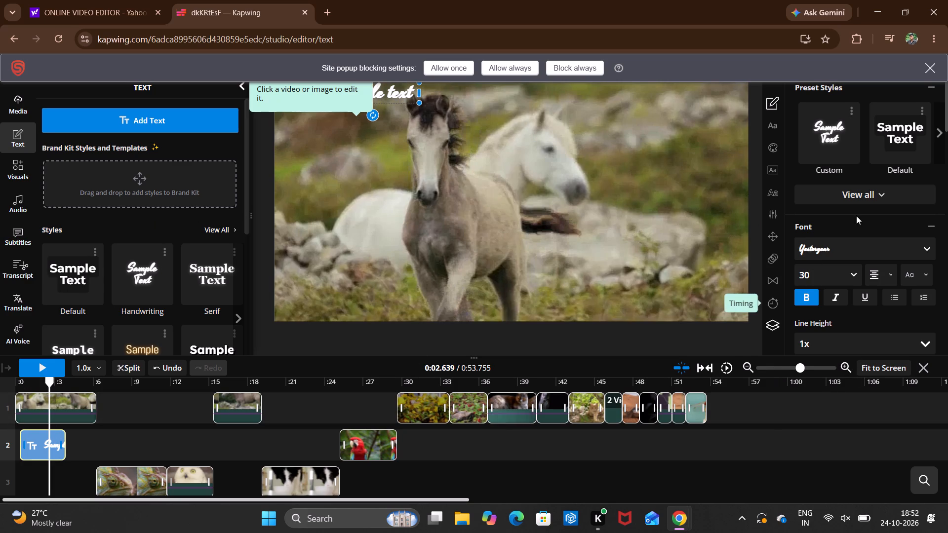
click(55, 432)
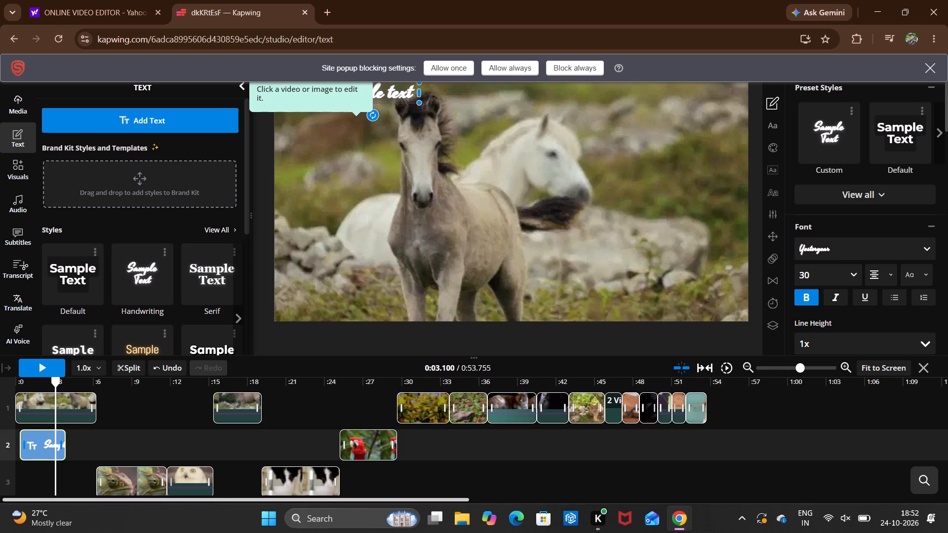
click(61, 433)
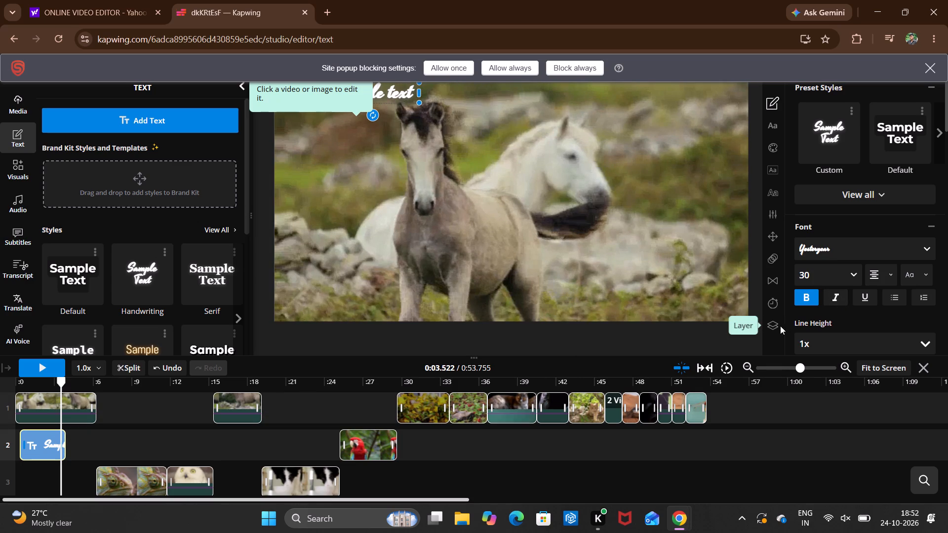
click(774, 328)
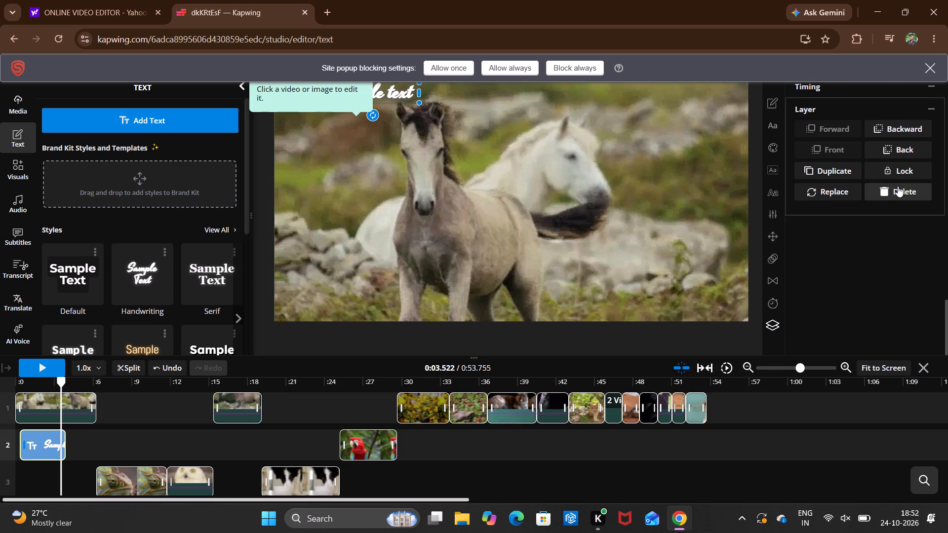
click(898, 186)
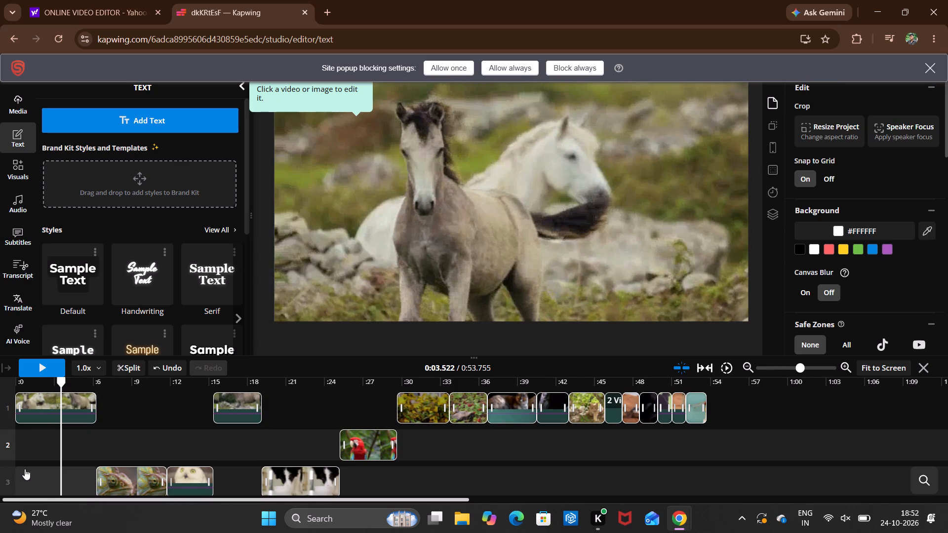
Move the playhead back to the very start of the timeline, at 0:00.000.
double_click(21, 467)
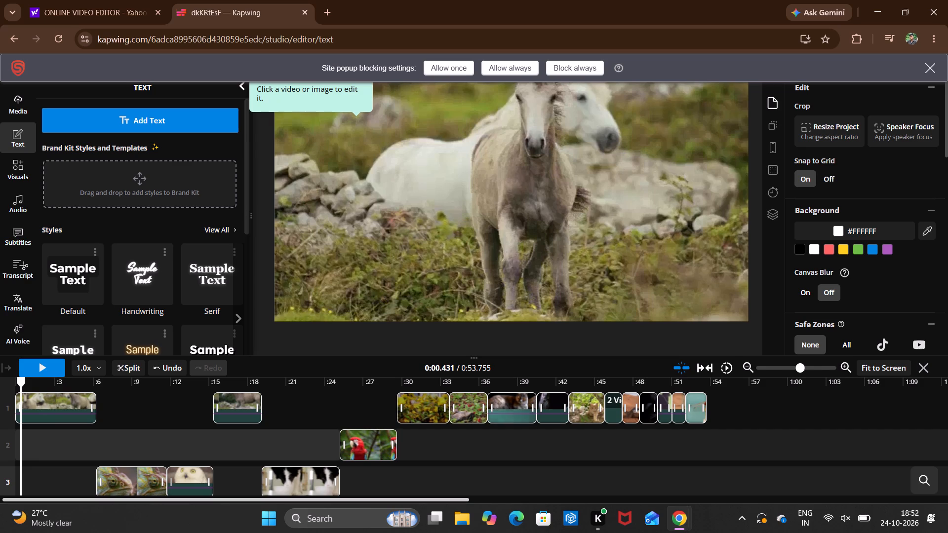
double_click(12, 443)
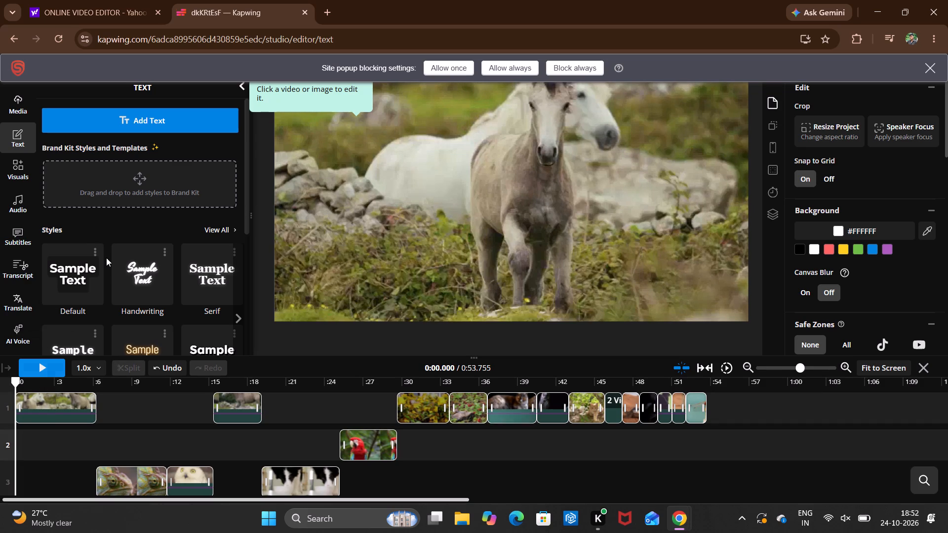
Browse the preset text styles, from Default and Handwriting through to Neon and Classic, for one suiting the opening.
scroll(106, 258, down, 2)
scroll(179, 241, left, 1)
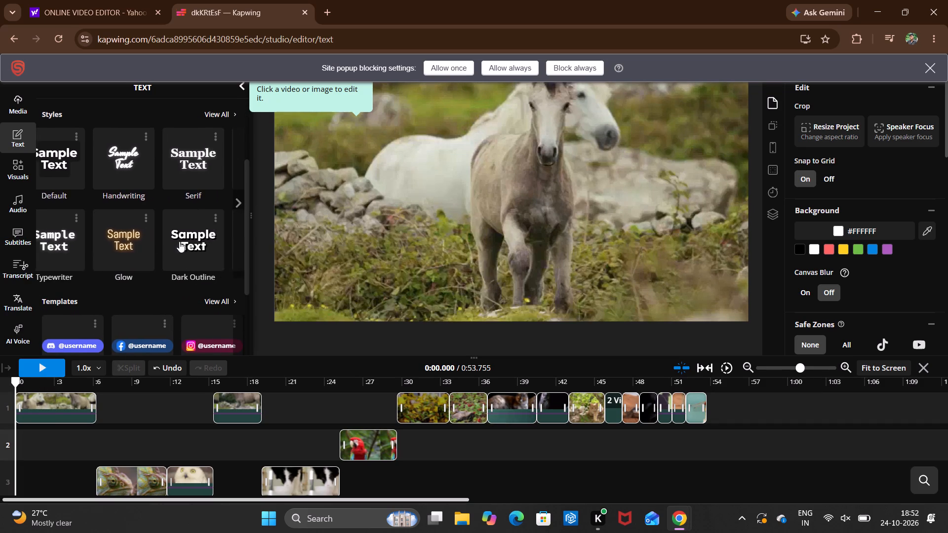
scroll(179, 241, left, 3)
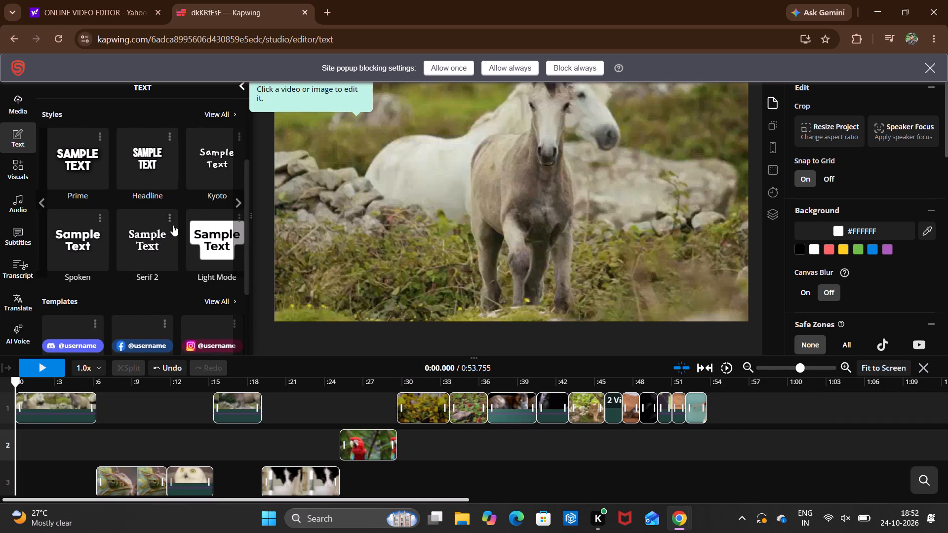
scroll(179, 232, left, 1)
click(179, 232)
scroll(179, 232, left, 2)
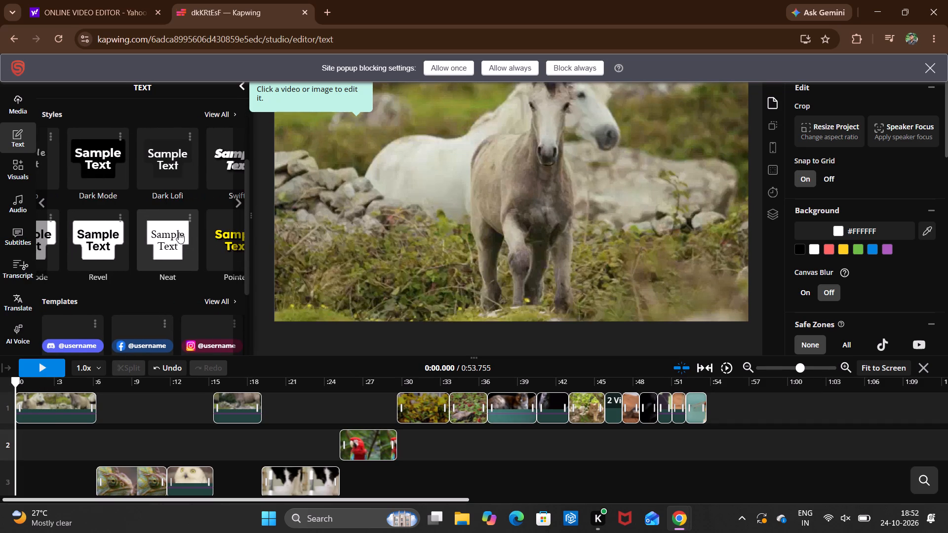
scroll(179, 232, left, 6)
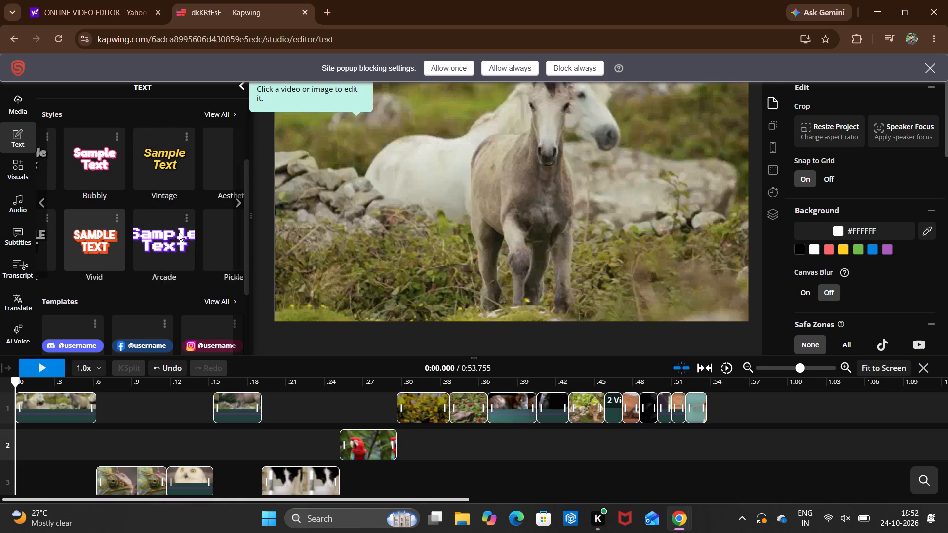
scroll(179, 232, left, 4)
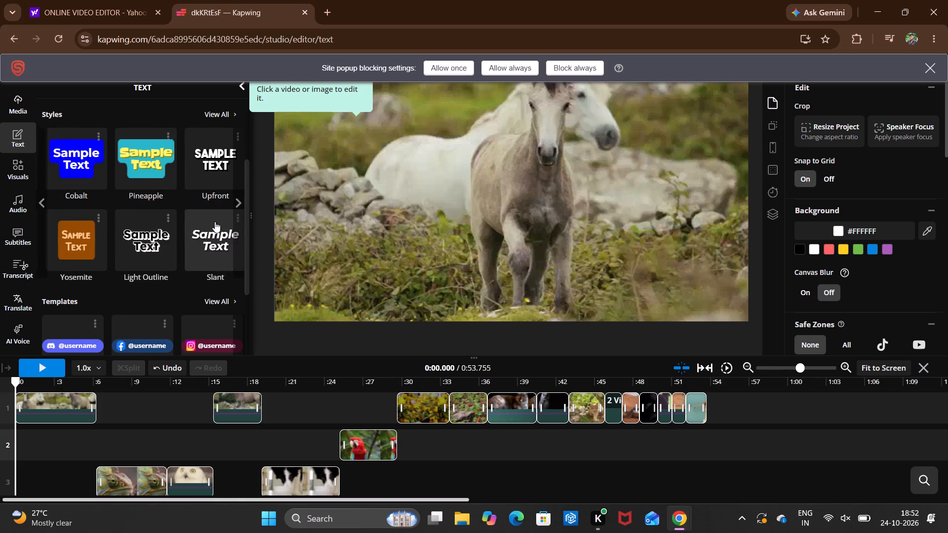
scroll(215, 222, left, 3)
scroll(215, 222, right, 1)
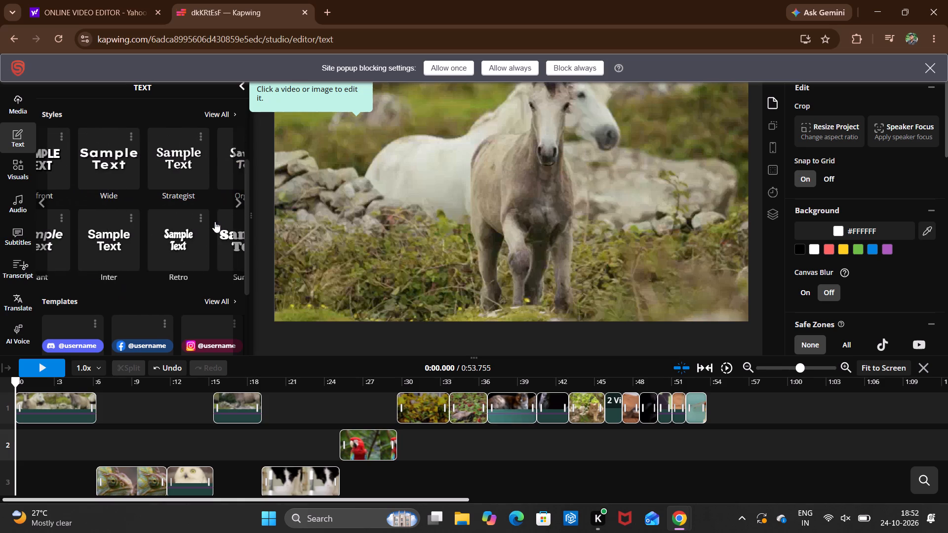
scroll(215, 222, right, 1)
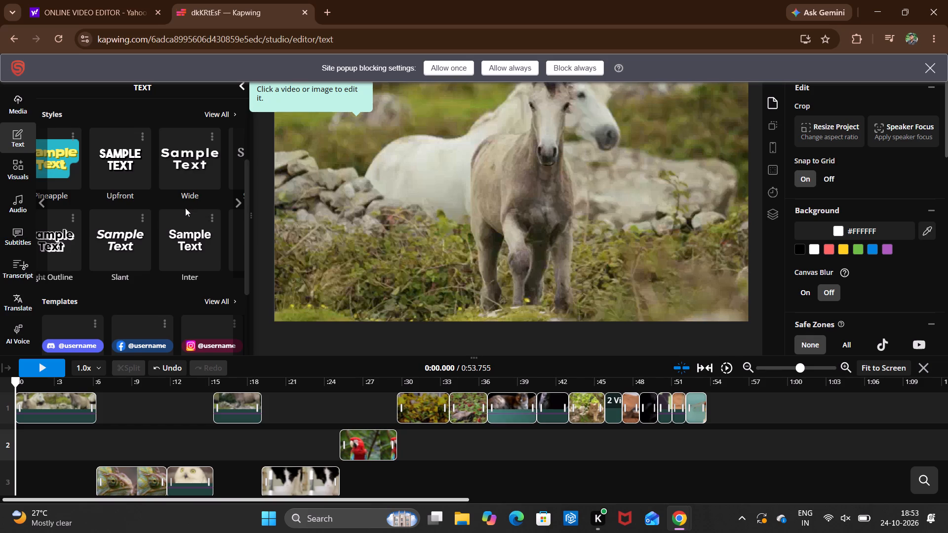
scroll(185, 208, left, 7)
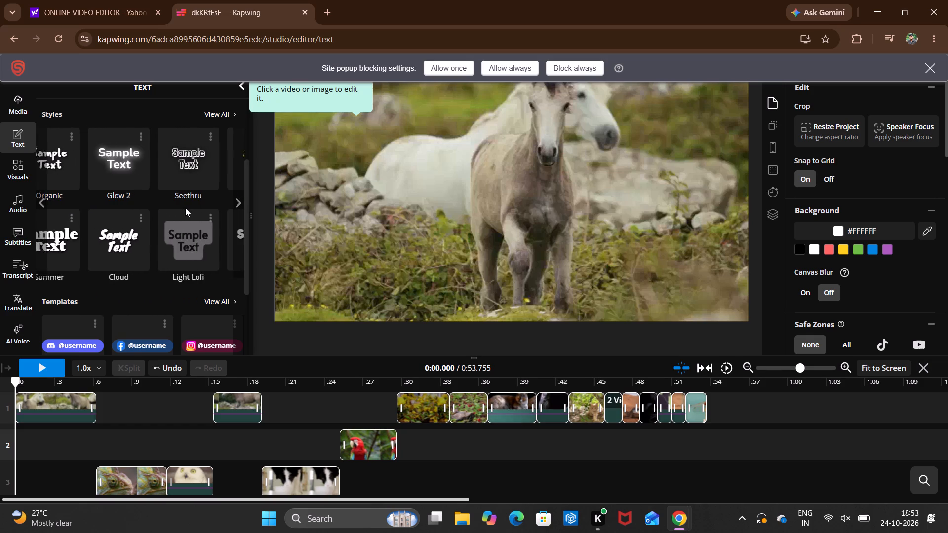
scroll(185, 208, left, 3)
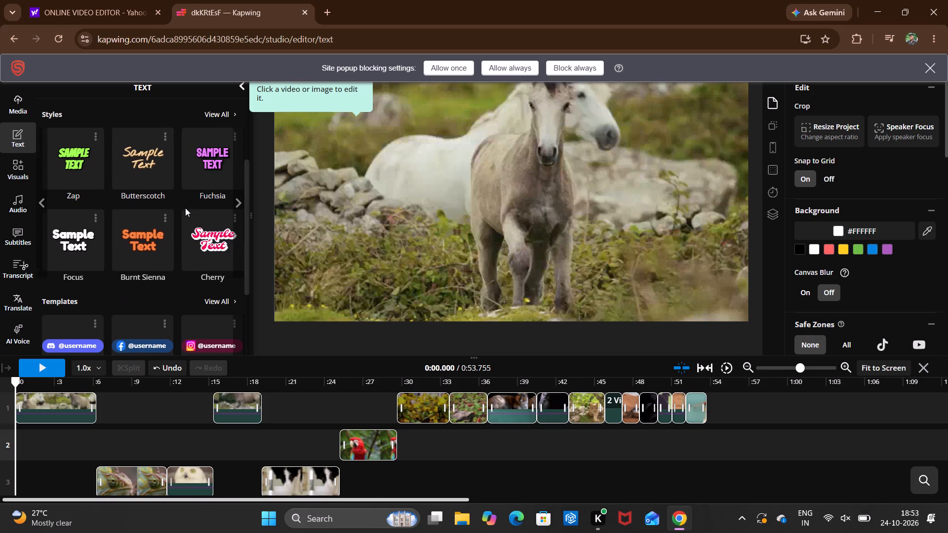
scroll(185, 208, left, 5)
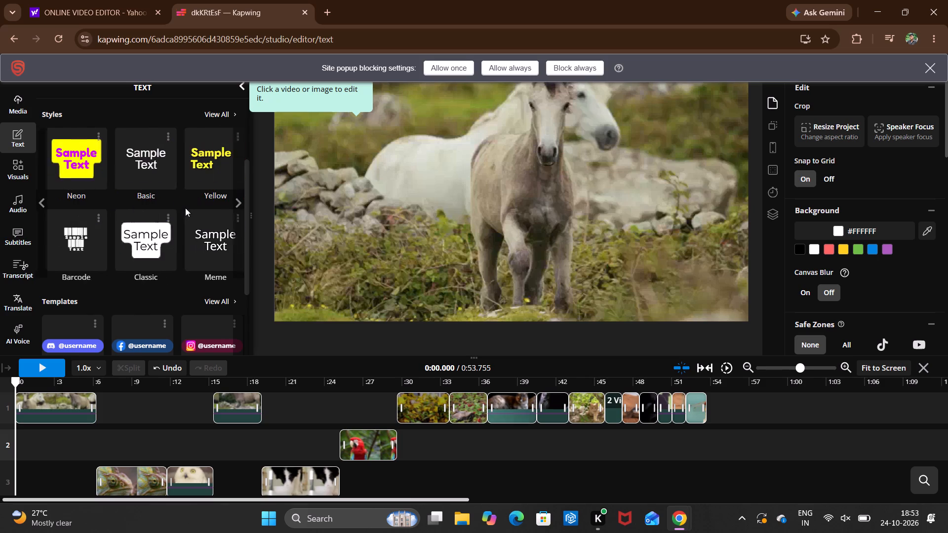
scroll(185, 208, right, 17)
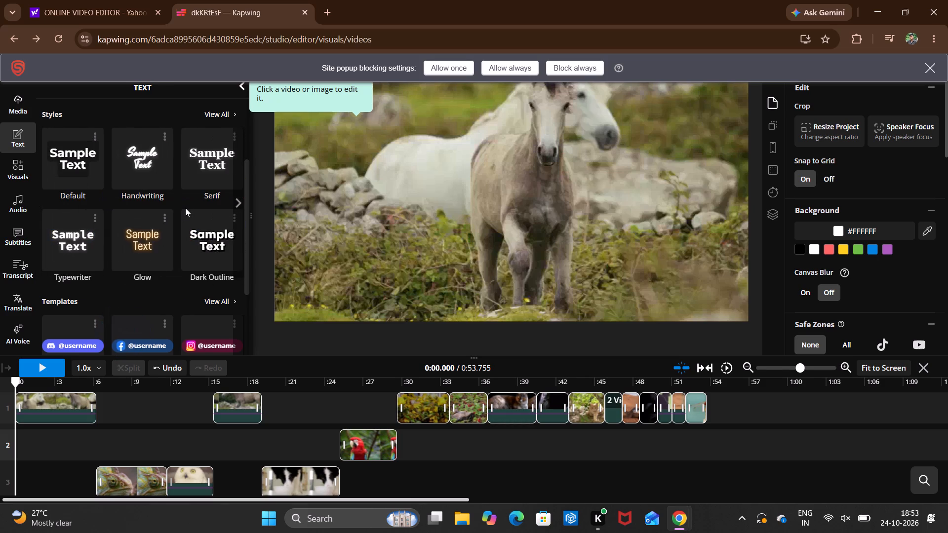
Look through the stock animal videos in the Visuals library for further clips to use.
scroll(167, 236, down, 2)
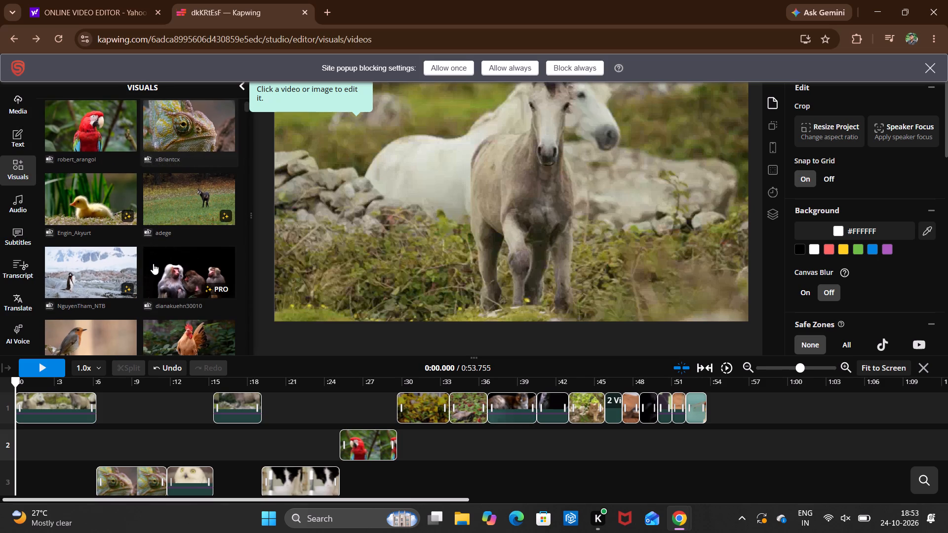
scroll(155, 265, down, 10)
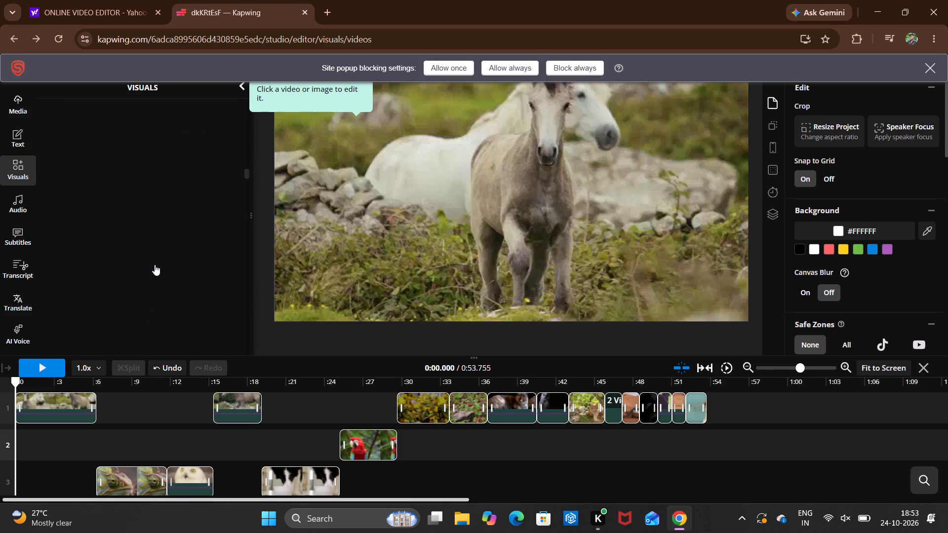
scroll(155, 265, down, 5)
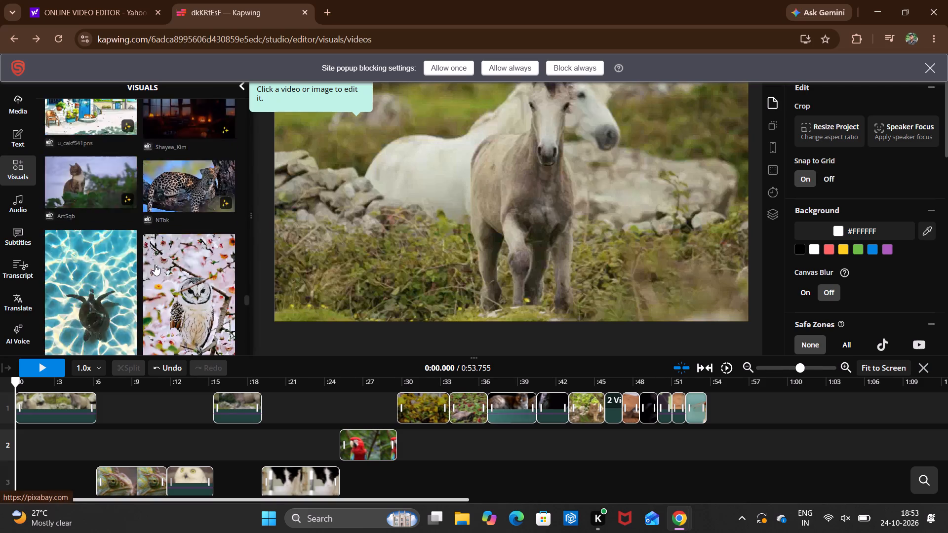
scroll(155, 265, down, 5)
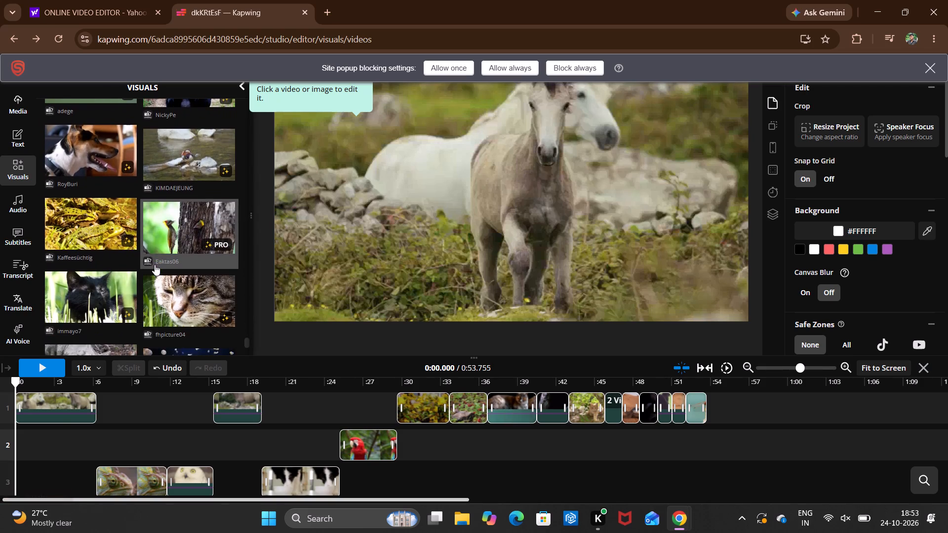
scroll(155, 265, down, 4)
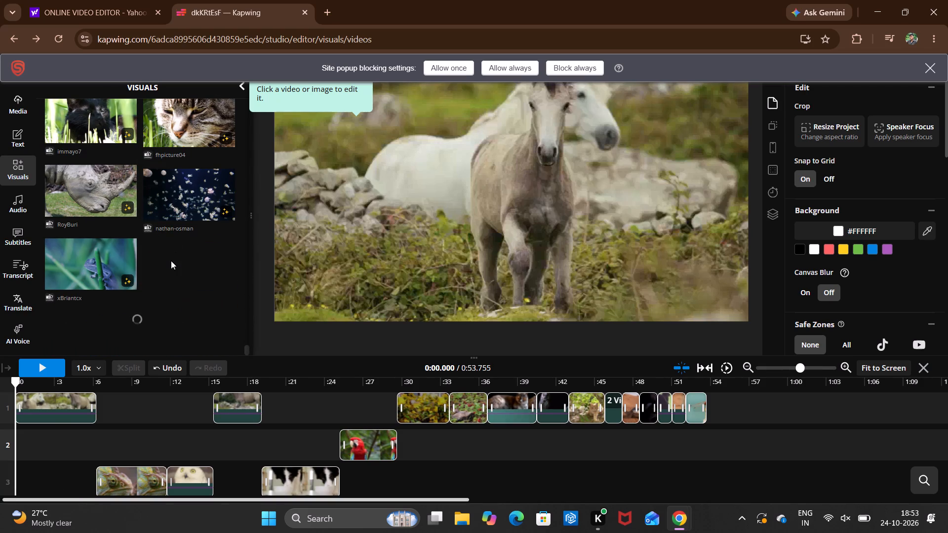
scroll(171, 261, down, 3)
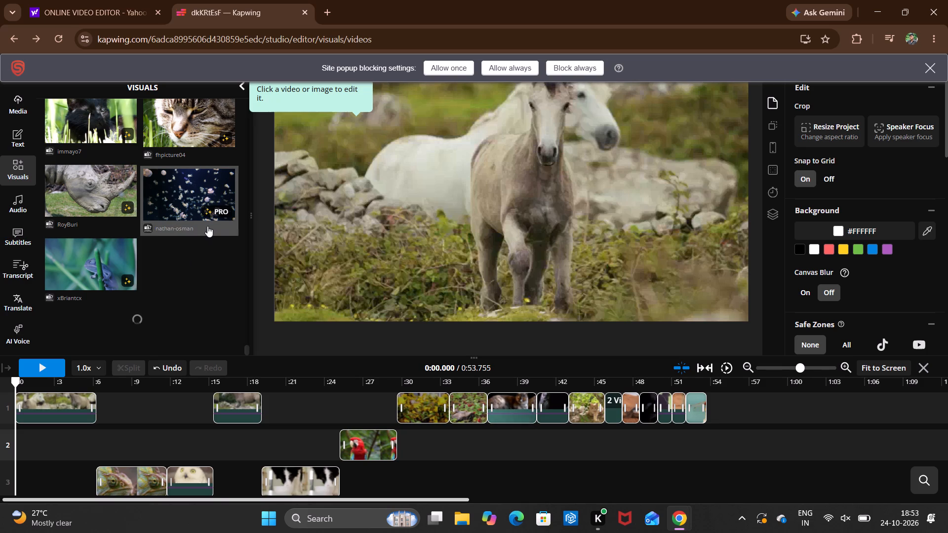
scroll(207, 226, right, 1)
scroll(207, 226, down, 1)
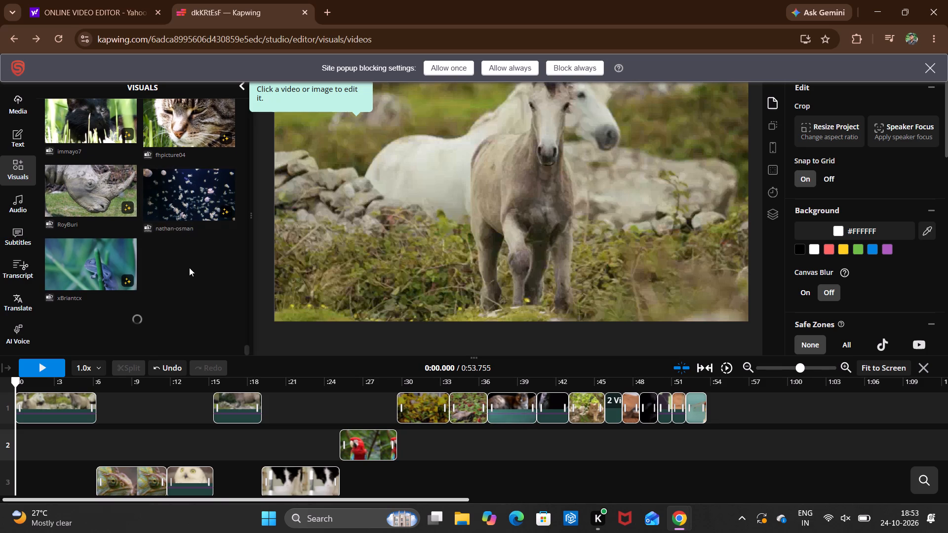
scroll(188, 271, down, 3)
scroll(196, 255, right, 1)
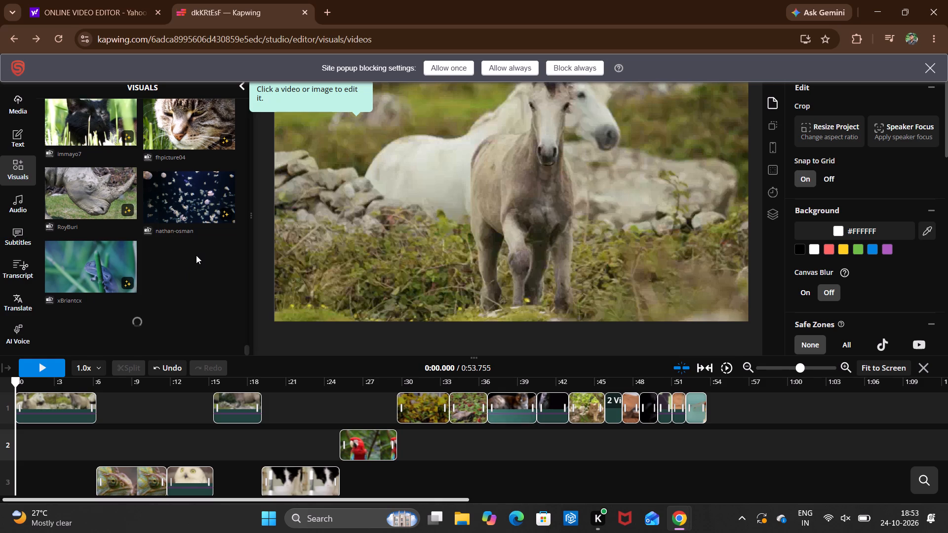
scroll(196, 255, right, 1)
scroll(196, 255, down, 1)
scroll(196, 255, up, 2)
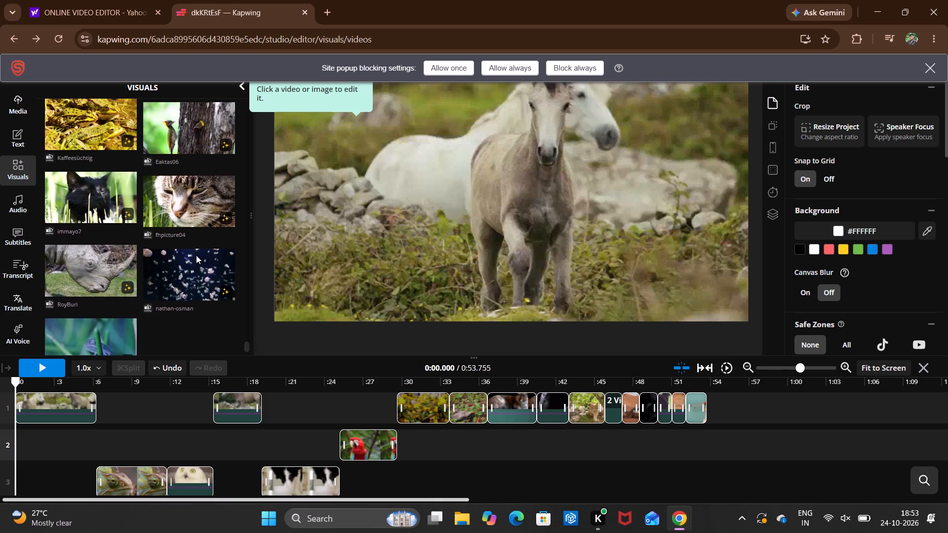
scroll(196, 255, up, 5)
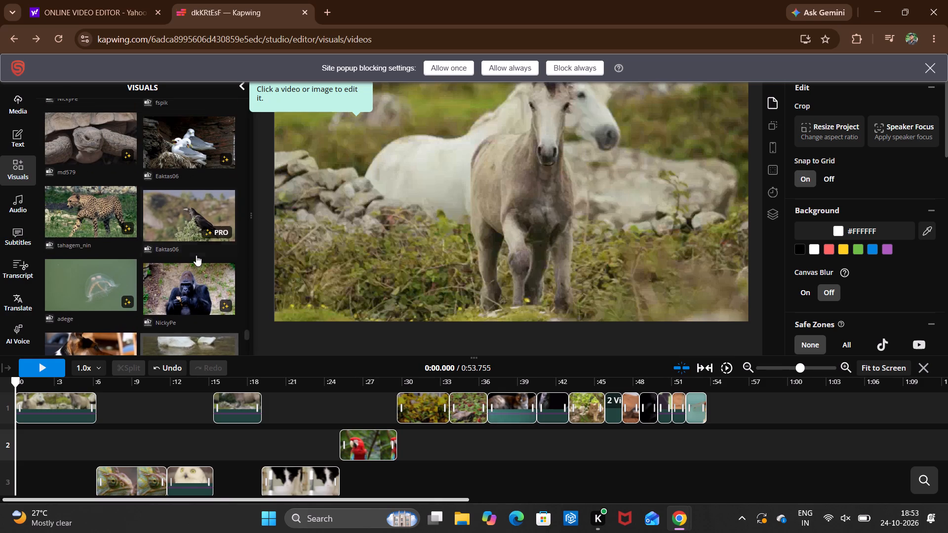
scroll(196, 255, up, 2)
scroll(196, 255, down, 9)
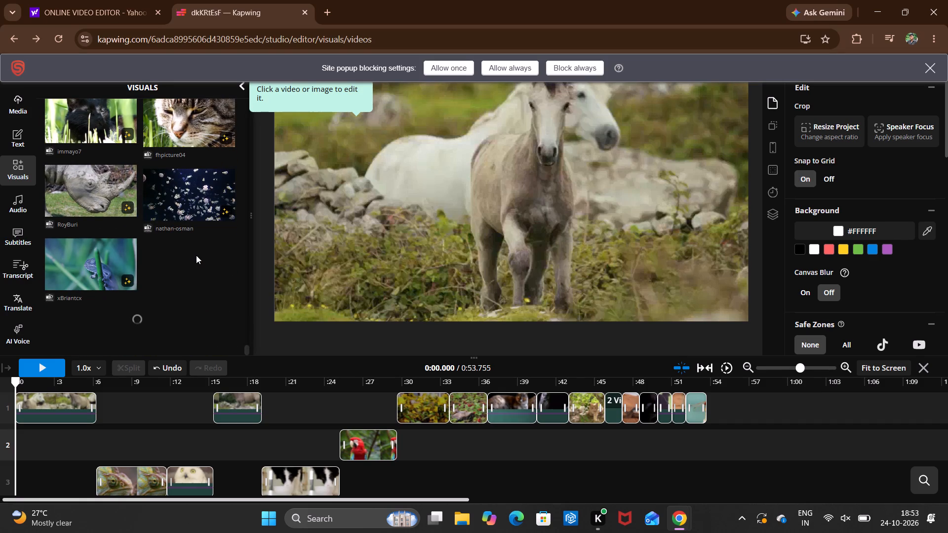
scroll(196, 255, down, 4)
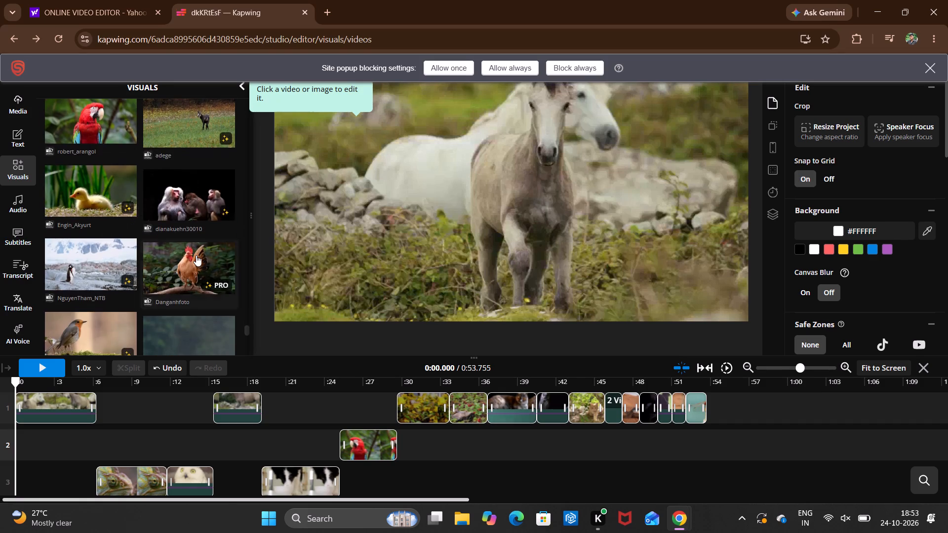
scroll(196, 255, down, 1)
scroll(196, 255, up, 3)
scroll(196, 255, left, 1)
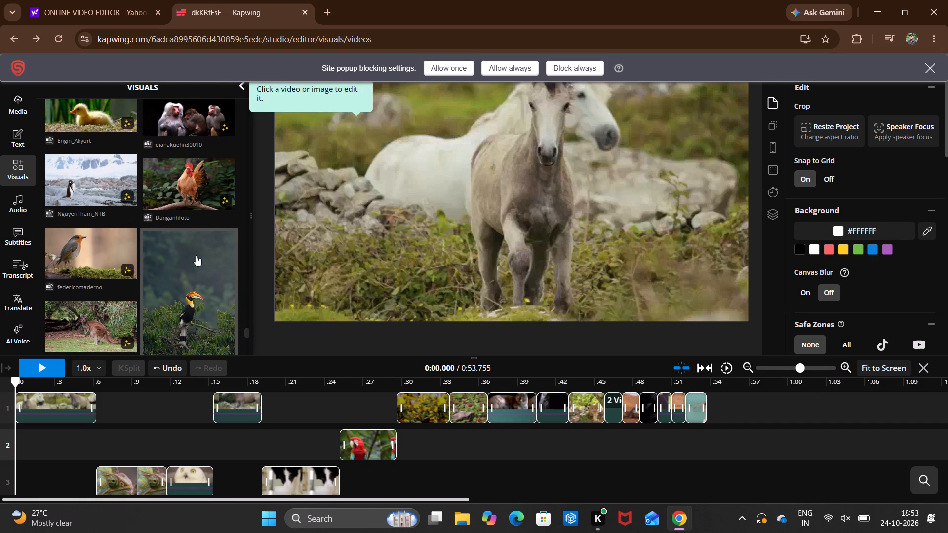
scroll(196, 255, left, 1)
scroll(196, 255, down, 5)
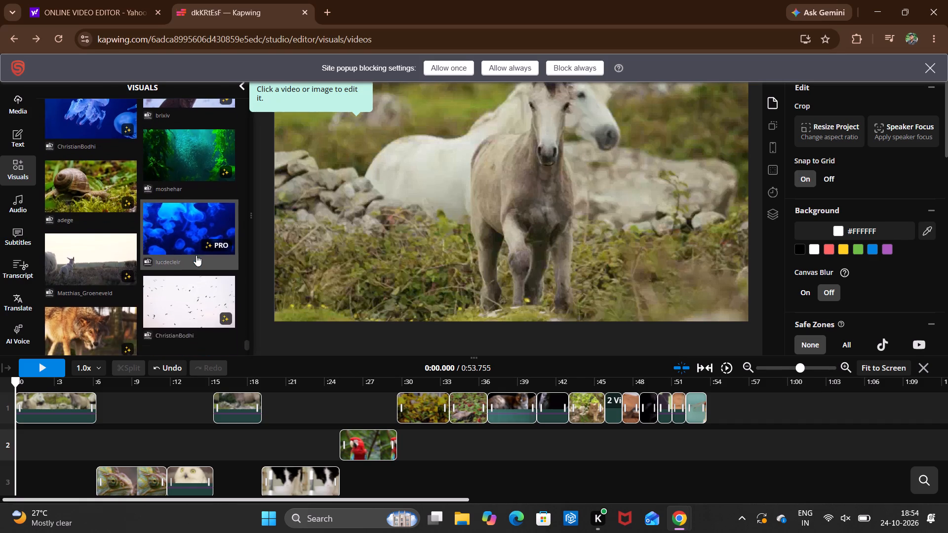
scroll(196, 255, down, 4)
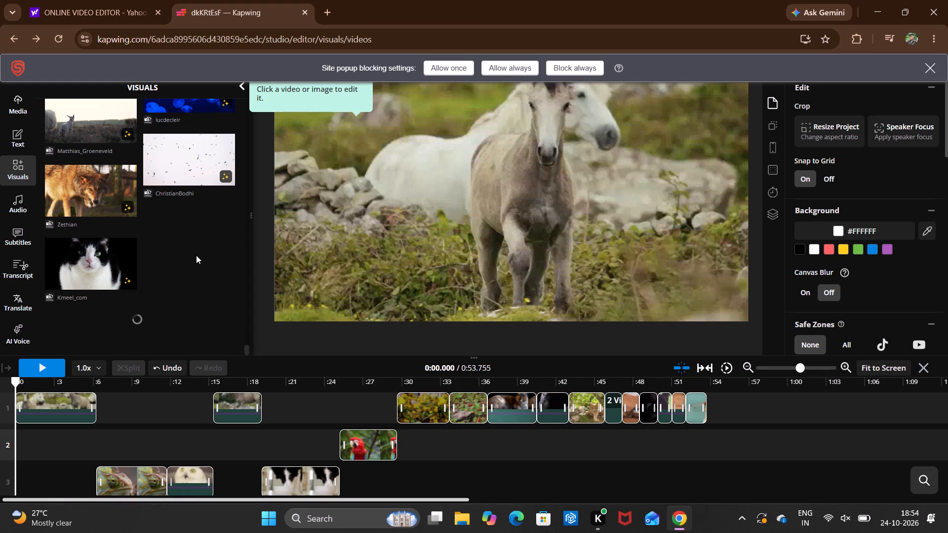
scroll(196, 255, down, 1)
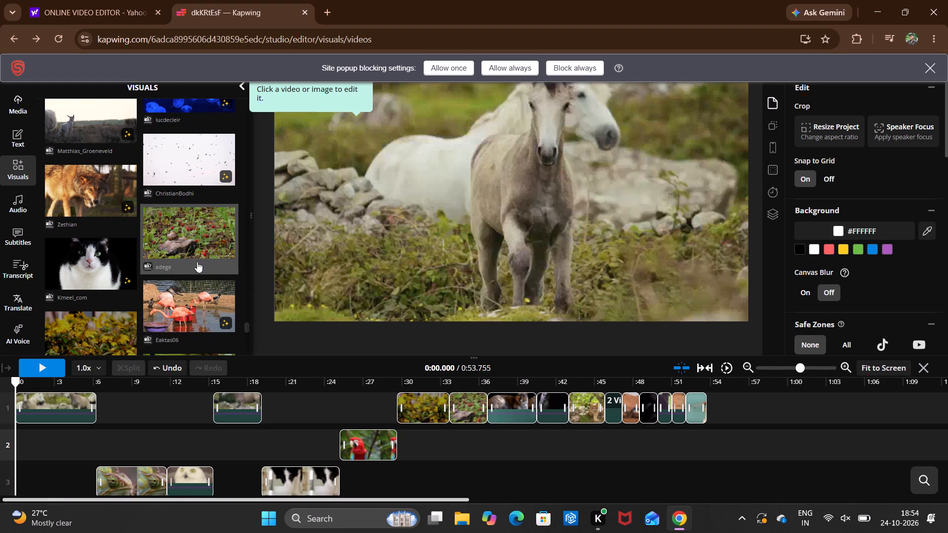
scroll(197, 262, down, 3)
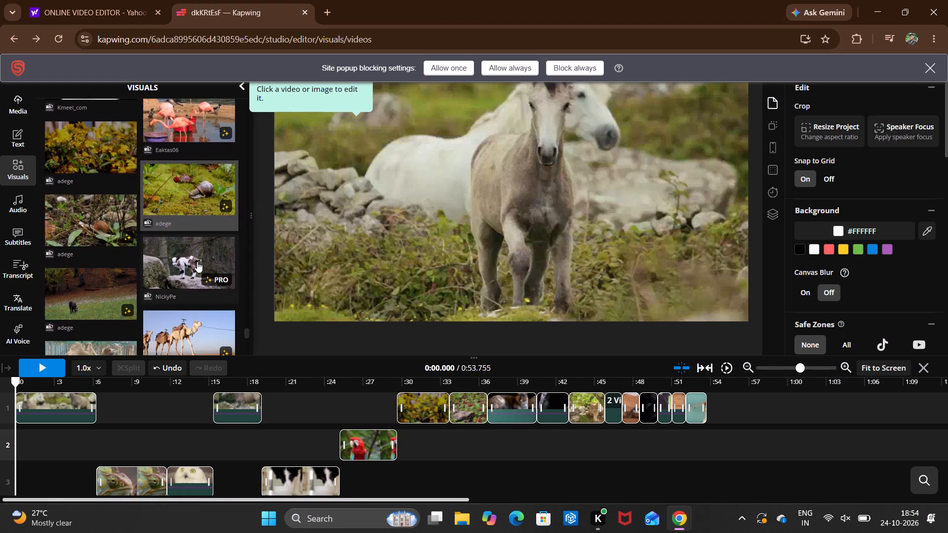
scroll(197, 262, down, 4)
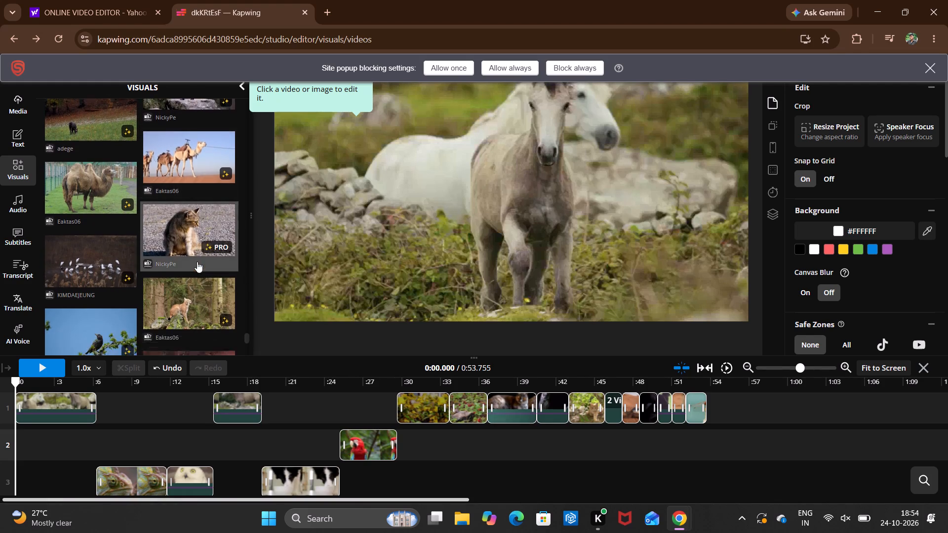
scroll(197, 262, down, 7)
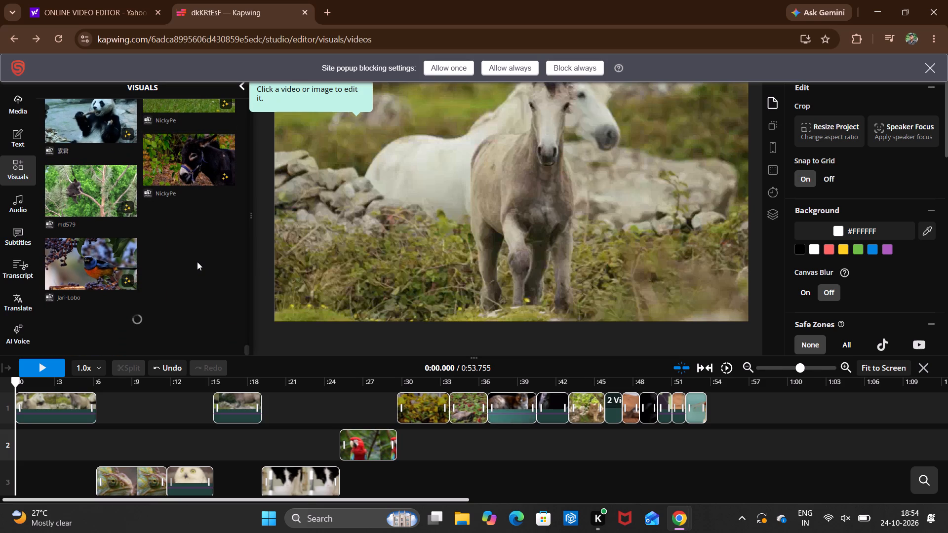
Look further through the stock animal videos in the Visuals library for more clips to use.
scroll(176, 241, down, 4)
click(195, 250)
scroll(195, 250, down, 2)
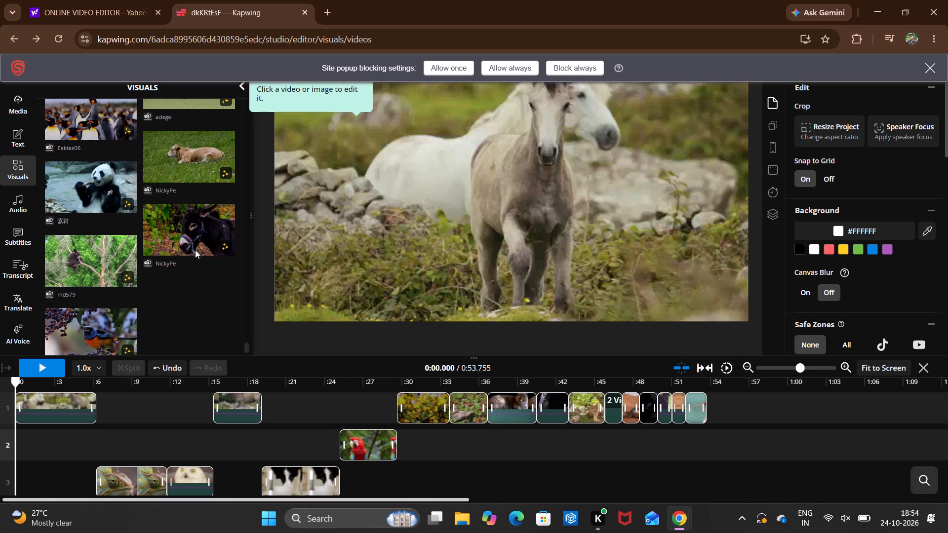
scroll(195, 250, down, 2)
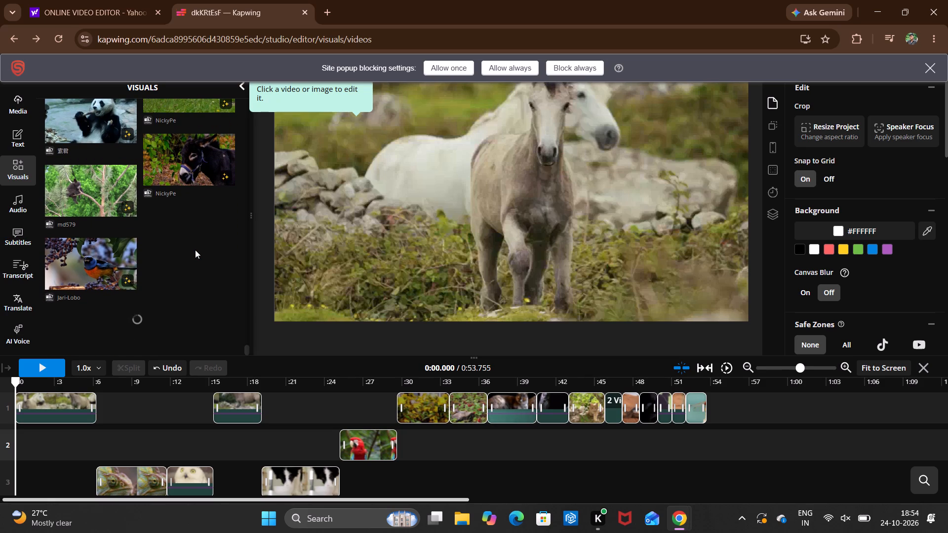
scroll(195, 250, down, 2)
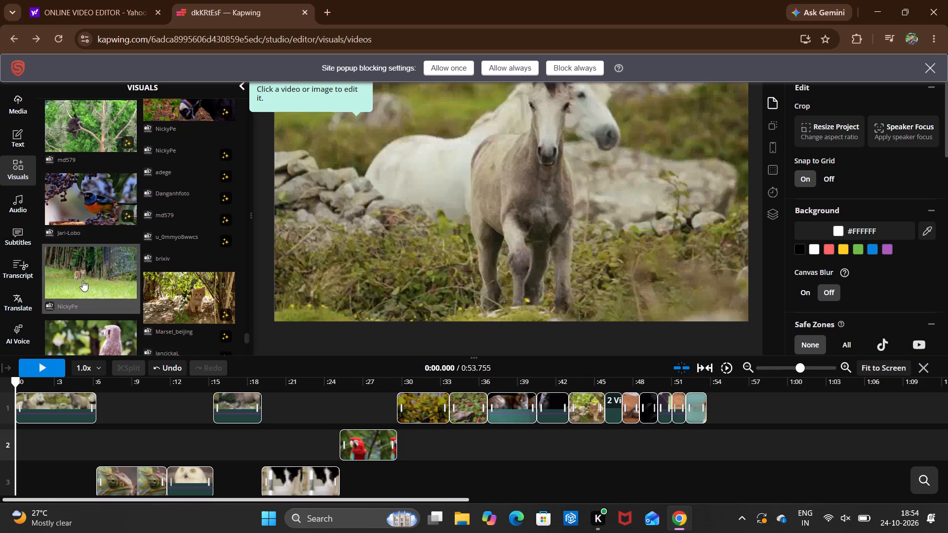
scroll(90, 280, down, 1)
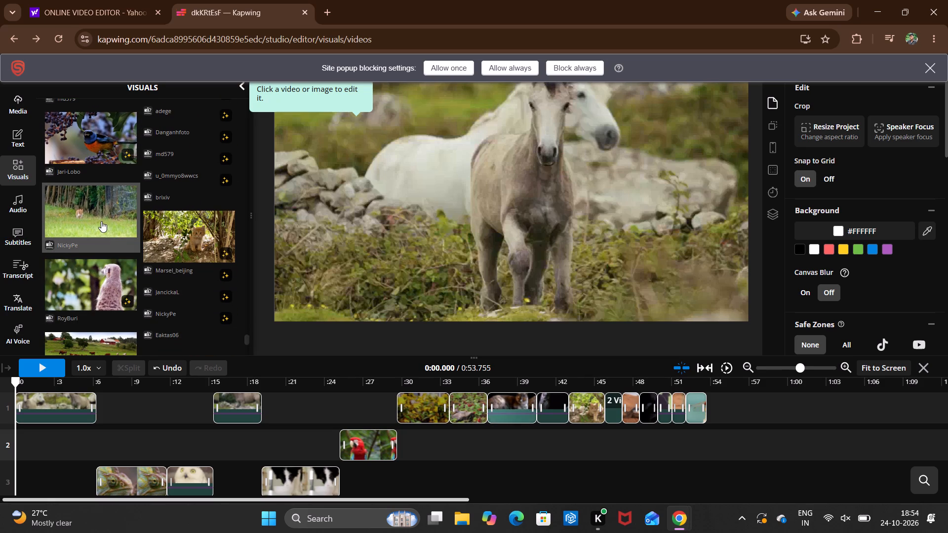
scroll(98, 220, down, 2)
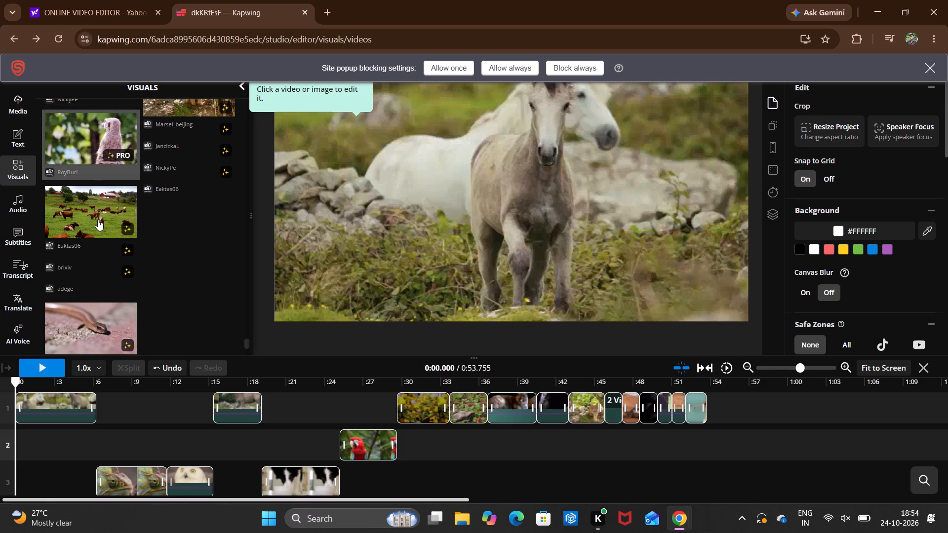
scroll(98, 220, down, 1)
scroll(100, 219, up, 1)
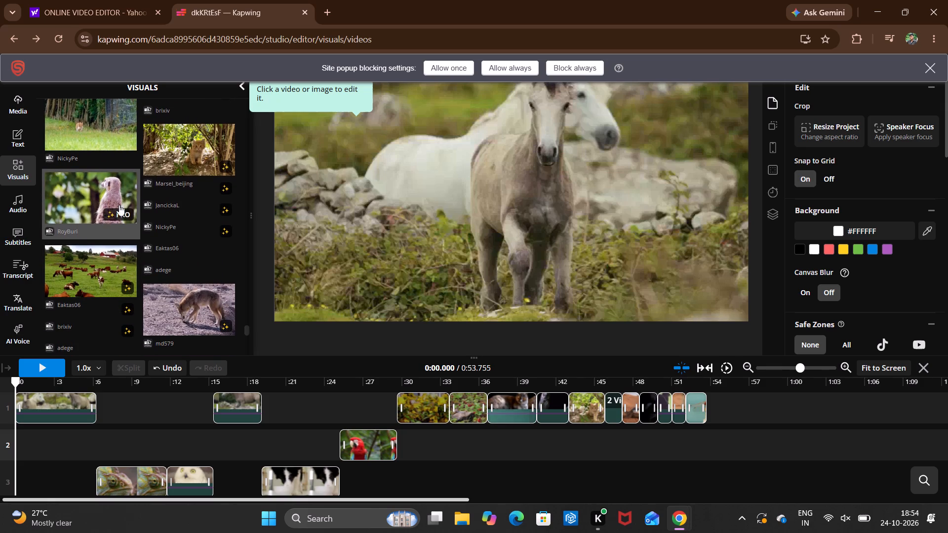
scroll(178, 209, down, 3)
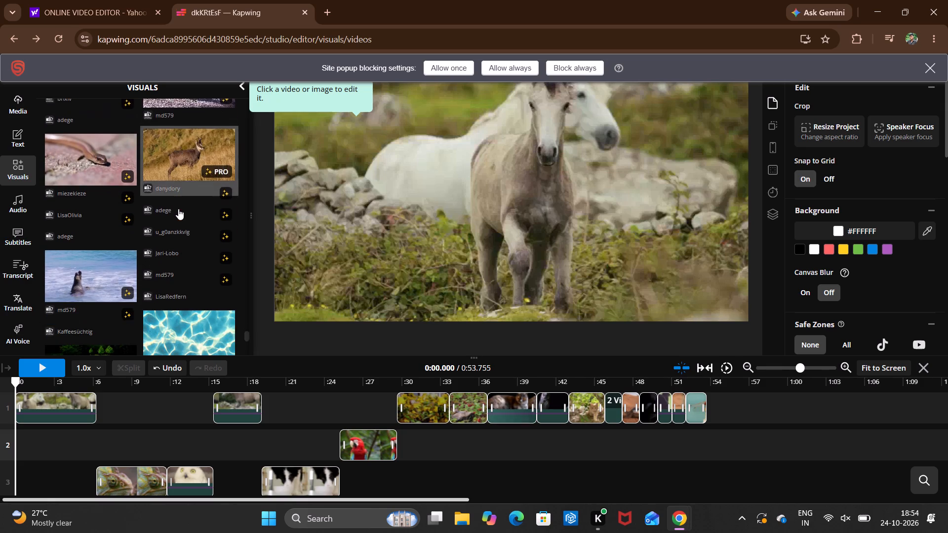
scroll(178, 209, down, 2)
scroll(178, 209, right, 2)
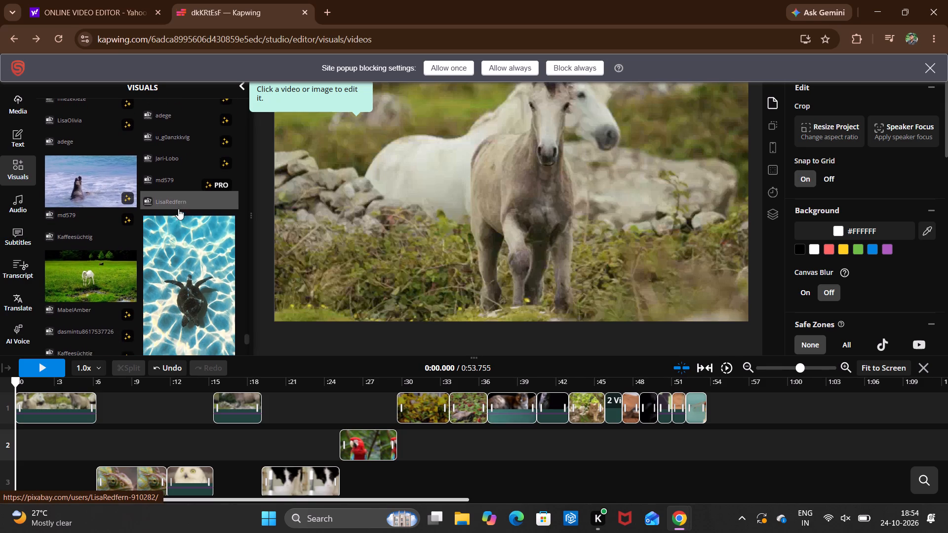
scroll(178, 209, right, 1)
scroll(161, 272, down, 3)
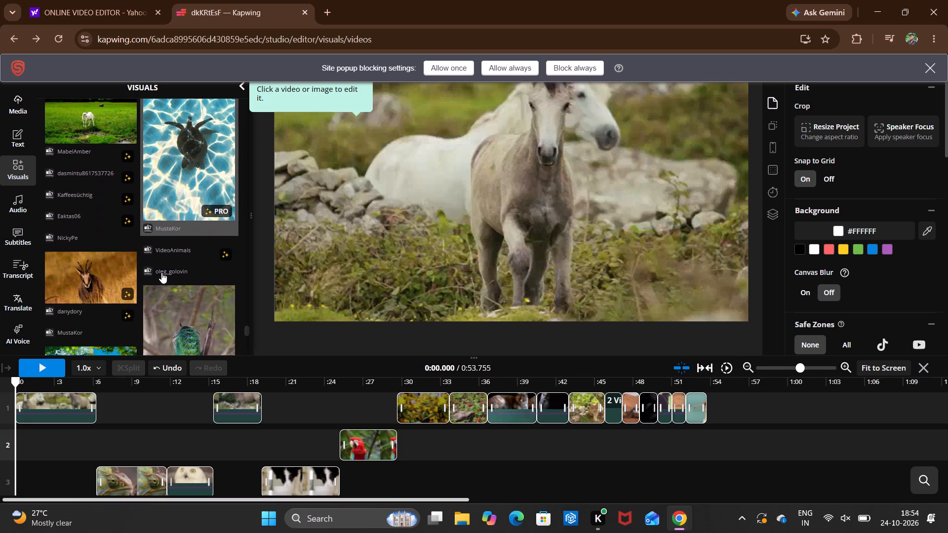
scroll(161, 272, down, 1)
scroll(161, 272, up, 1)
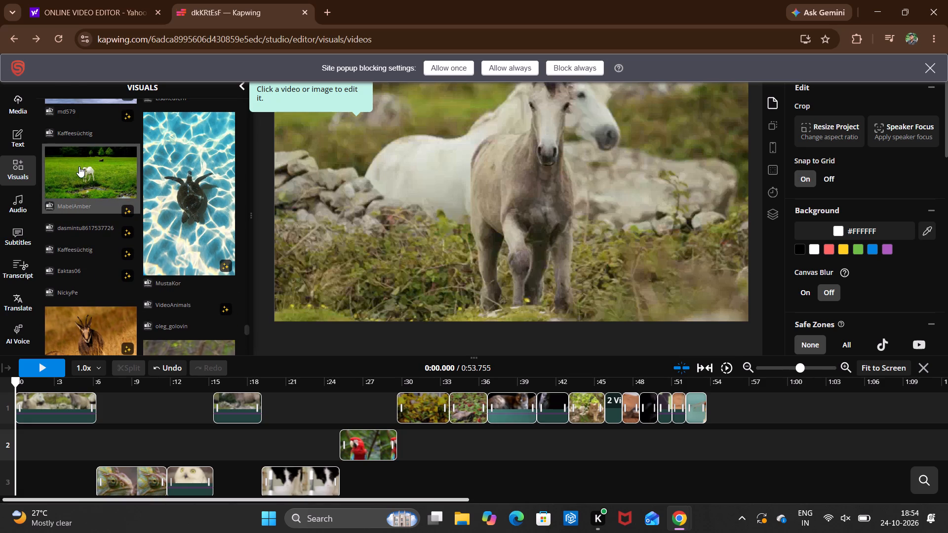
scroll(149, 221, down, 2)
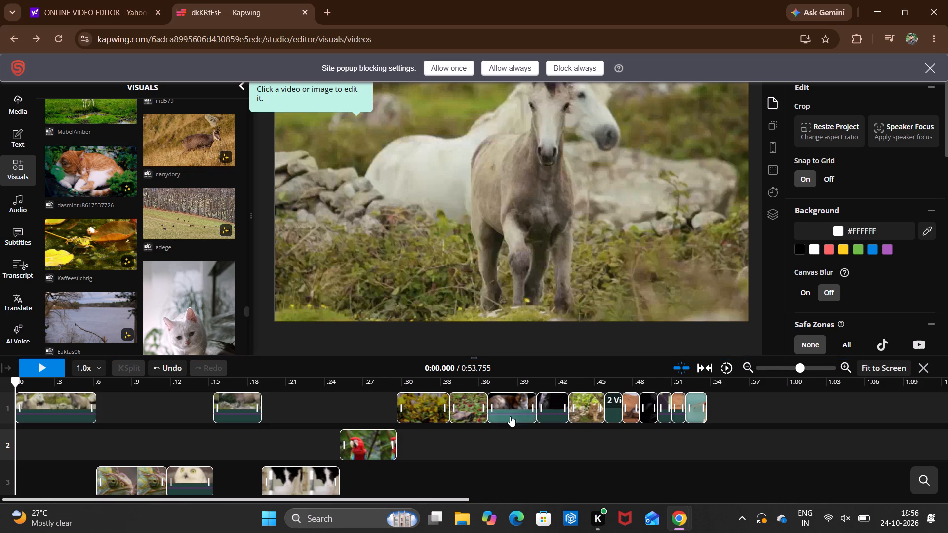
scroll(504, 417, down, 1)
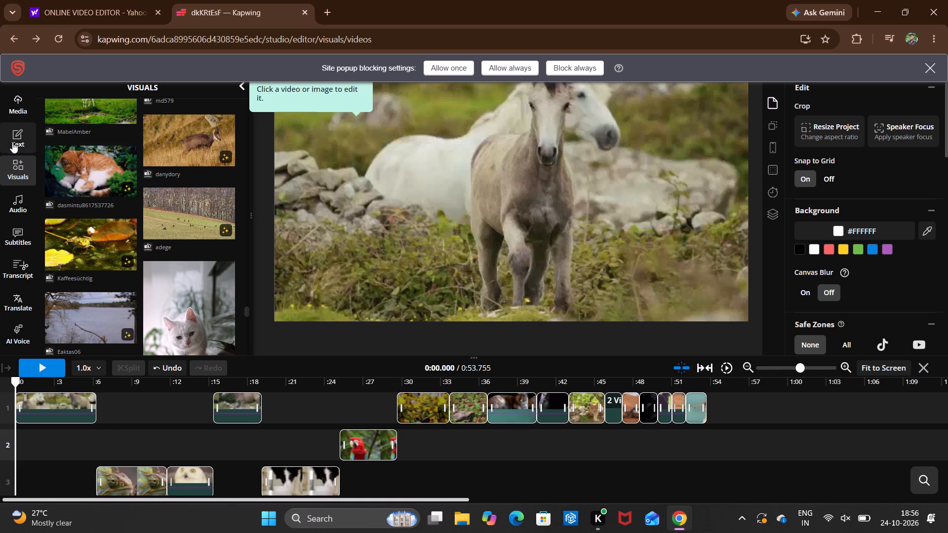
Add a text layer in the Serif preset style at the start of the timeline.
click(13, 141)
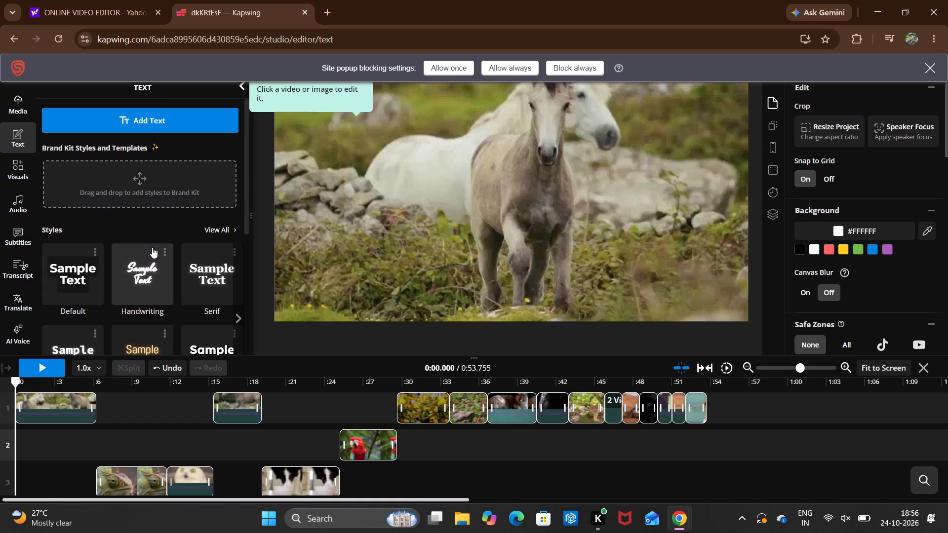
scroll(152, 247, down, 1)
click(218, 229)
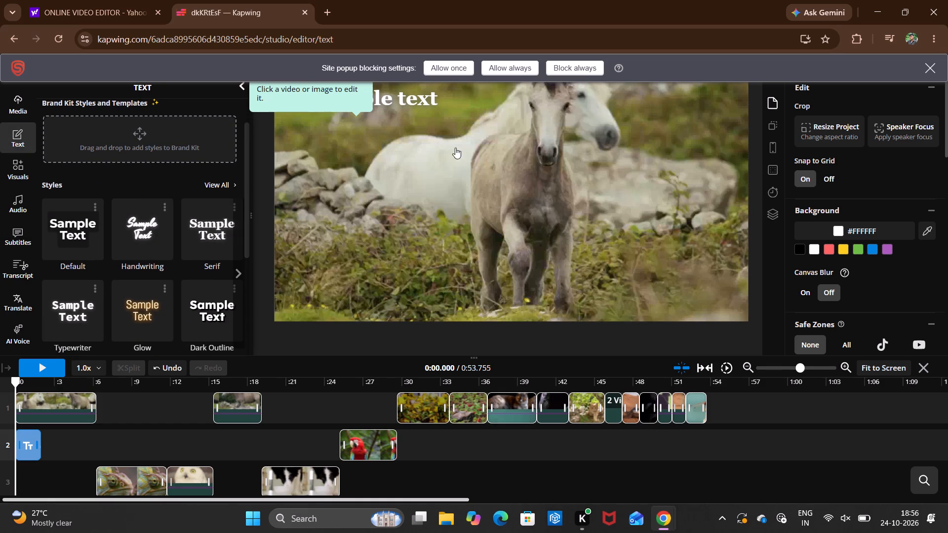
Replace the serif layer's sample text with "WELCOME TO ANIMAL WORLD", with WORLD on its own line.
click(466, 138)
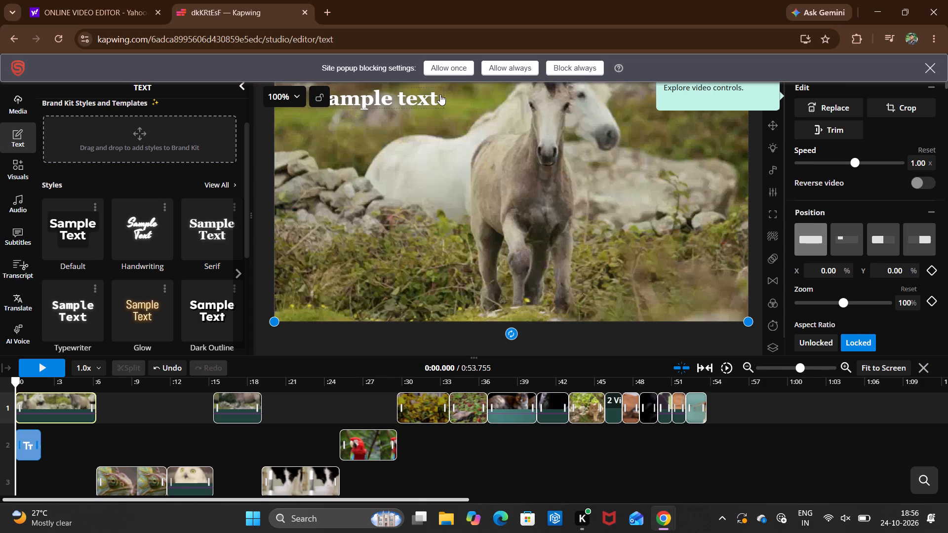
click(440, 94)
double_click(440, 94)
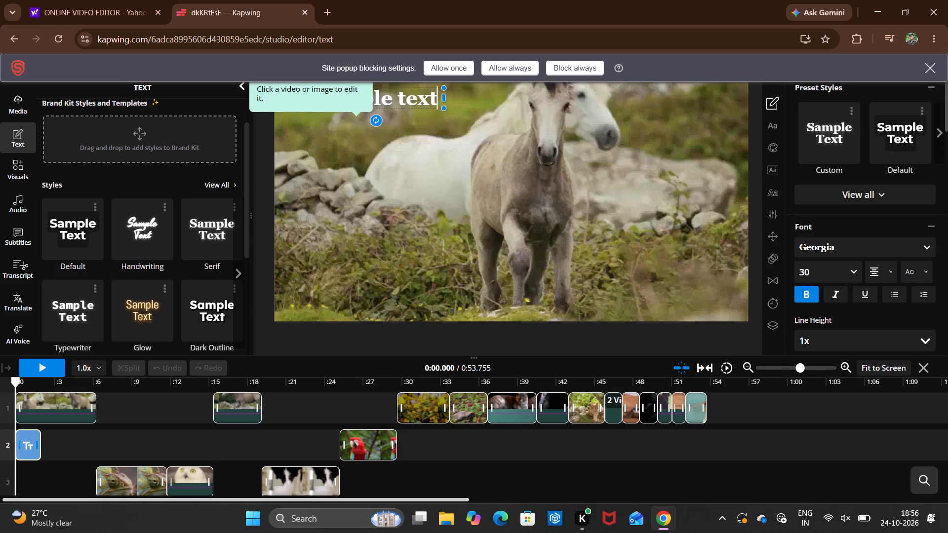
key(BackSpace)
key(BackSpace)
key(BackSpace)
key(BackSpace)
key(BackSpace)
key(BackSpace)
key(BackSpace)
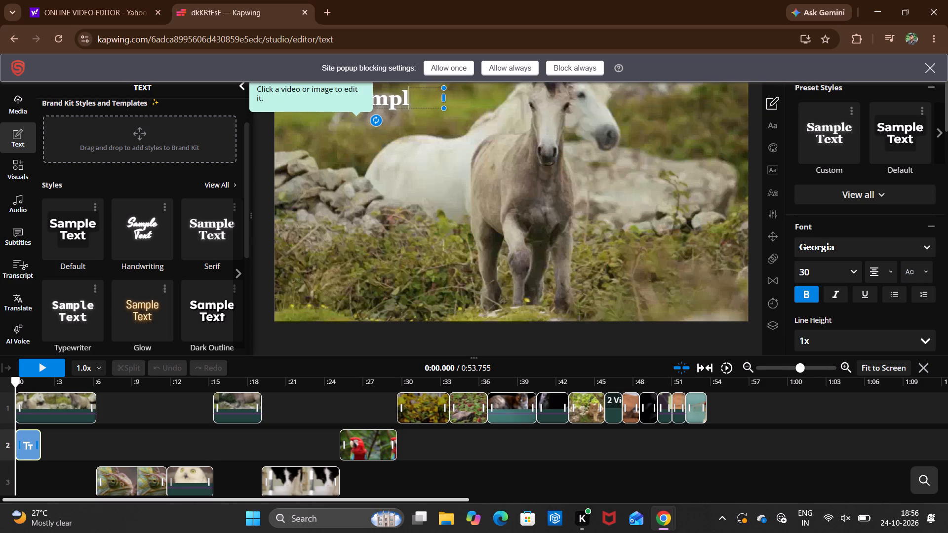
key(BackSpace)
key(BackSpace)
key(BackSpace)
key(BackSpace)
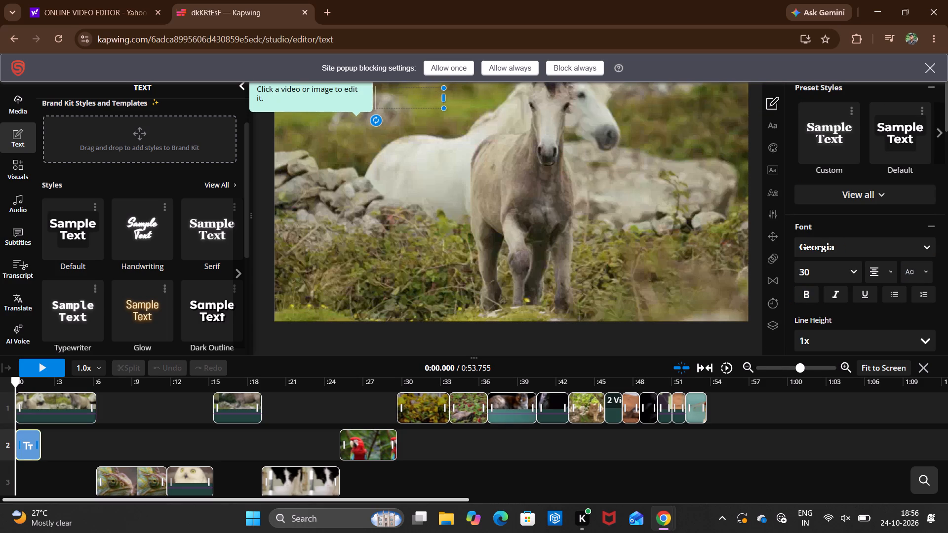
text(WELCOME TO)
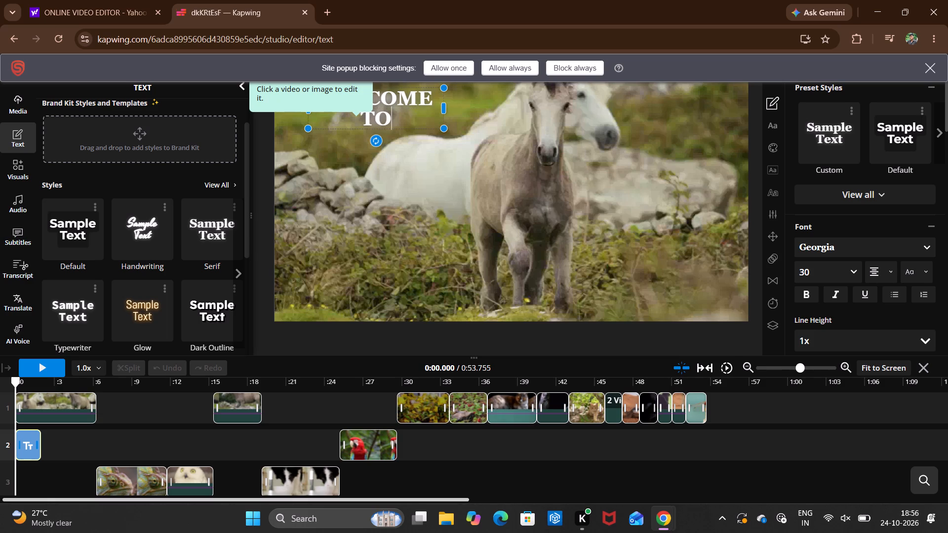
key(space)
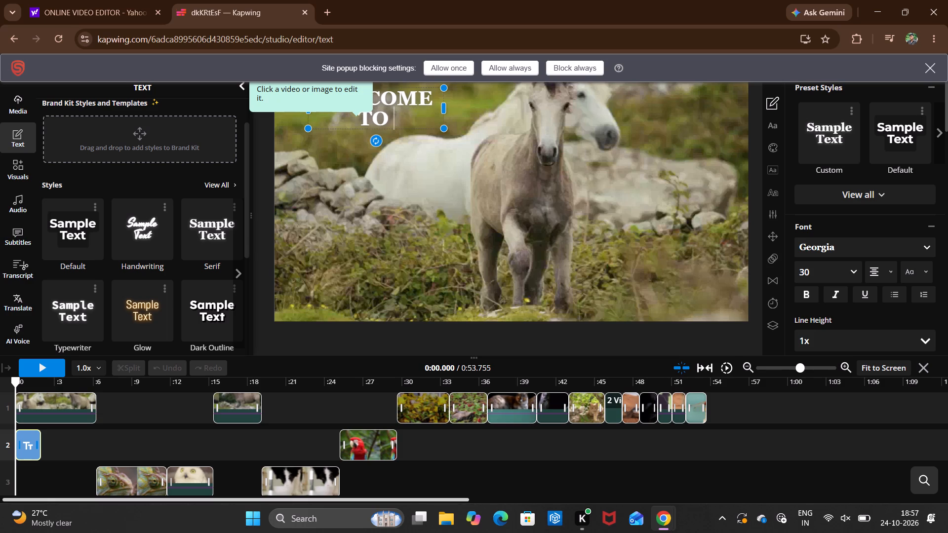
text(ANI)
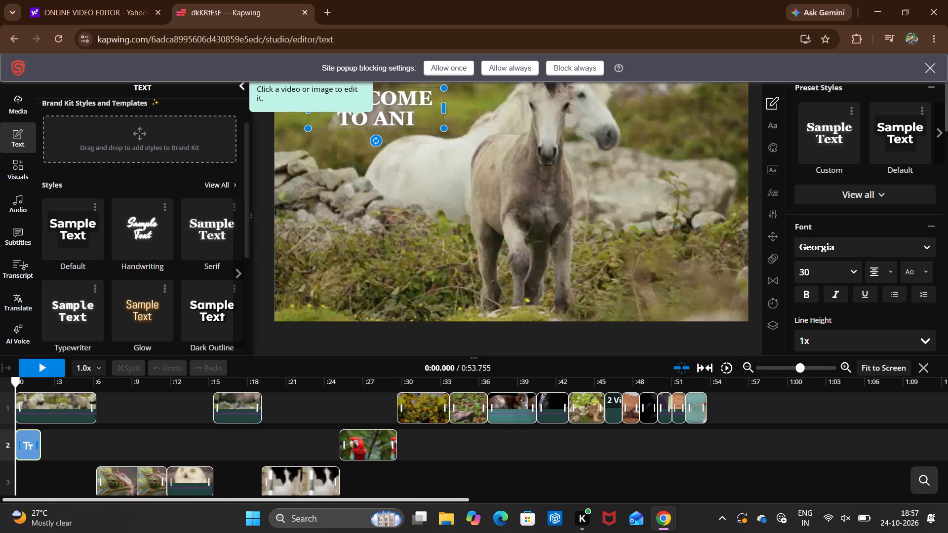
text(MAL)
key(space)
key(Return)
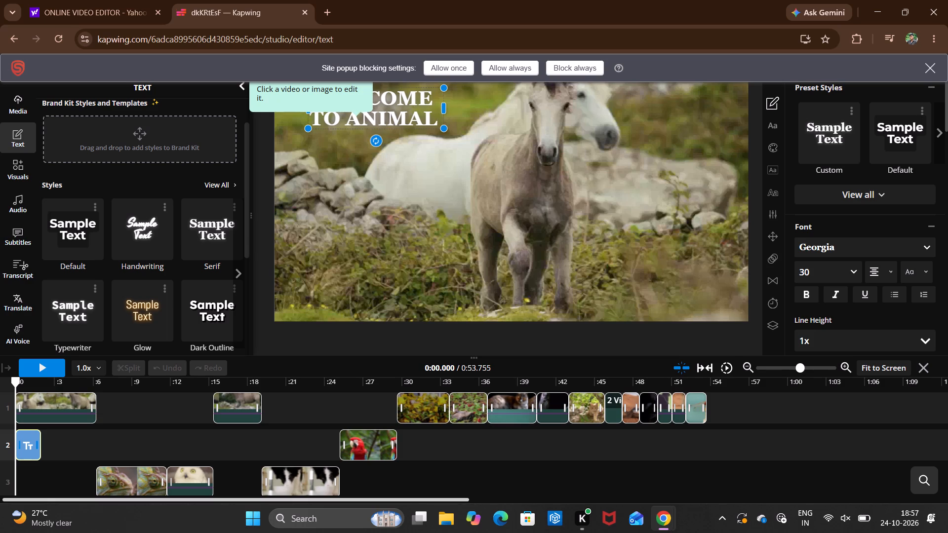
text(WORLD)
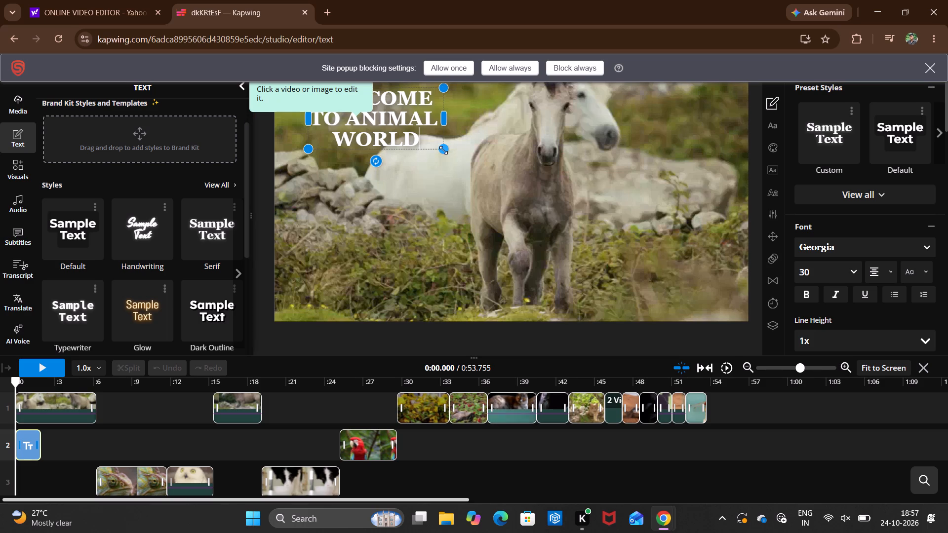
Enlarge the welcome title to about font size 49 and move it to the middle of the frame, over the horses.
drag(443, 150, 506, 239)
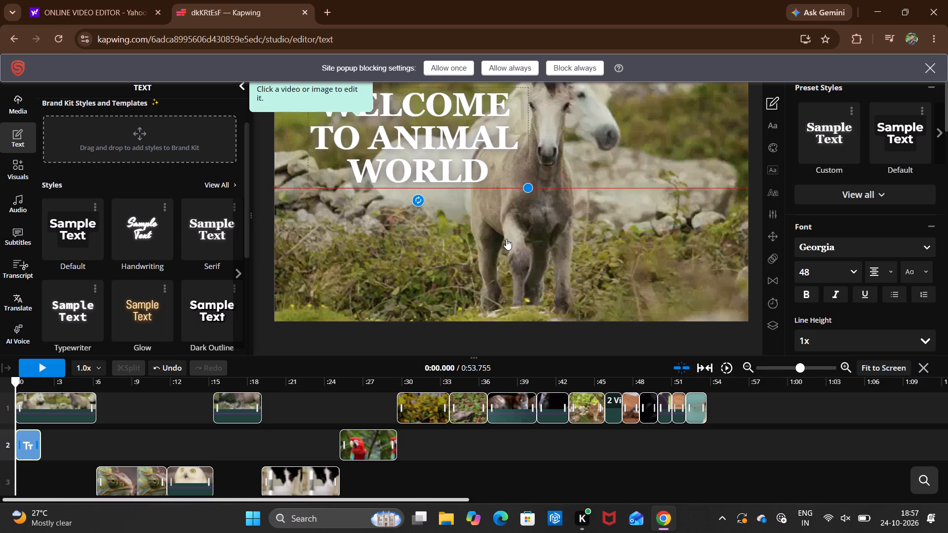
scroll(465, 149, up, 1)
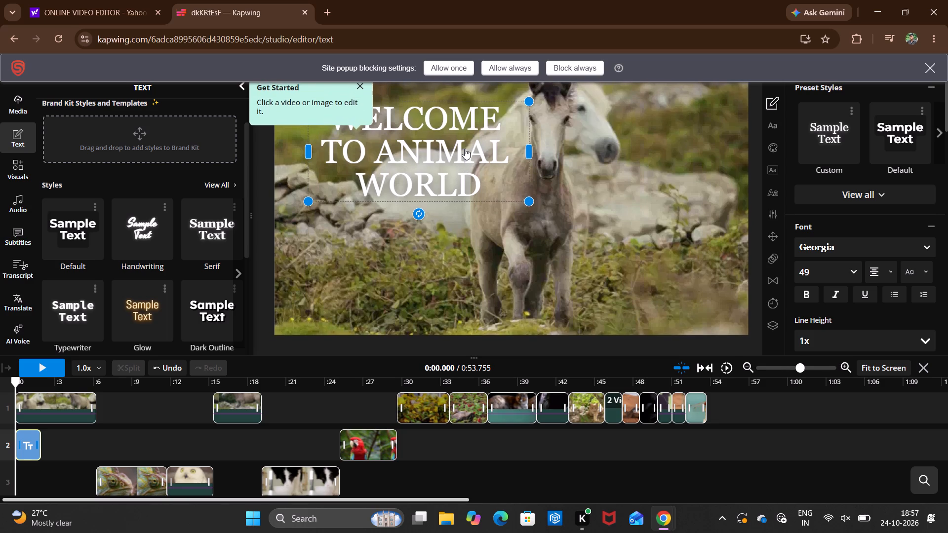
scroll(476, 149, right, 1)
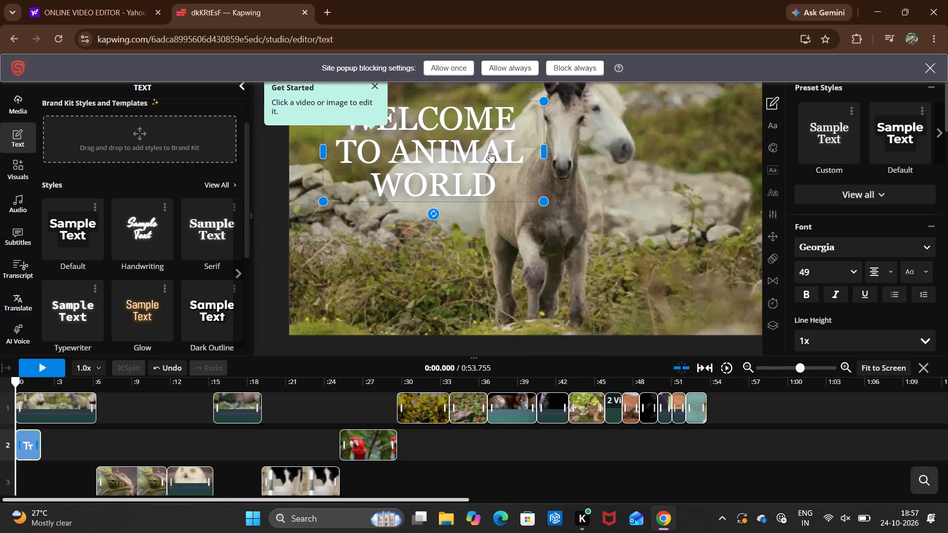
drag(489, 152, 573, 193)
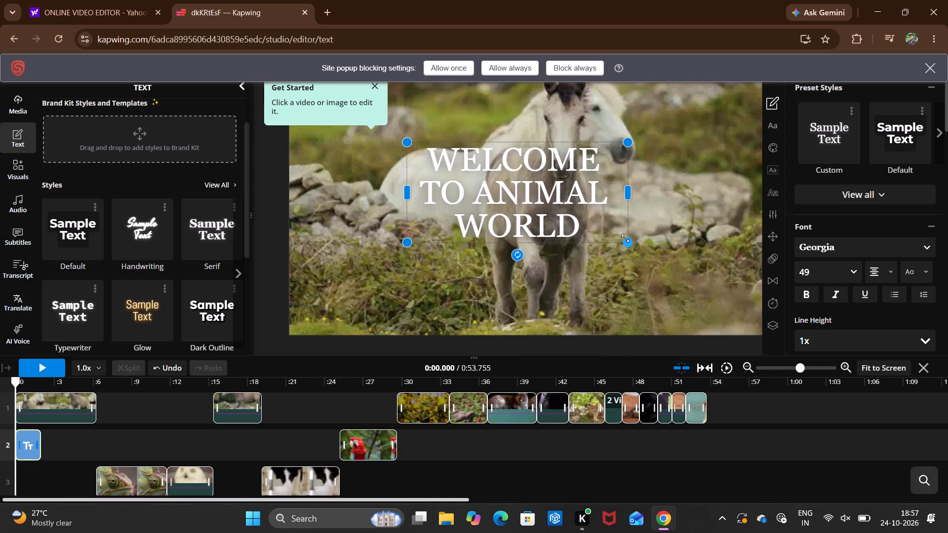
Enlarge the centred welcome title further, to about font size 70.
right_drag(625, 238, 649, 247)
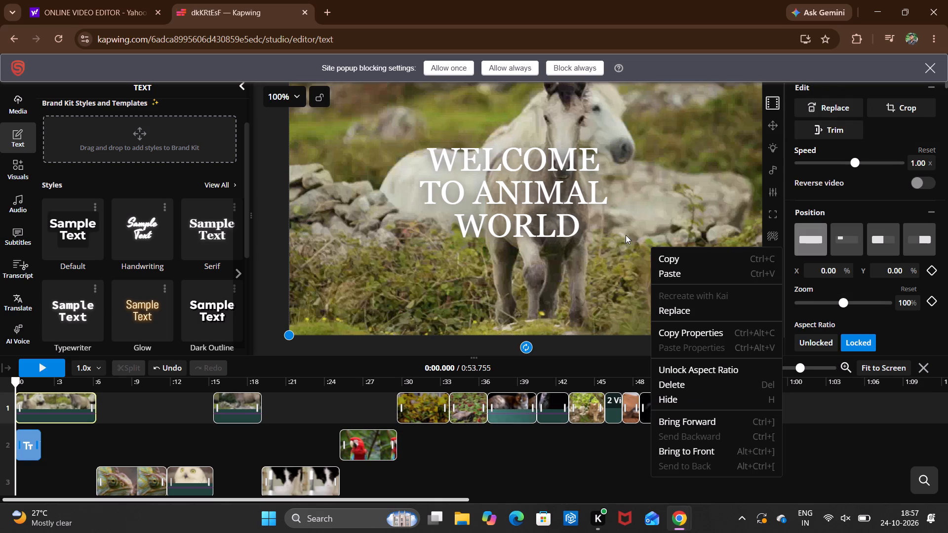
click(581, 223)
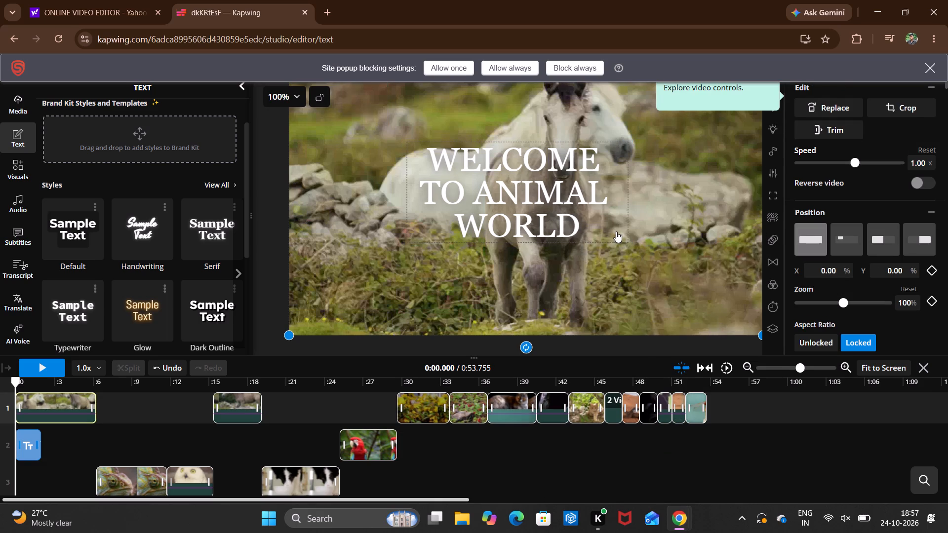
click(618, 240)
drag(627, 241, 674, 270)
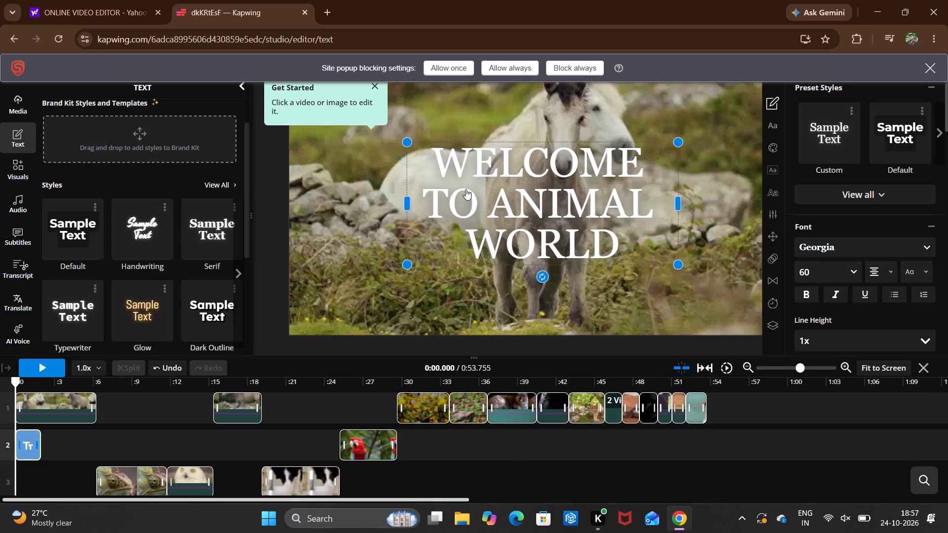
drag(409, 144, 378, 114)
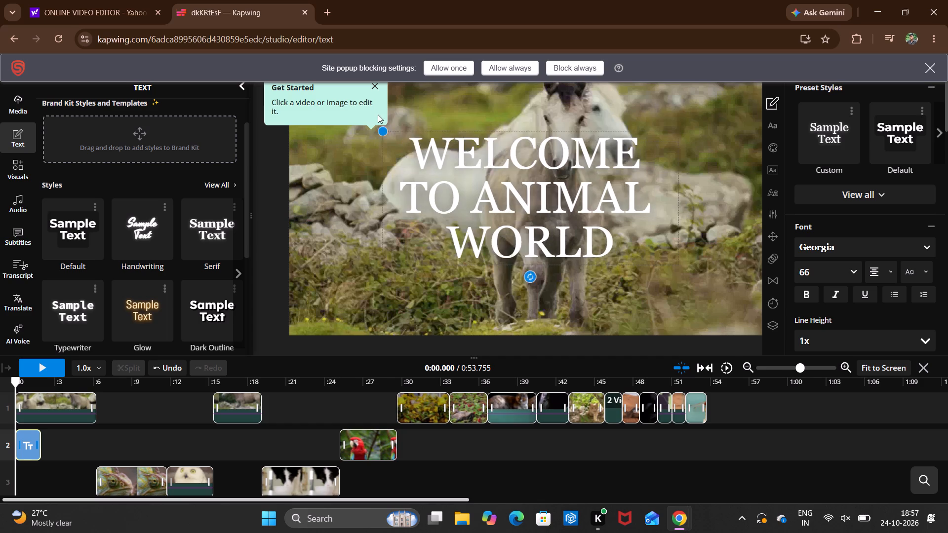
drag(378, 114, 370, 106)
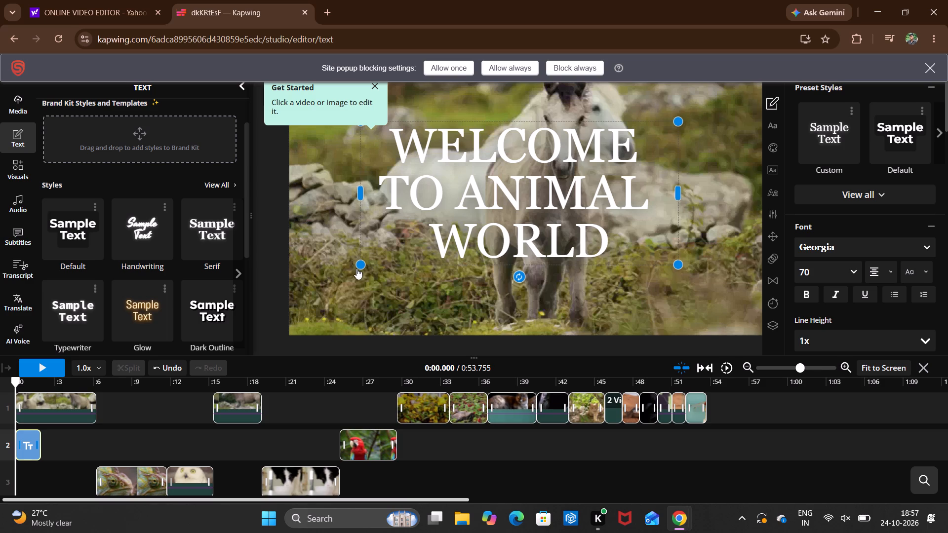
Enlarge the welcome title slightly by its lower-left corner, keeping its three-line layout over the horses.
drag(362, 267, 357, 283)
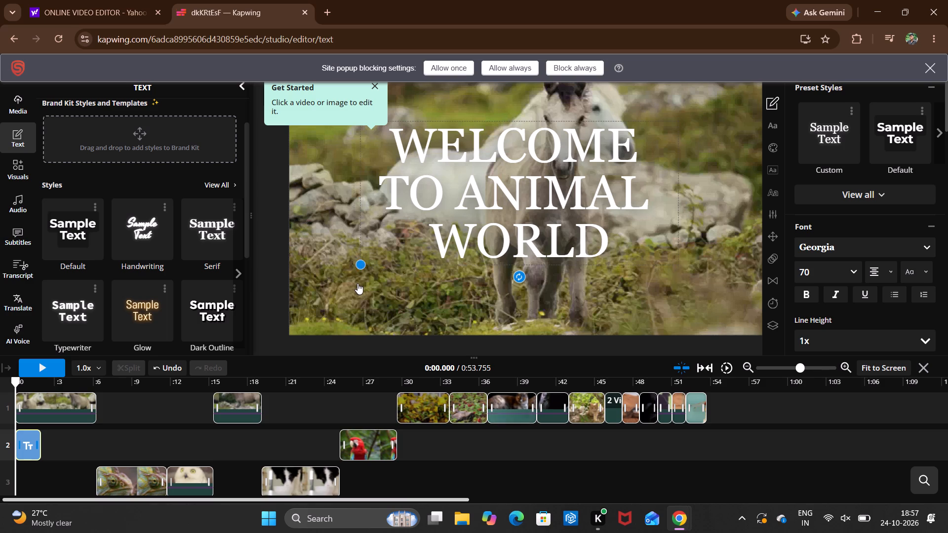
drag(357, 283, 353, 286)
Examine the opening horse clip's position, AI tools, audio, colour and lighting adjustments, border, effects and animation settings.
click(330, 294)
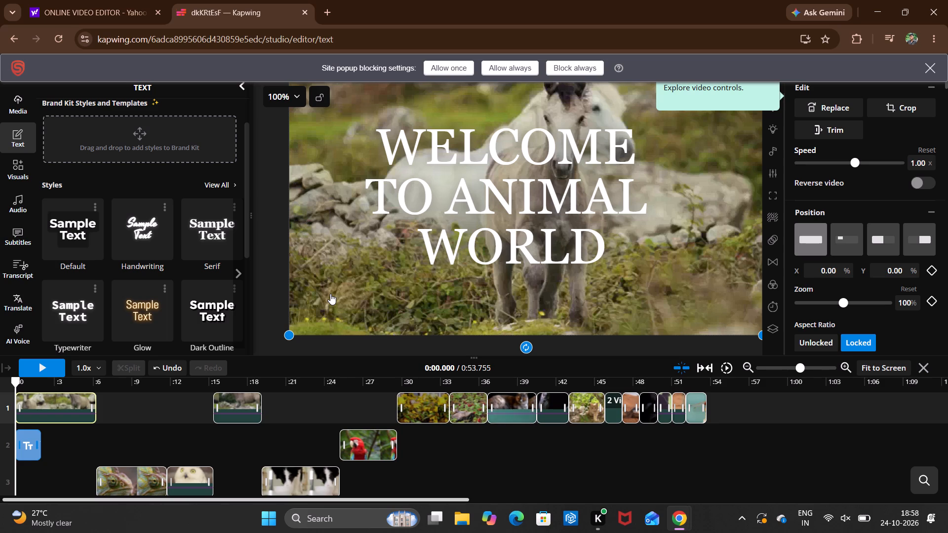
click(773, 100)
scroll(809, 256, down, 1)
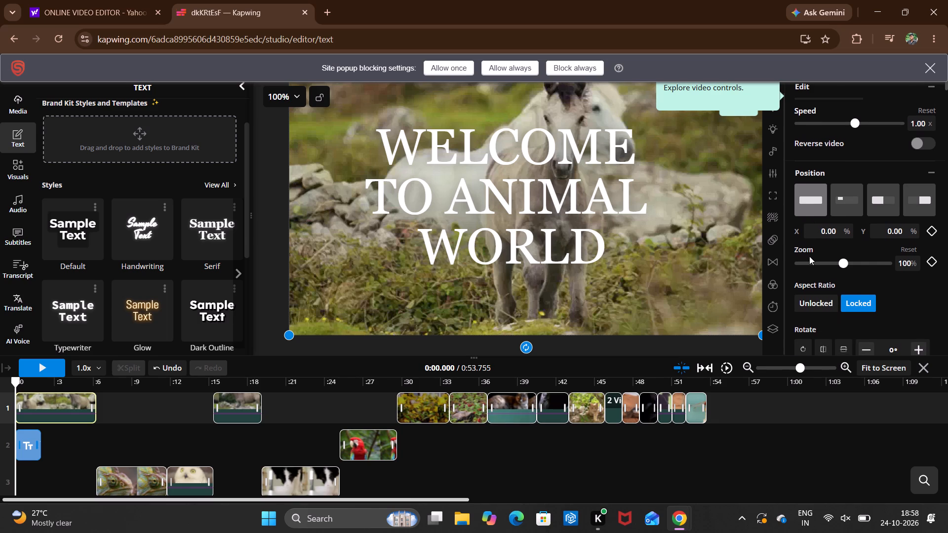
scroll(809, 256, down, 3)
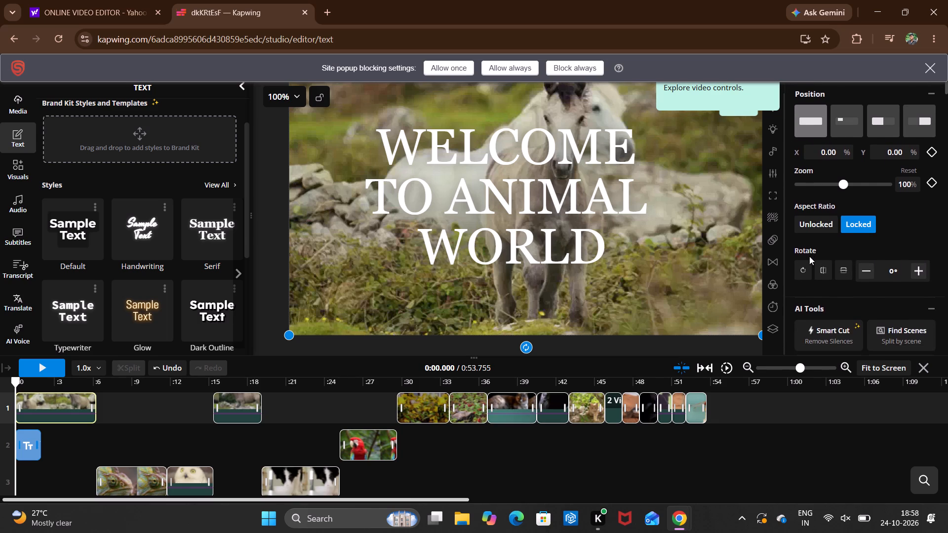
scroll(809, 256, down, 2)
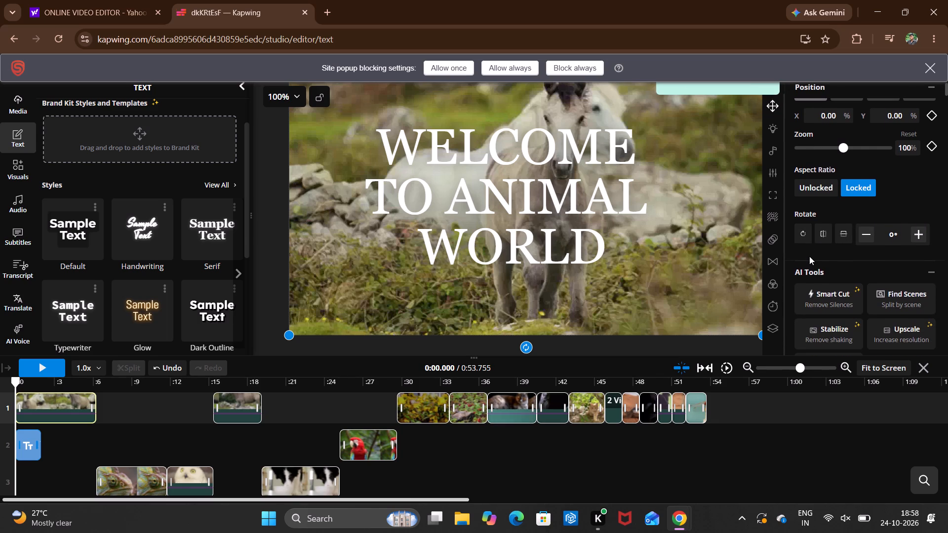
scroll(809, 256, down, 1)
scroll(848, 272, down, 1)
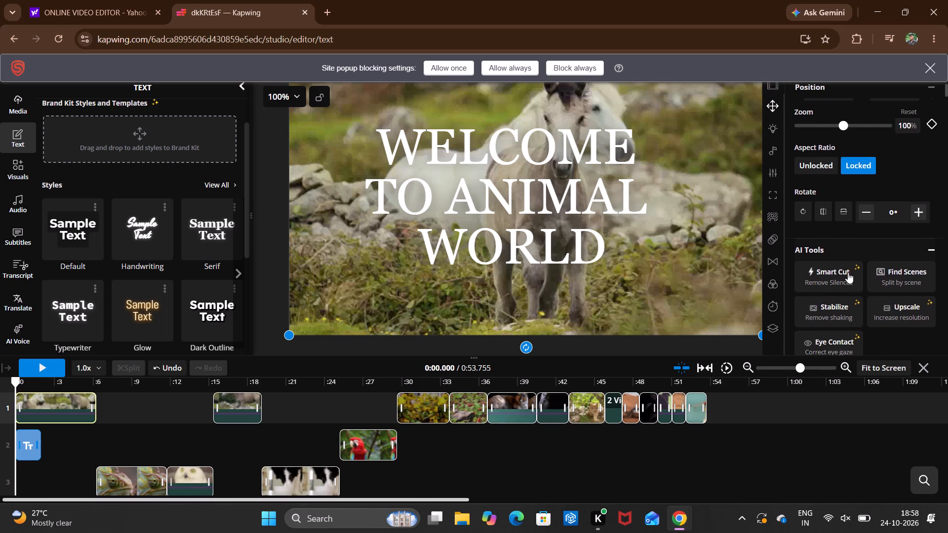
scroll(848, 272, down, 2)
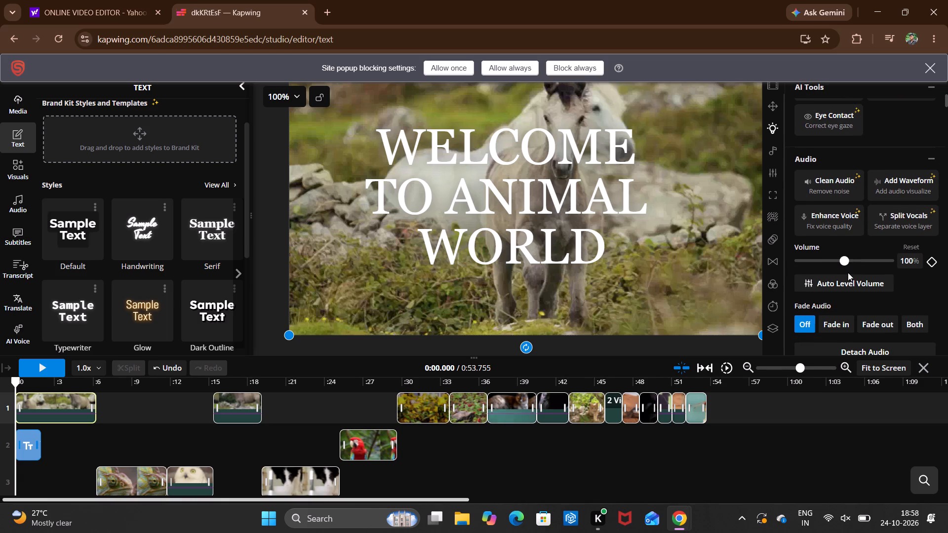
scroll(848, 272, down, 2)
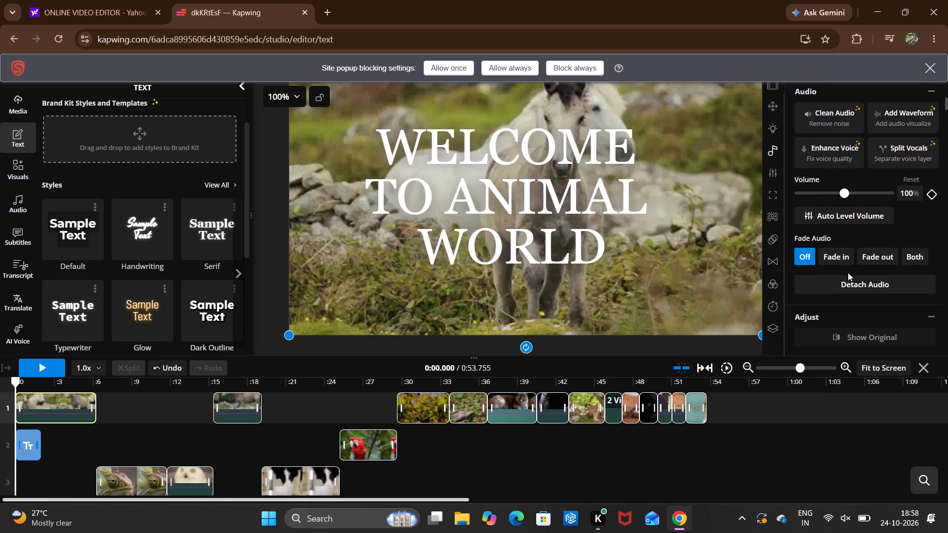
scroll(848, 272, down, 3)
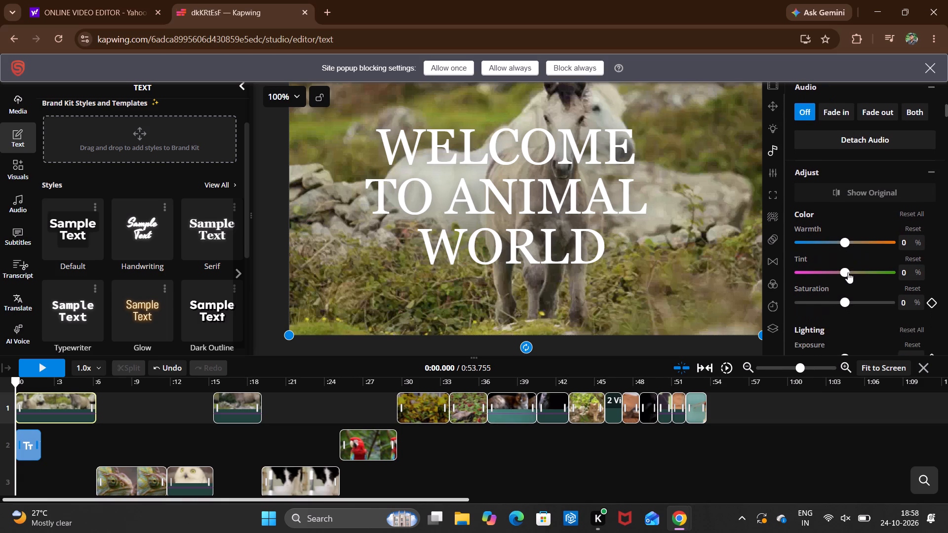
scroll(848, 272, down, 3)
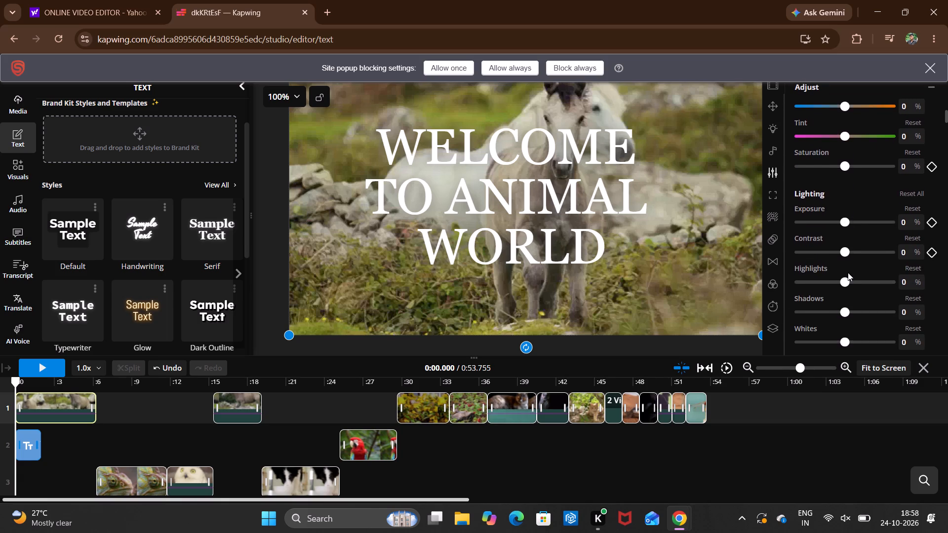
scroll(848, 272, down, 3)
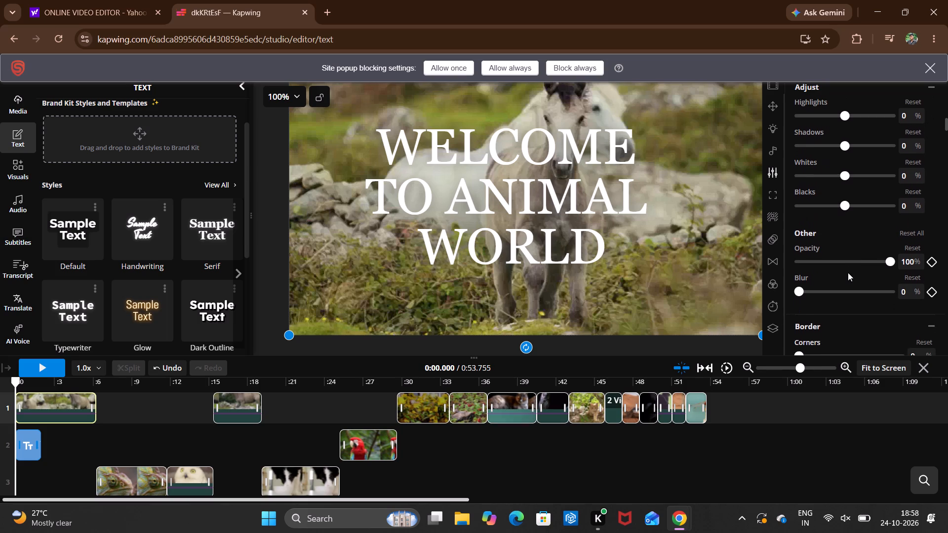
scroll(848, 272, down, 3)
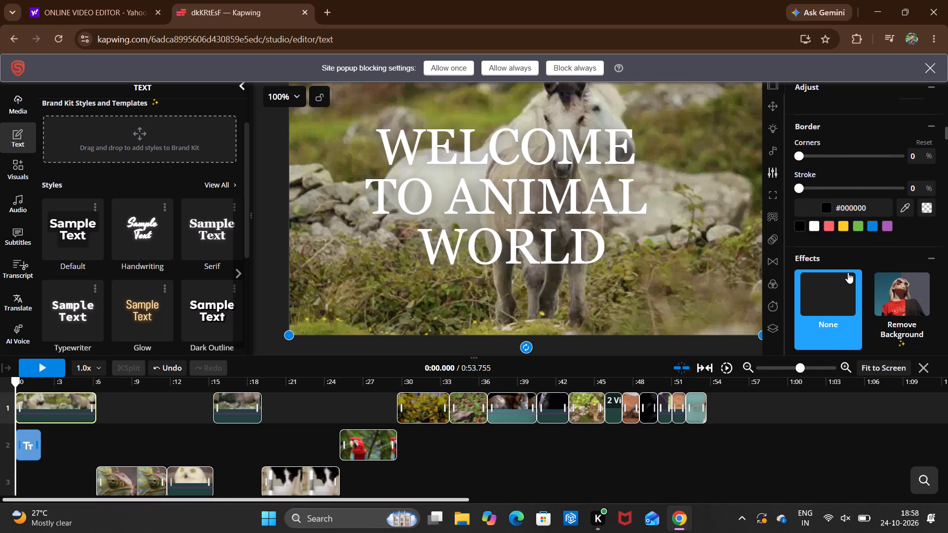
scroll(848, 272, down, 4)
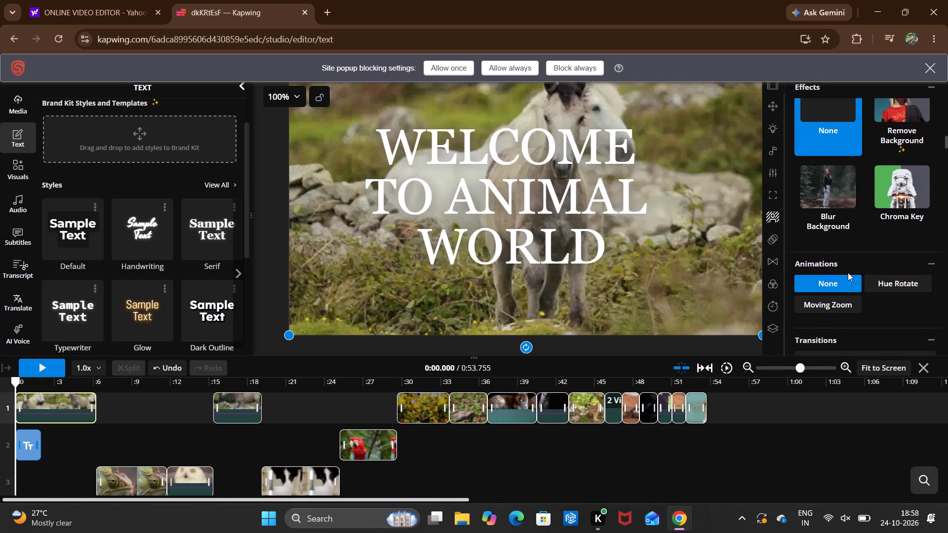
scroll(848, 272, down, 3)
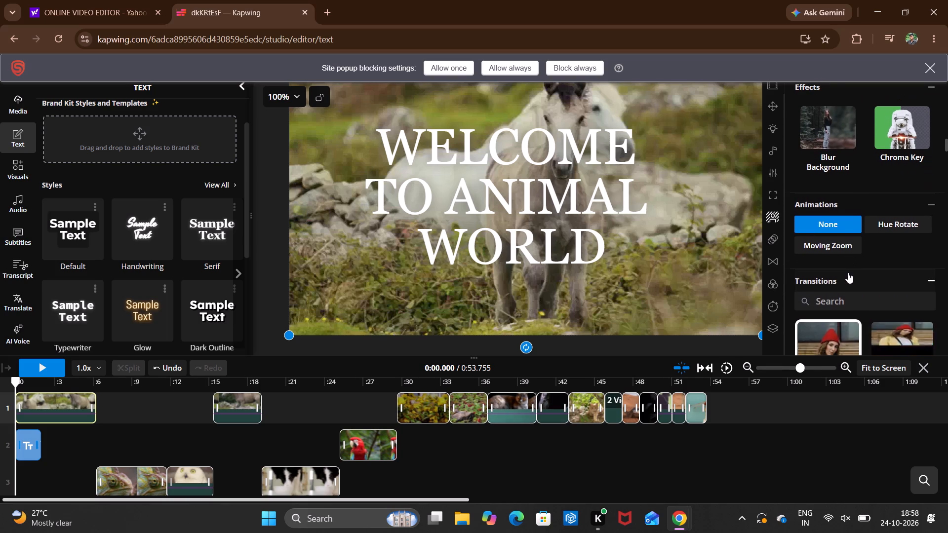
Examine the transition presets offered for the opening horse clip, such as Drop, Fade, Flicker, Reveal and Pop.
scroll(848, 272, down, 2)
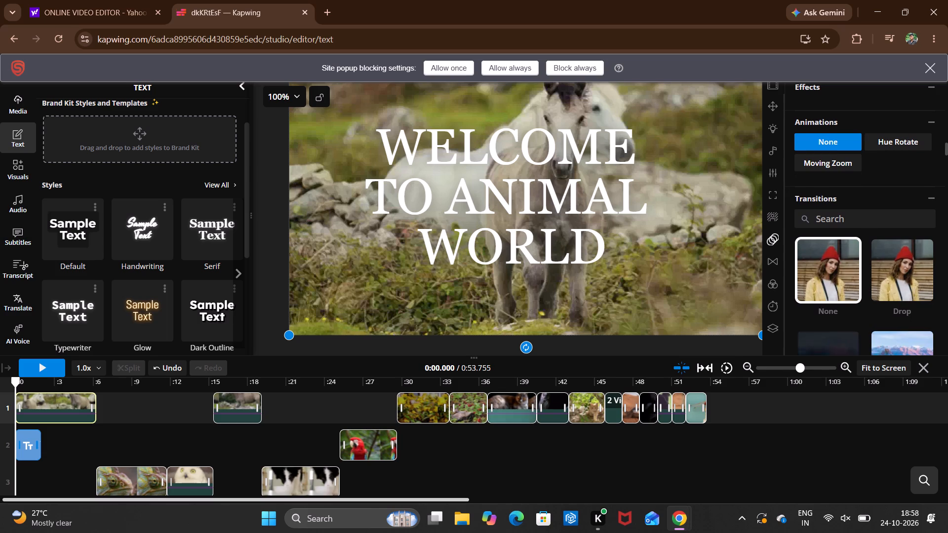
scroll(824, 287, down, 1)
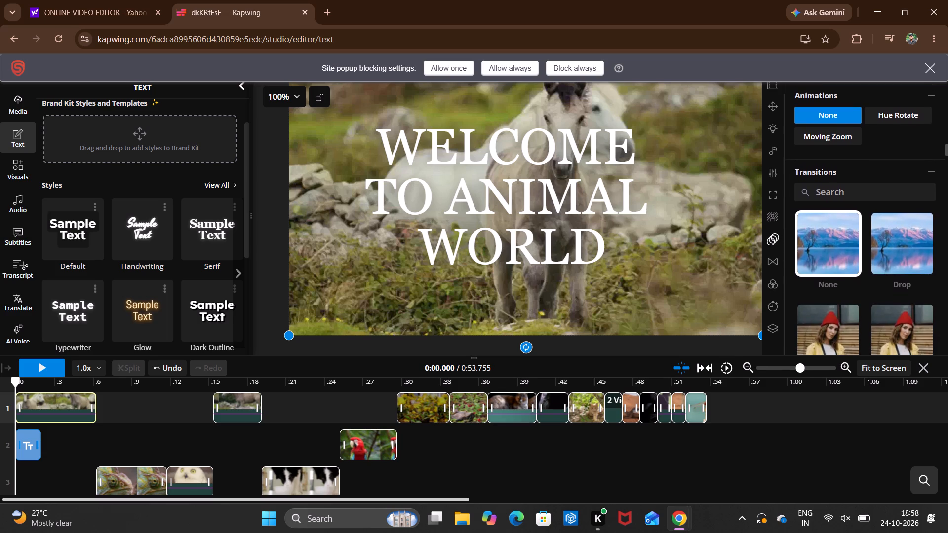
scroll(824, 287, down, 1)
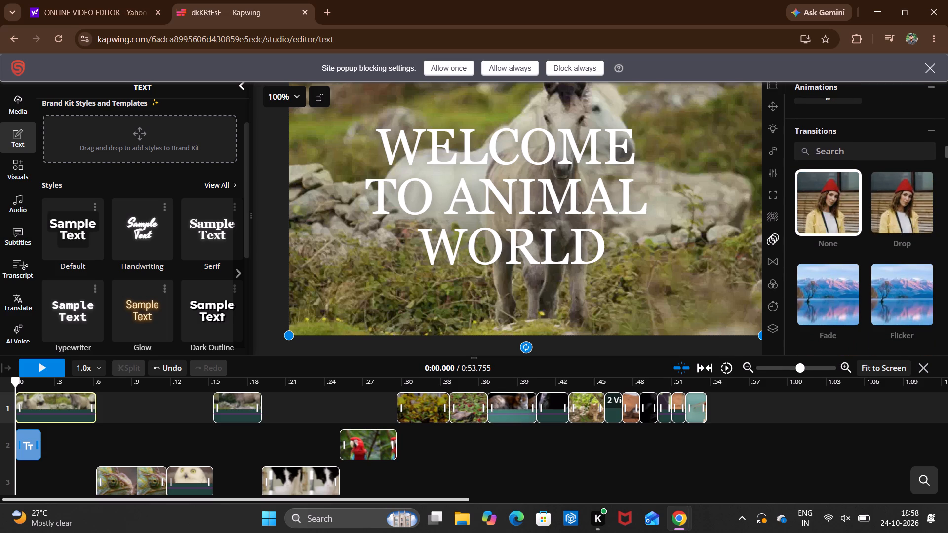
scroll(824, 287, down, 1)
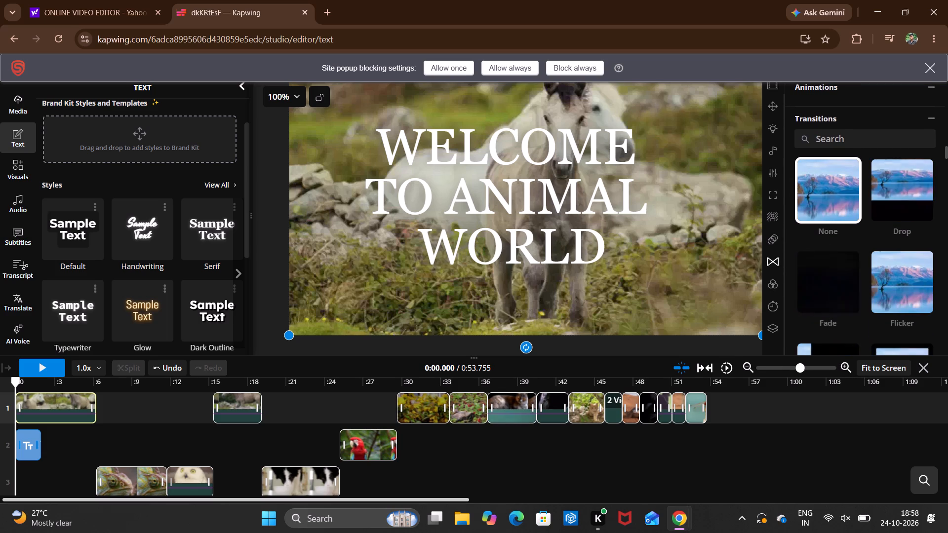
scroll(824, 287, down, 1)
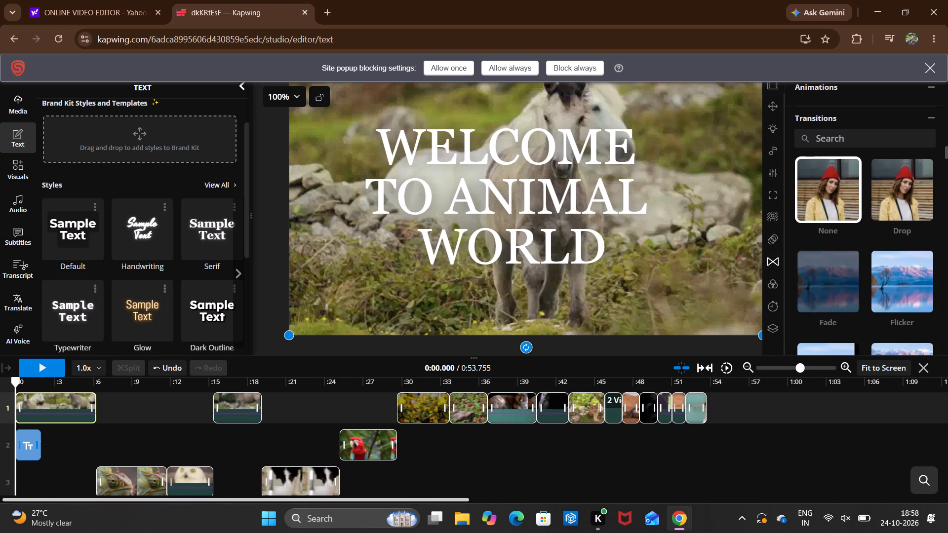
scroll(824, 287, down, 2)
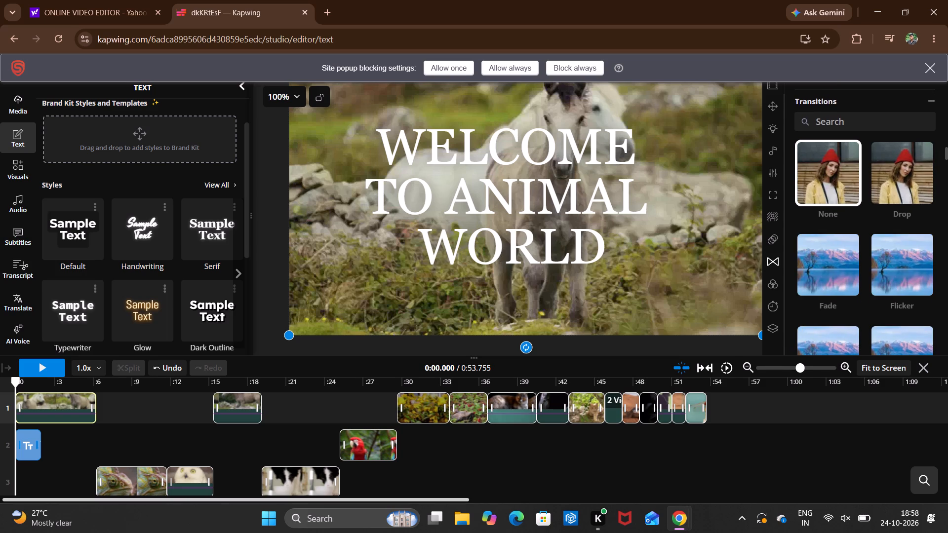
scroll(824, 287, down, 1)
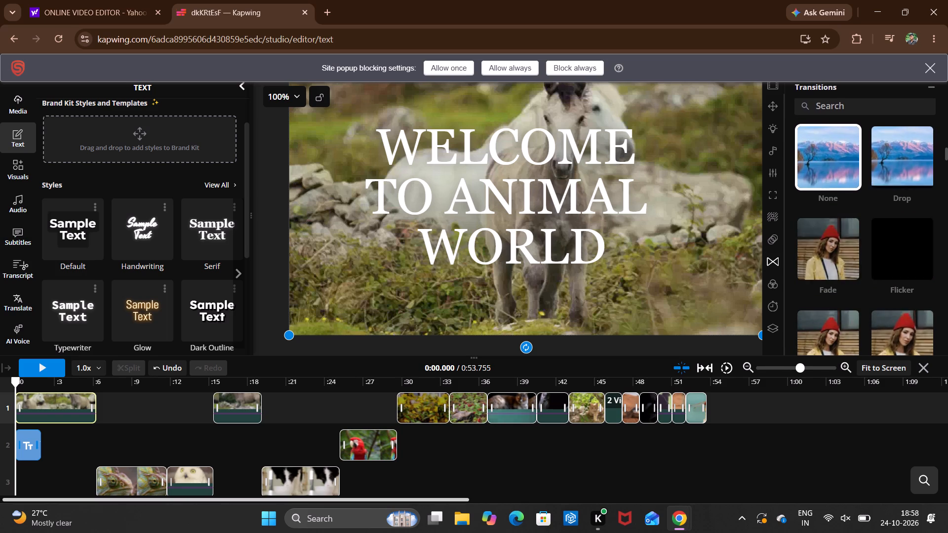
scroll(824, 287, down, 2)
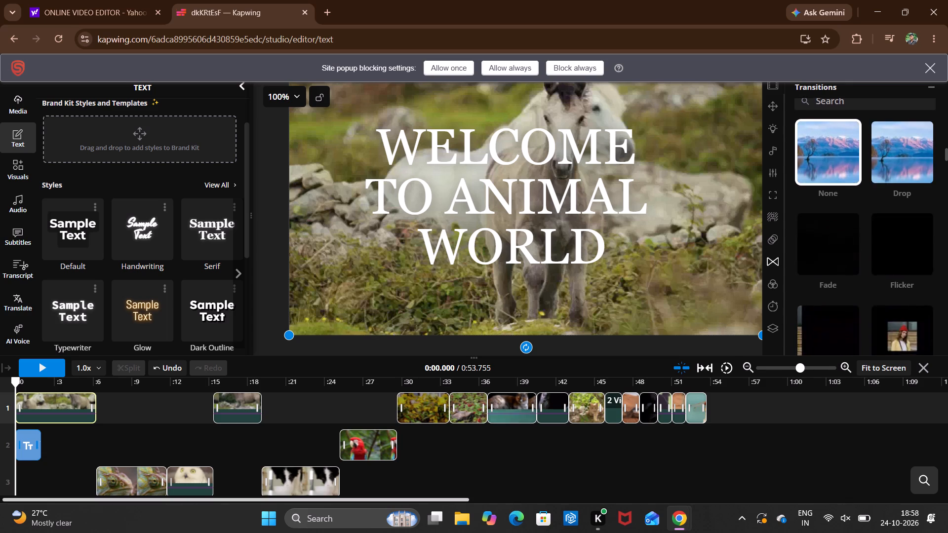
scroll(824, 287, down, 3)
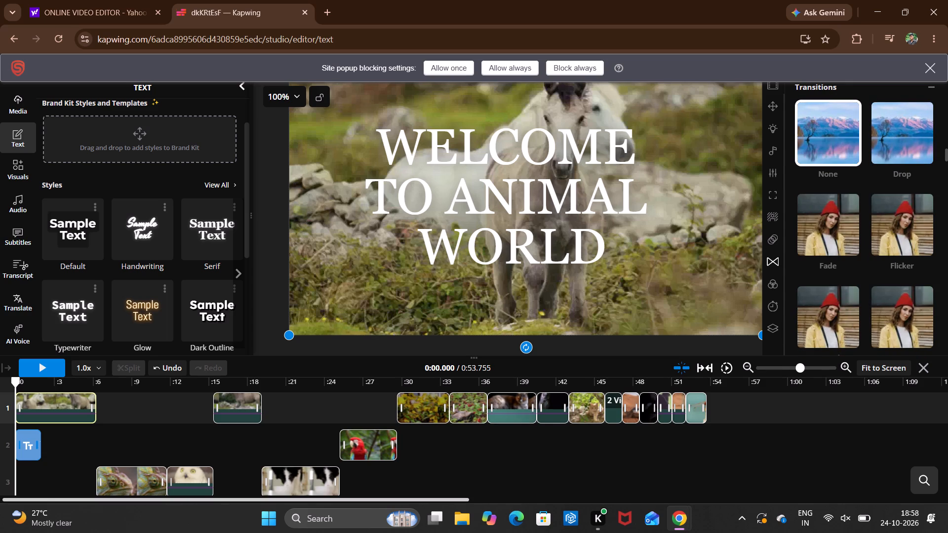
scroll(824, 287, down, 1)
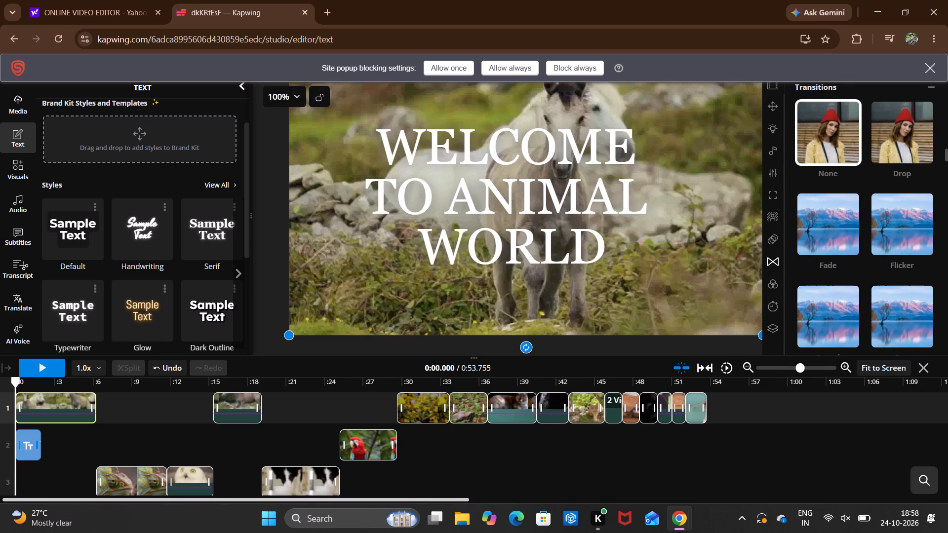
scroll(824, 287, down, 1)
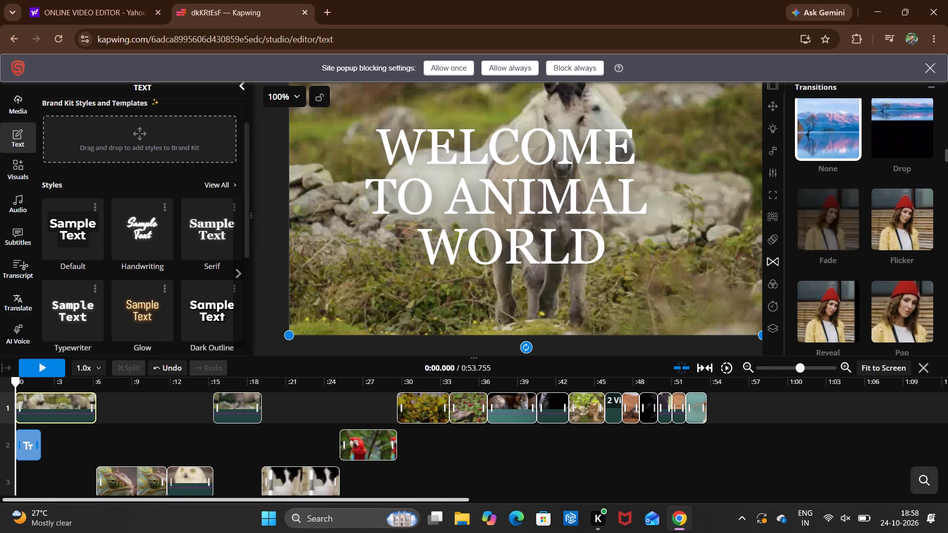
scroll(644, 271, down, 1)
scroll(644, 271, up, 1)
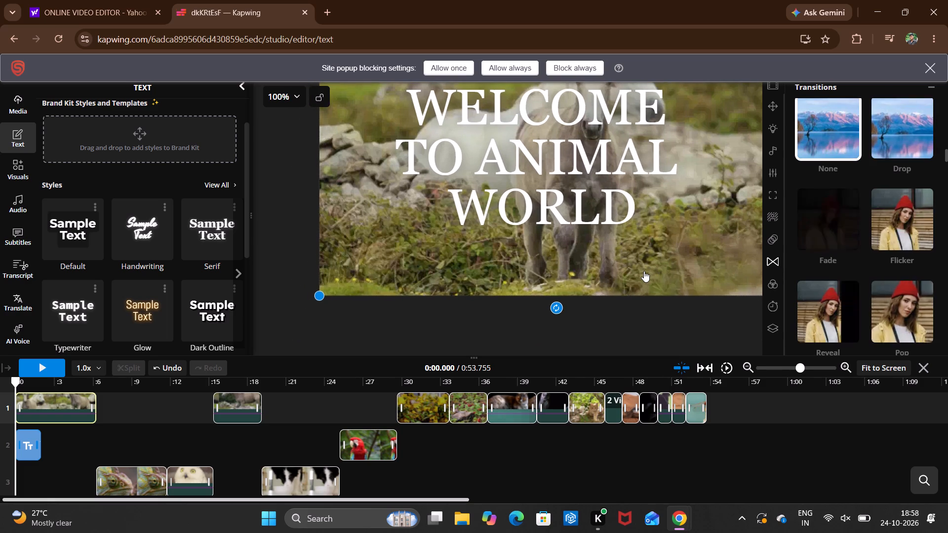
scroll(644, 271, up, 2)
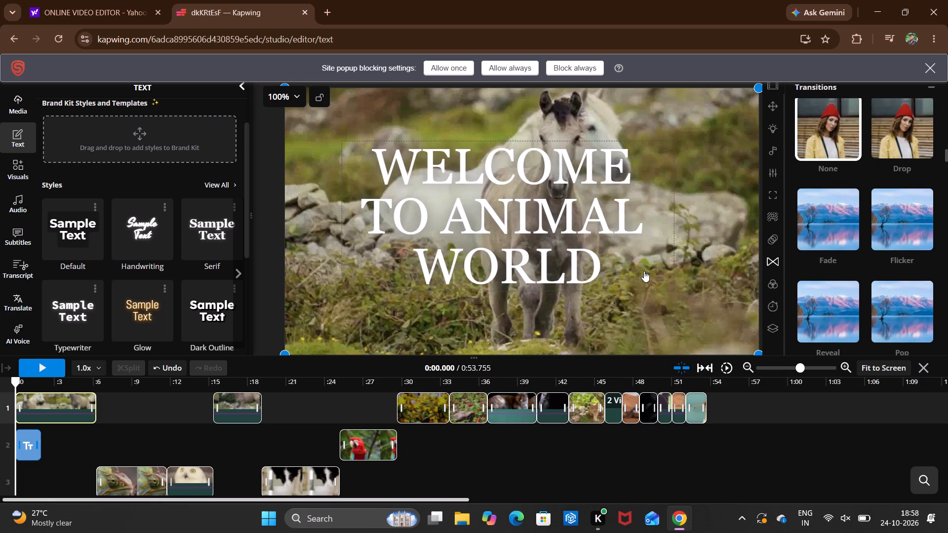
scroll(864, 217, down, 1)
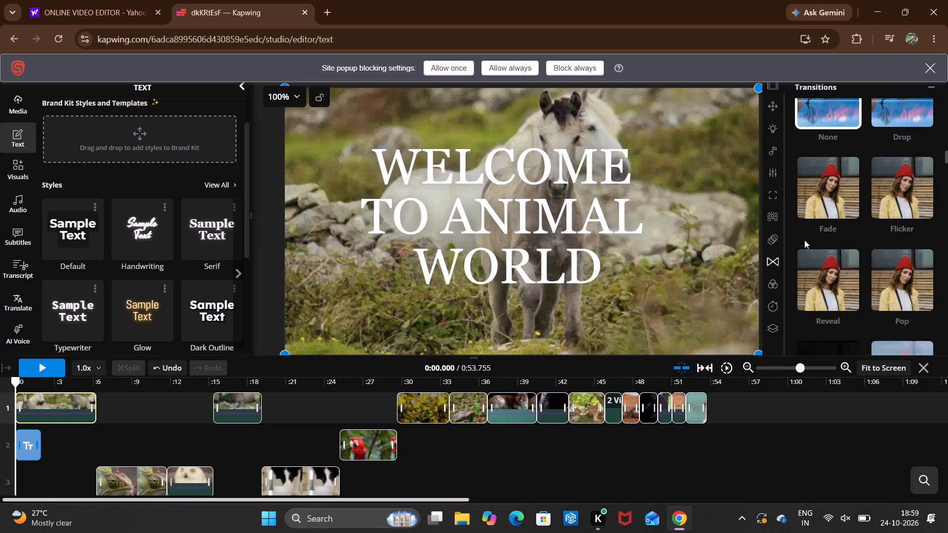
scroll(804, 240, down, 1)
scroll(778, 214, up, 1)
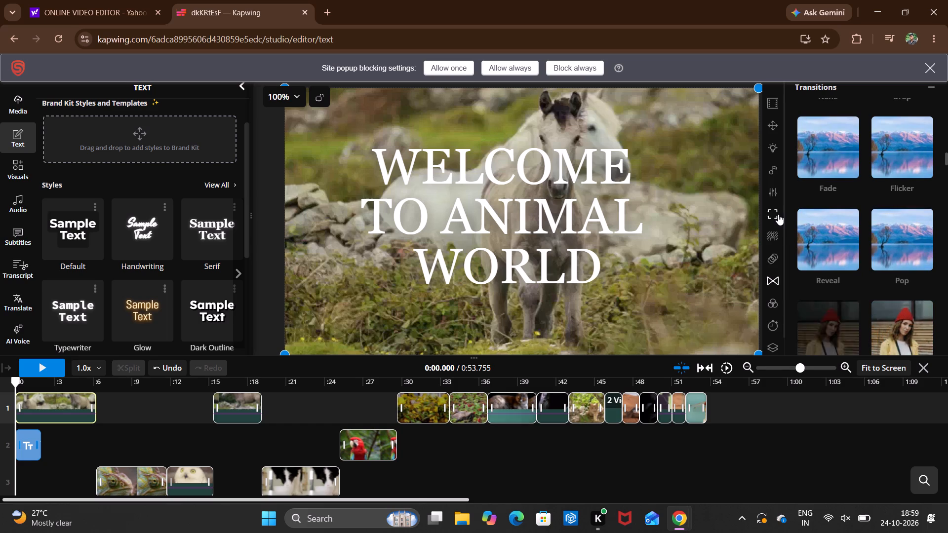
scroll(778, 214, up, 1)
click(775, 132)
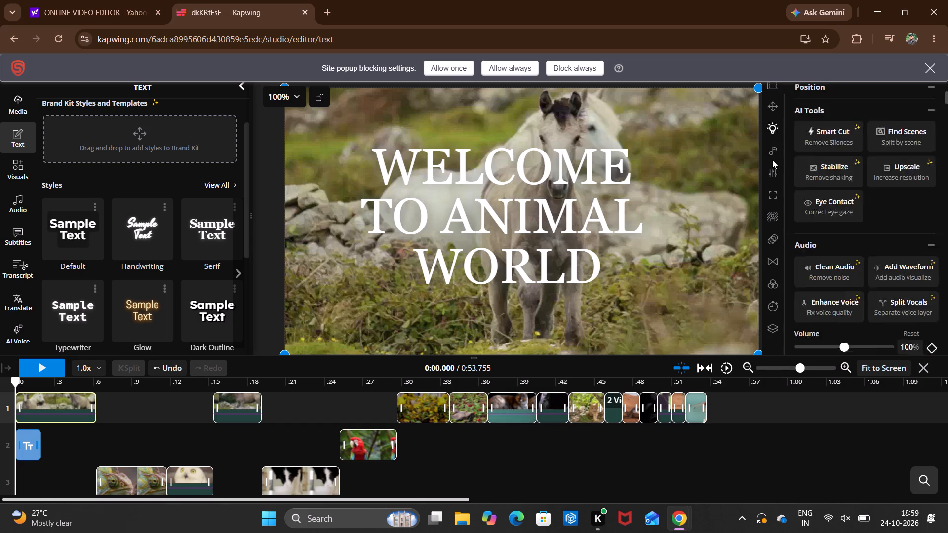
scroll(772, 160, up, 1)
Review the welcome title's adjust, position, animation, transition, timing and layer settings.
click(575, 188)
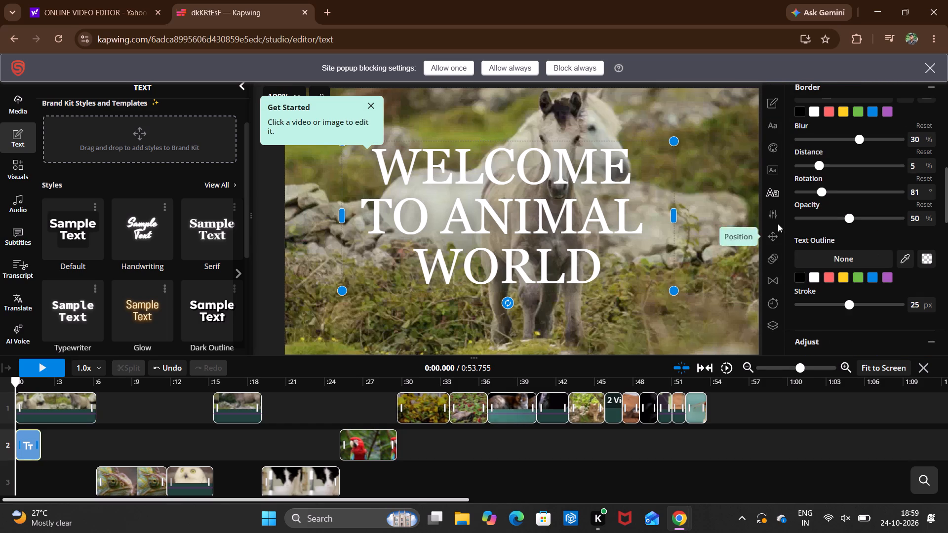
click(773, 212)
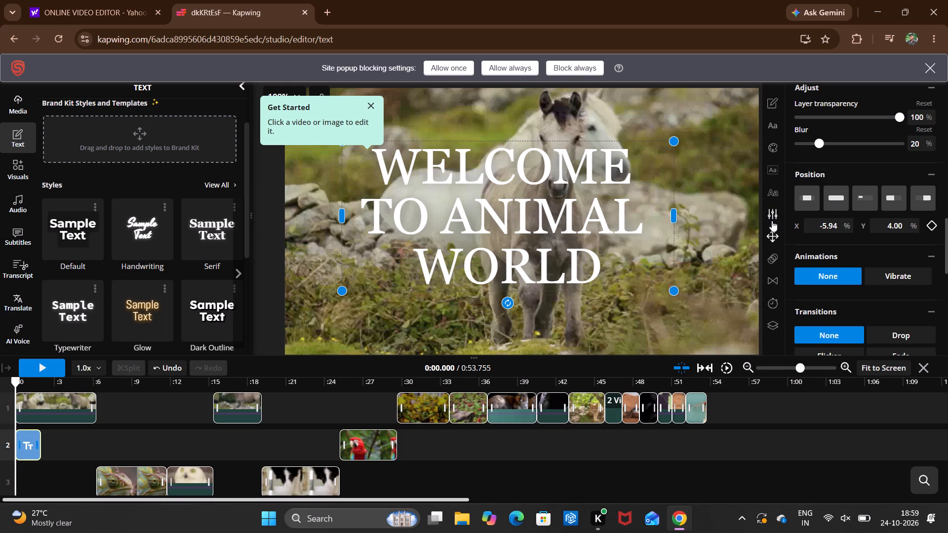
click(768, 237)
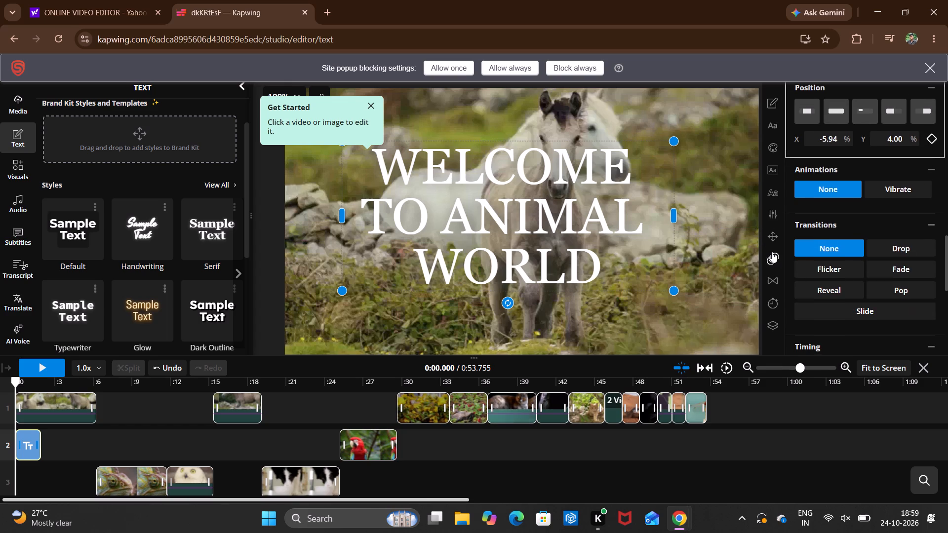
click(772, 255)
click(774, 263)
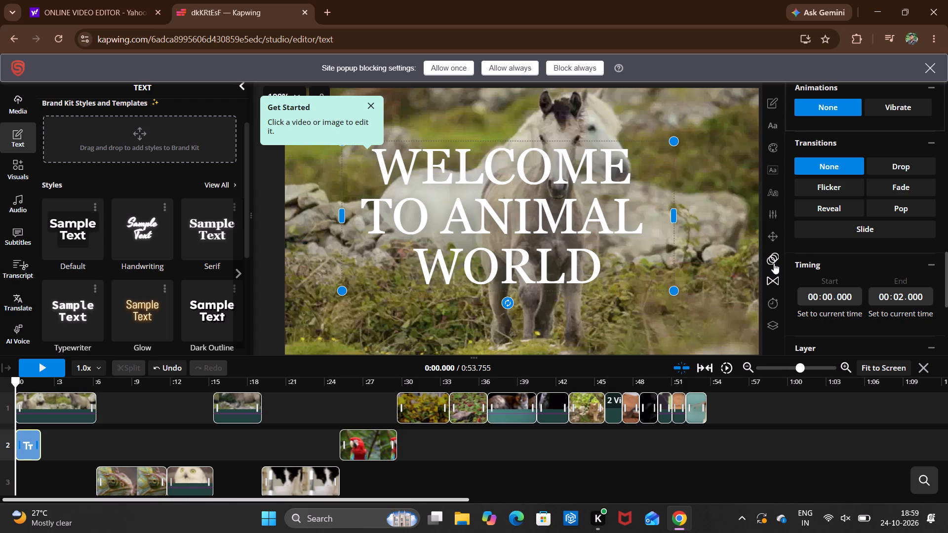
click(774, 268)
click(776, 303)
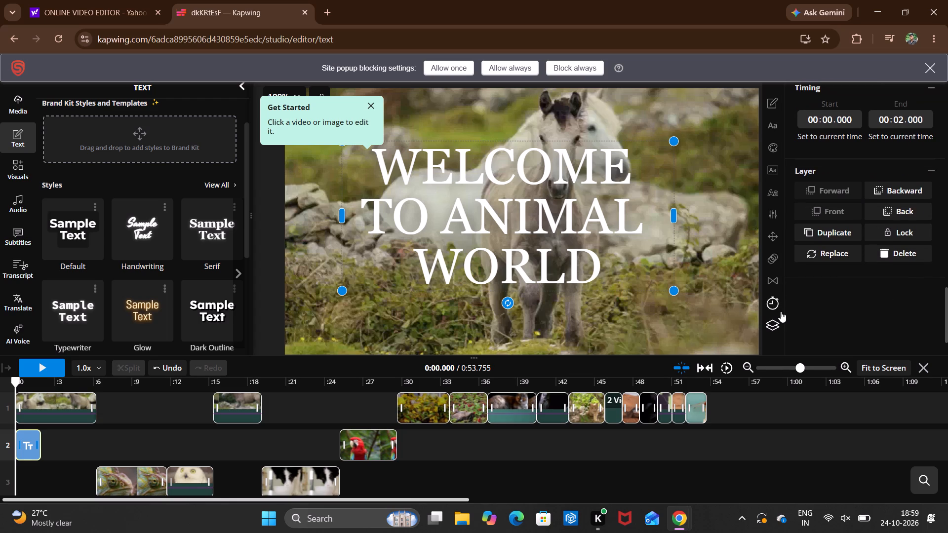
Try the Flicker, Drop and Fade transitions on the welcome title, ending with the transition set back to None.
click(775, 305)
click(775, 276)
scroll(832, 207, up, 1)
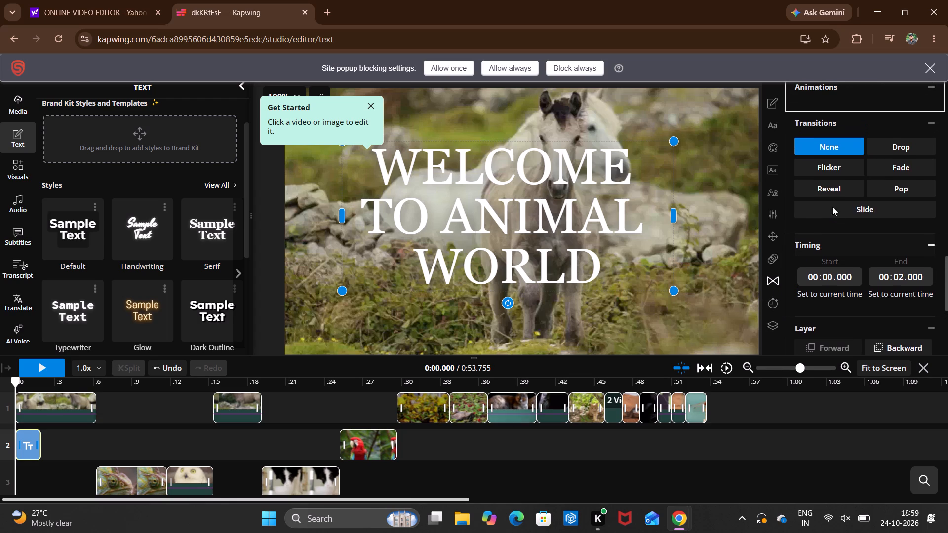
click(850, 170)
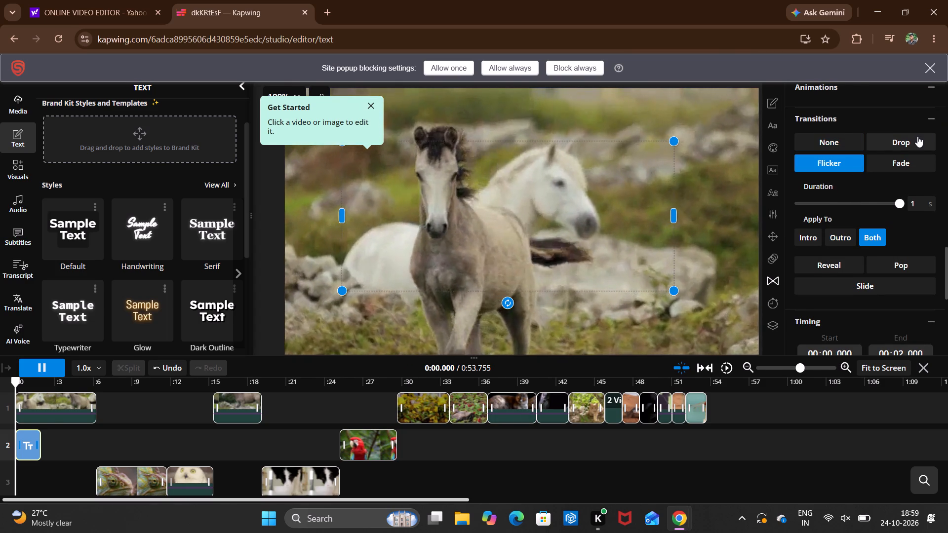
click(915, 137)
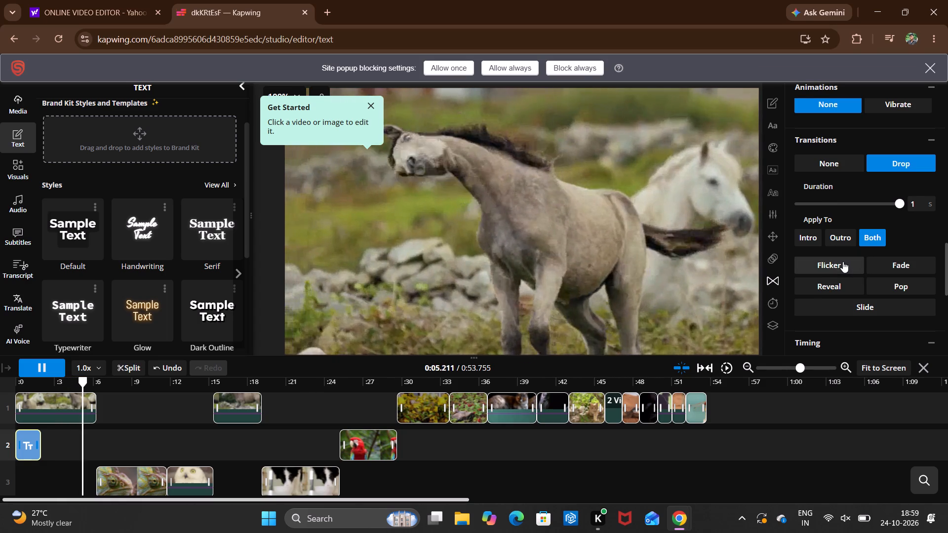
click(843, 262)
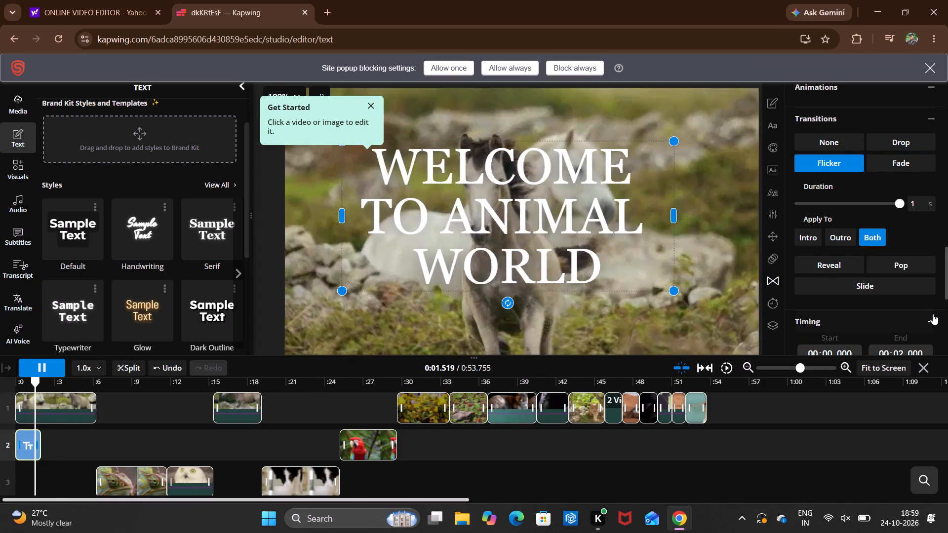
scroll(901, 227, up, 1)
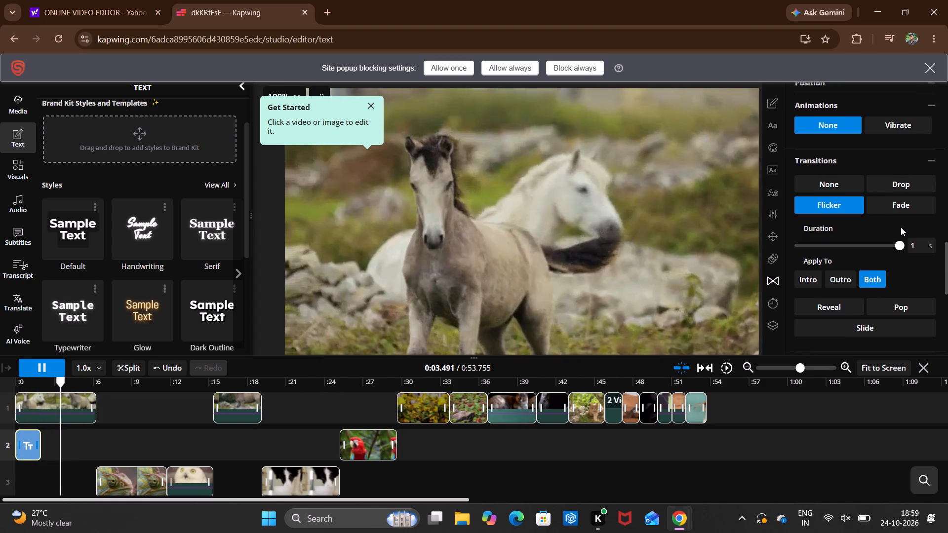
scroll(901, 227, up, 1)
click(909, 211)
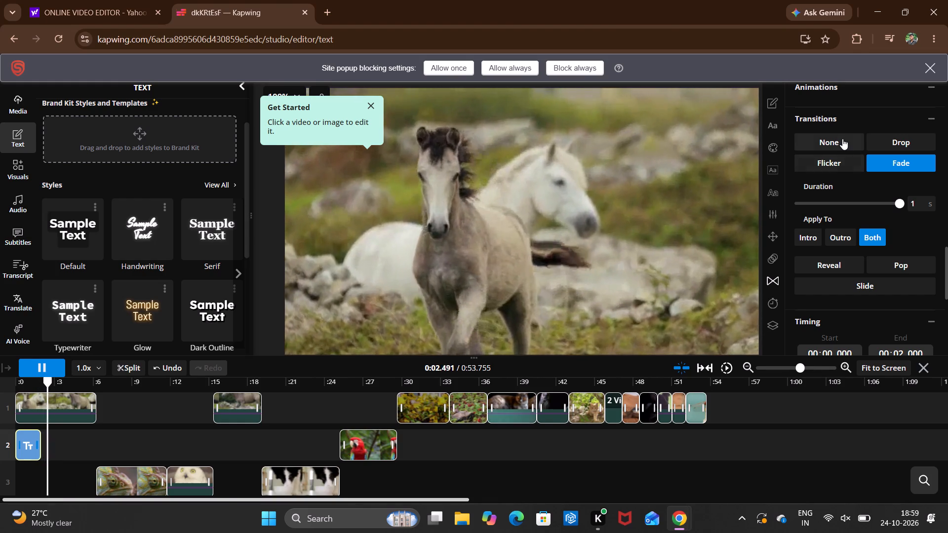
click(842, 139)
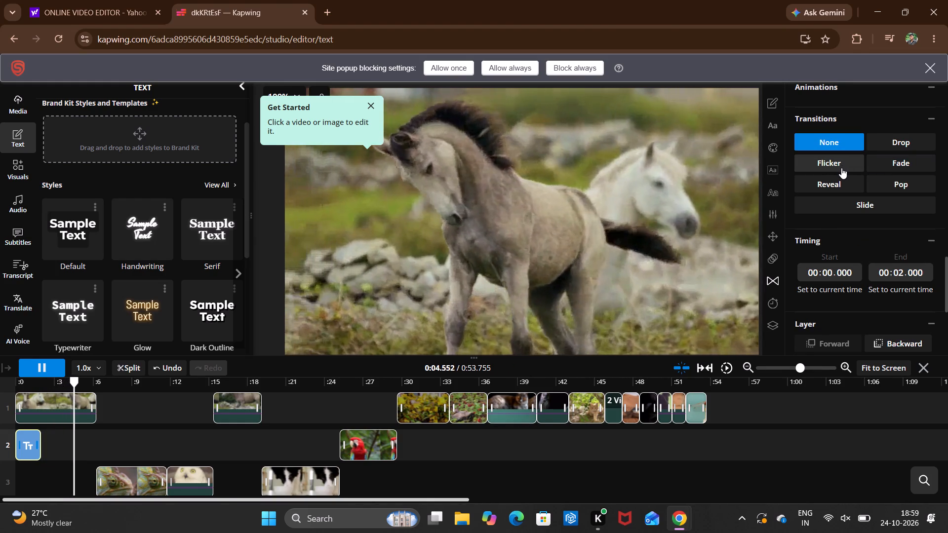
Apply the Flicker transition to the welcome title.
click(841, 168)
Apply the Vibrate animation to the welcome title.
scroll(826, 167, up, 1)
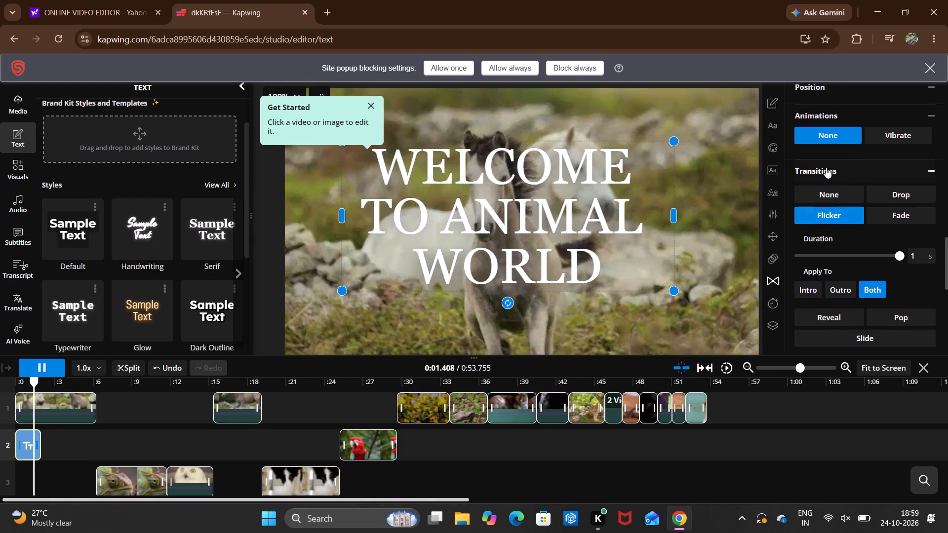
scroll(826, 167, up, 1)
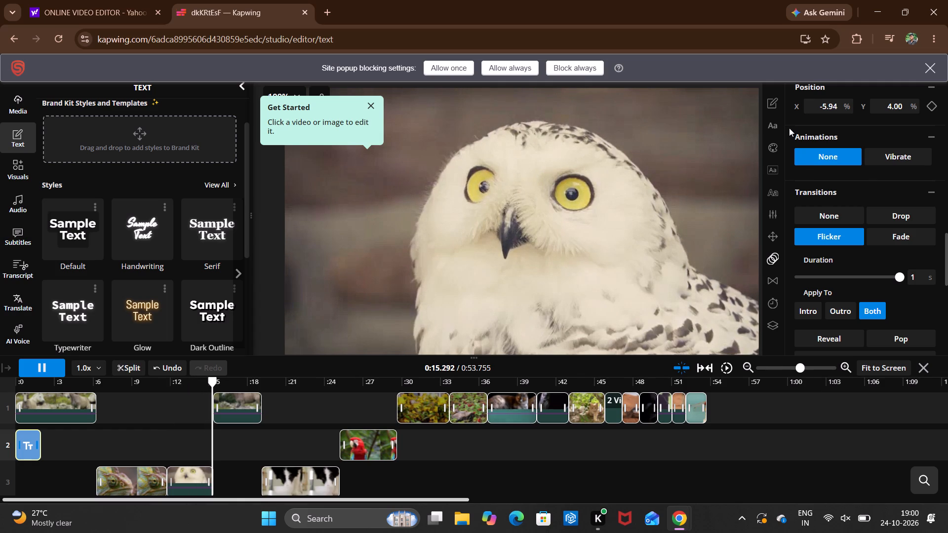
scroll(844, 203, up, 1)
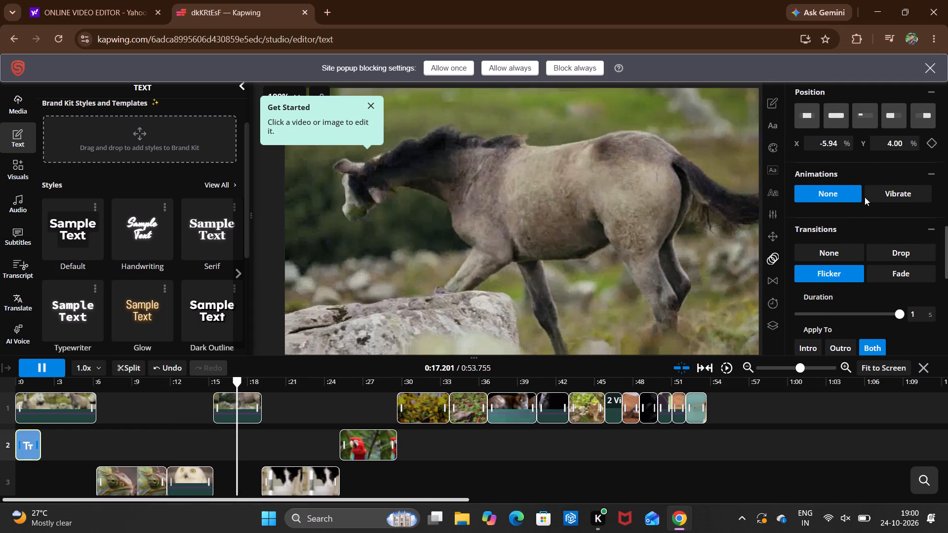
click(878, 194)
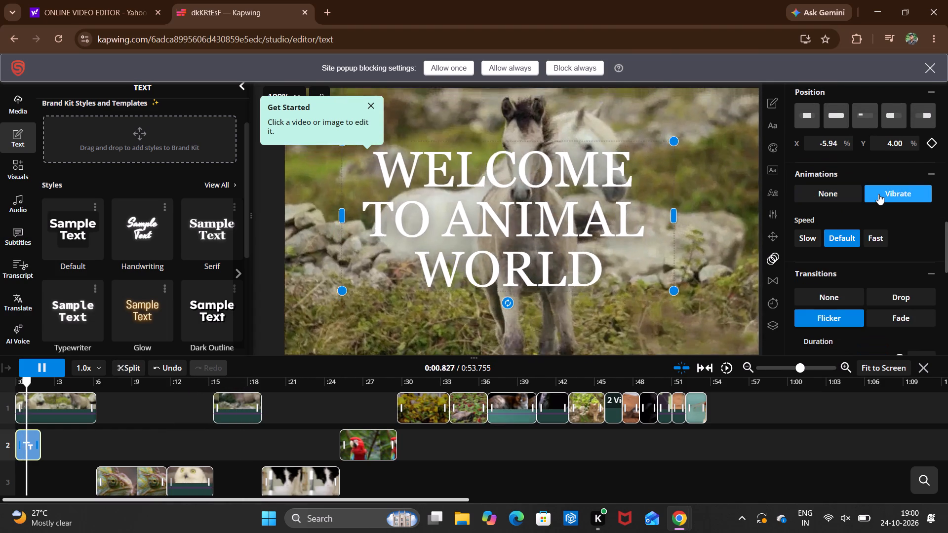
Review the welcome title's settings, from preset styles, font and text colour through outline, adjust and position to timing and layer.
scroll(873, 169, up, 2)
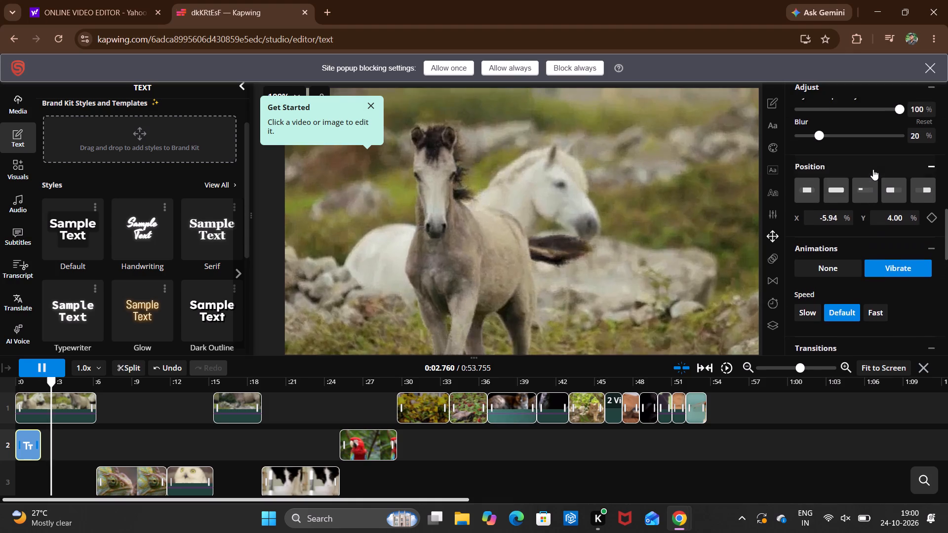
scroll(873, 169, up, 2)
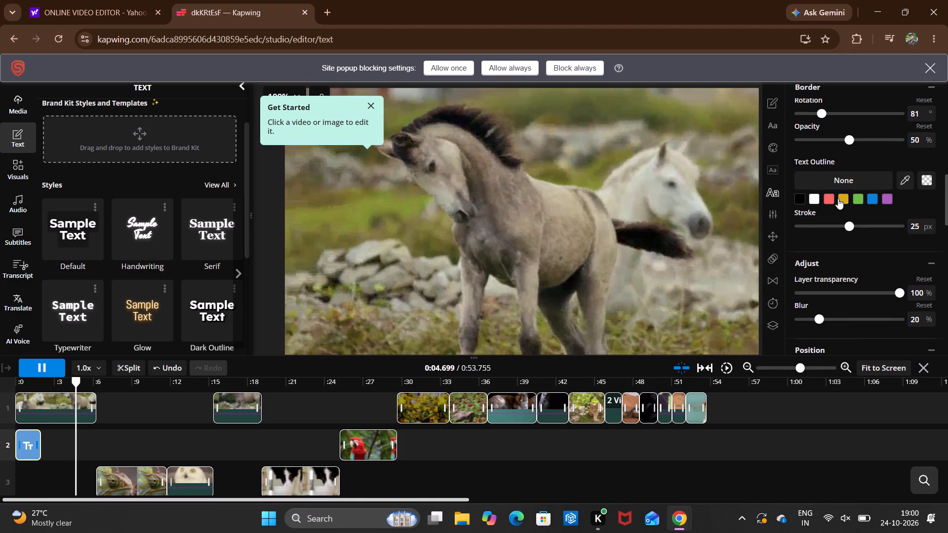
scroll(838, 198, up, 7)
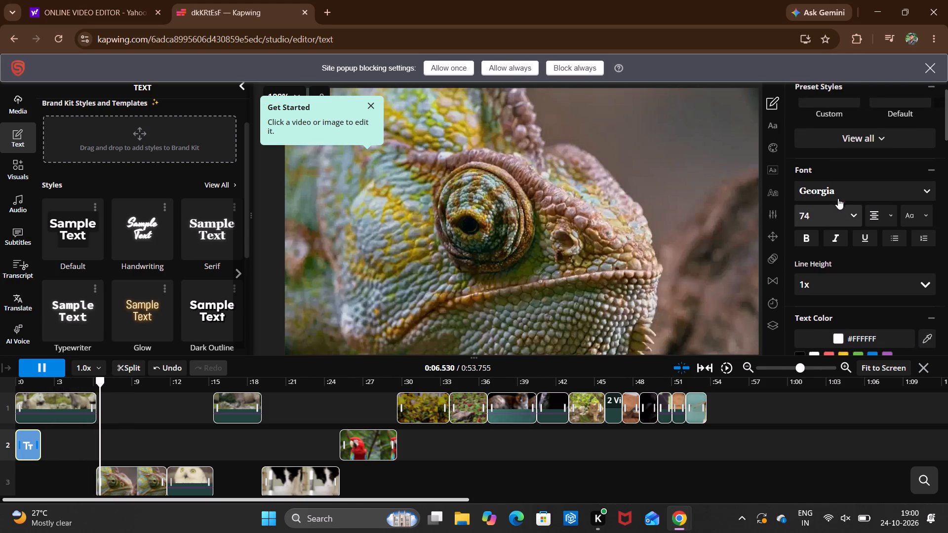
scroll(838, 198, up, 2)
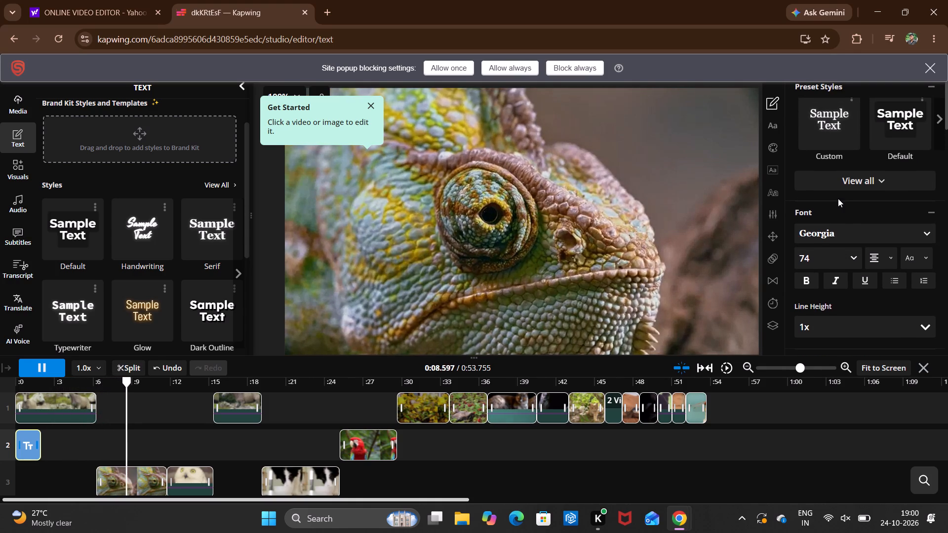
scroll(838, 198, up, 2)
scroll(842, 242, down, 2)
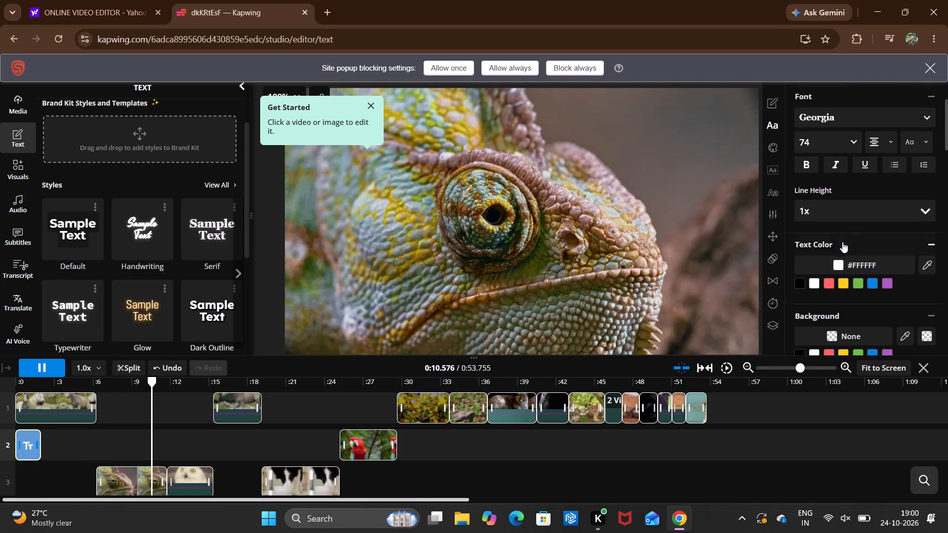
scroll(842, 242, down, 8)
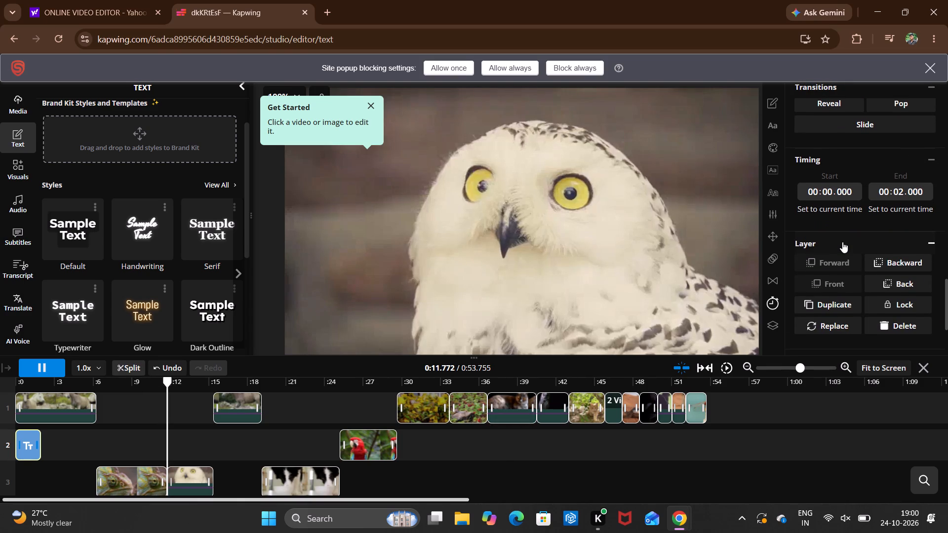
scroll(842, 242, down, 2)
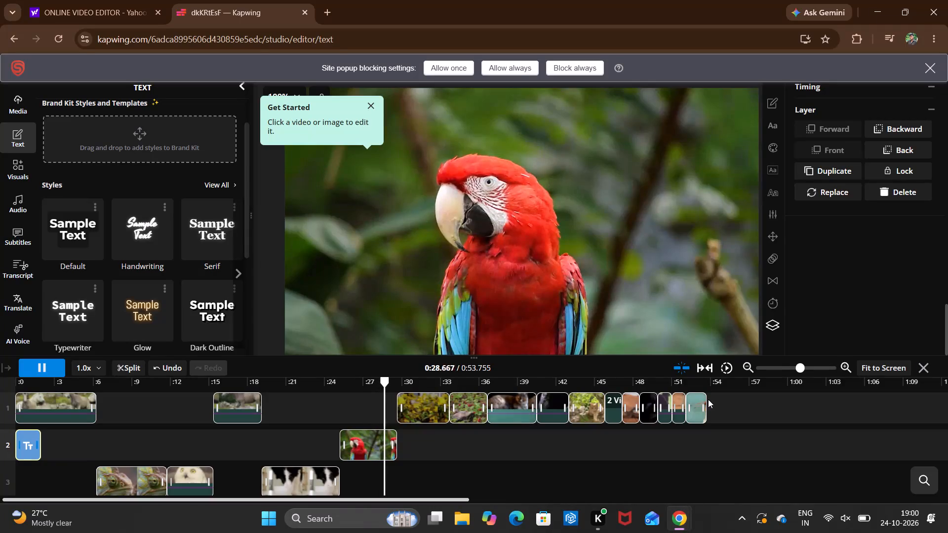
Add a Serif-style text at about 0:51.9, over the monkey clip near the end of the video.
double_click(711, 402)
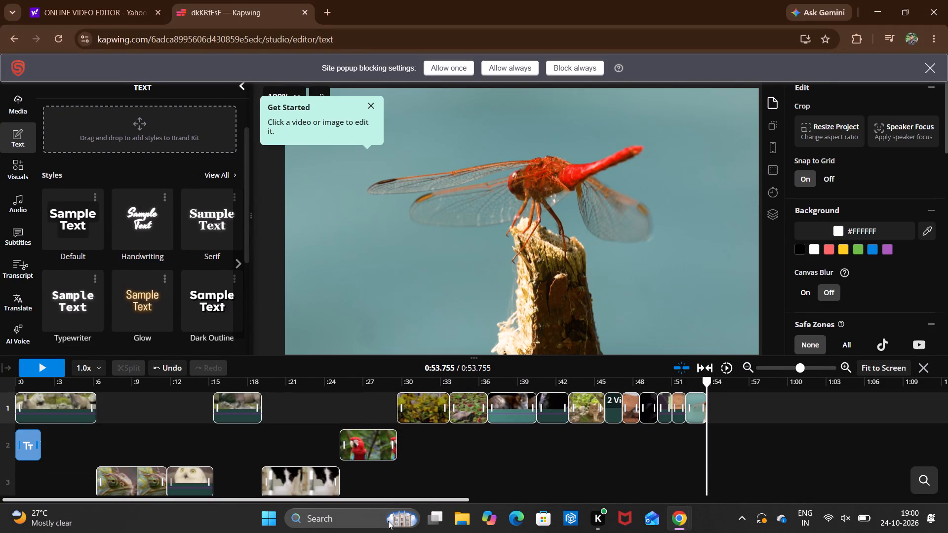
double_click(659, 461)
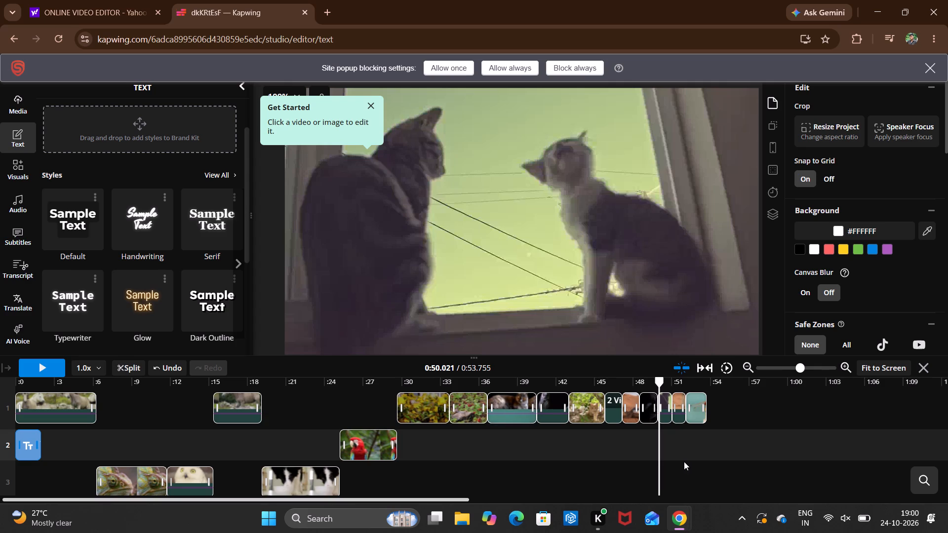
double_click(678, 455)
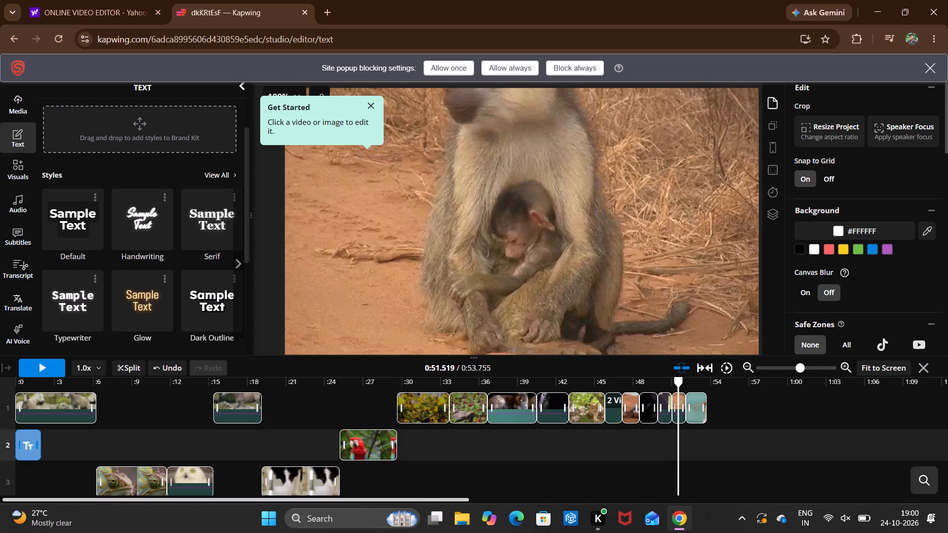
double_click(683, 455)
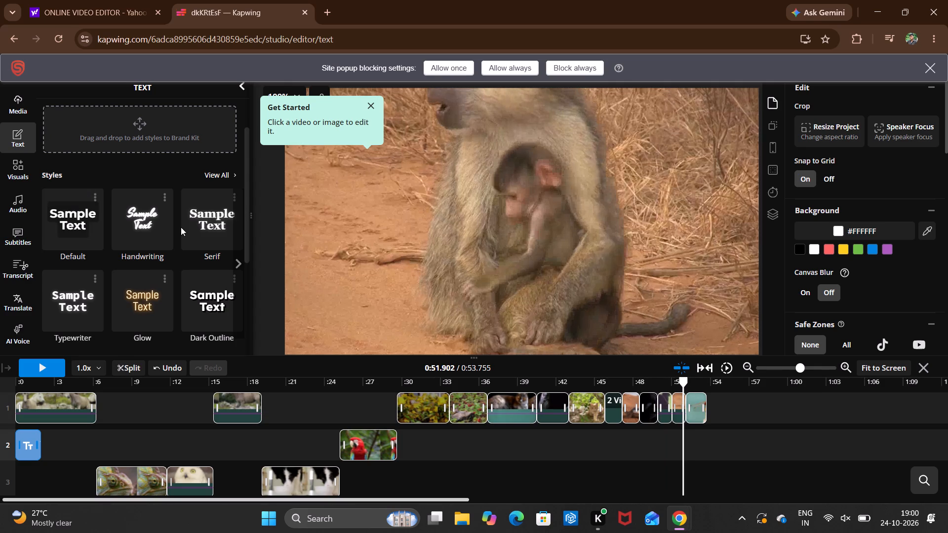
double_click(181, 227)
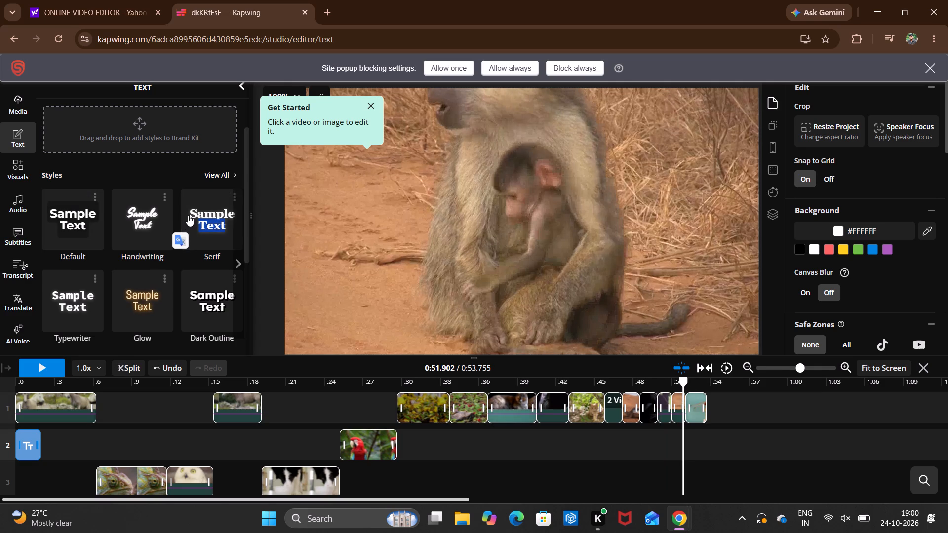
click(191, 215)
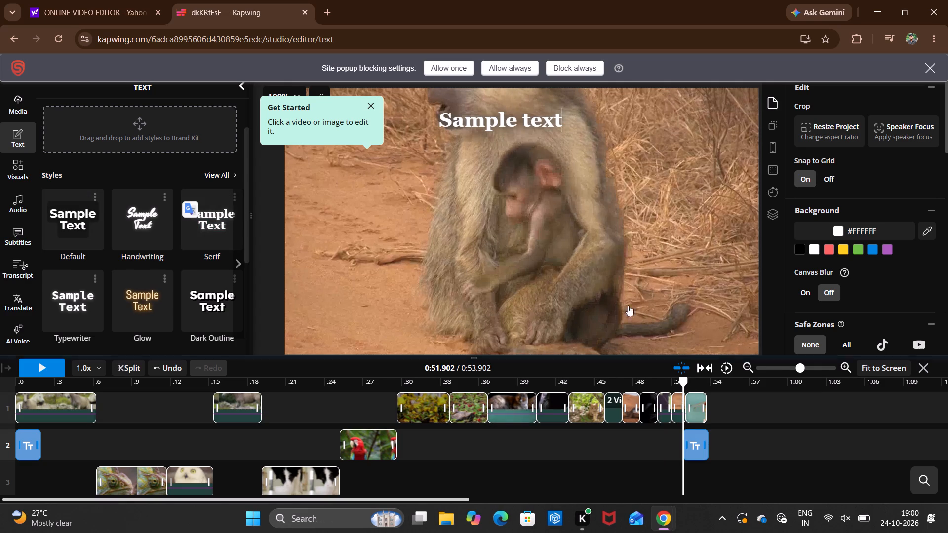
Replace the new text's sample wording with "THANK YOU FOR WATCHING".
key(BackSpace)
key(BackSpace)
key(BackSpace)
key(BackSpace)
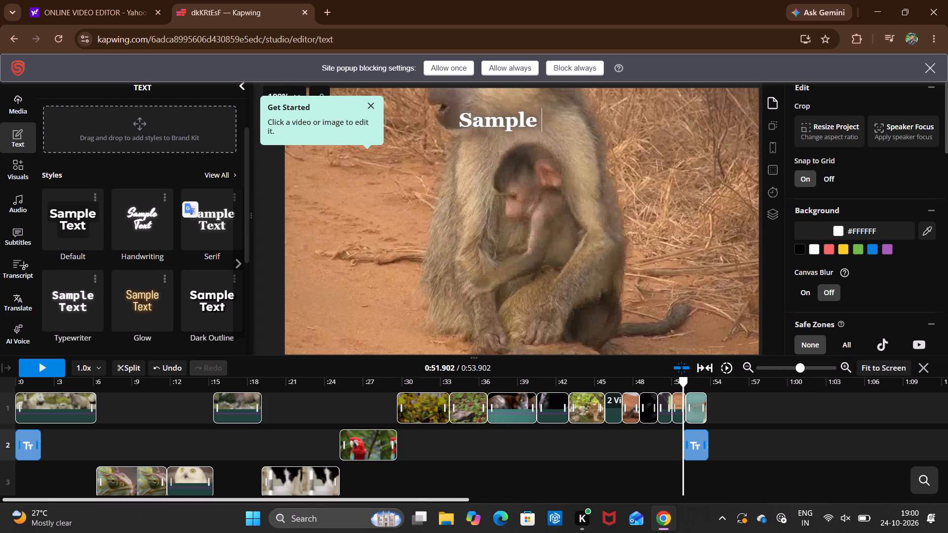
key(BackSpace)
key(BackSpace)
key(BackSpace)
key(BackSpace)
key(BackSpace)
key(BackSpace)
key(BackSpace)
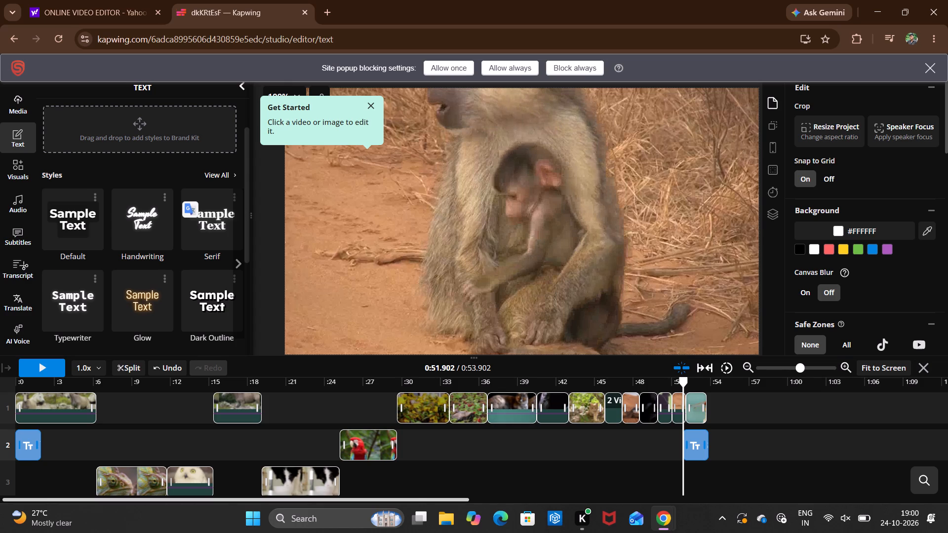
text(THAN)
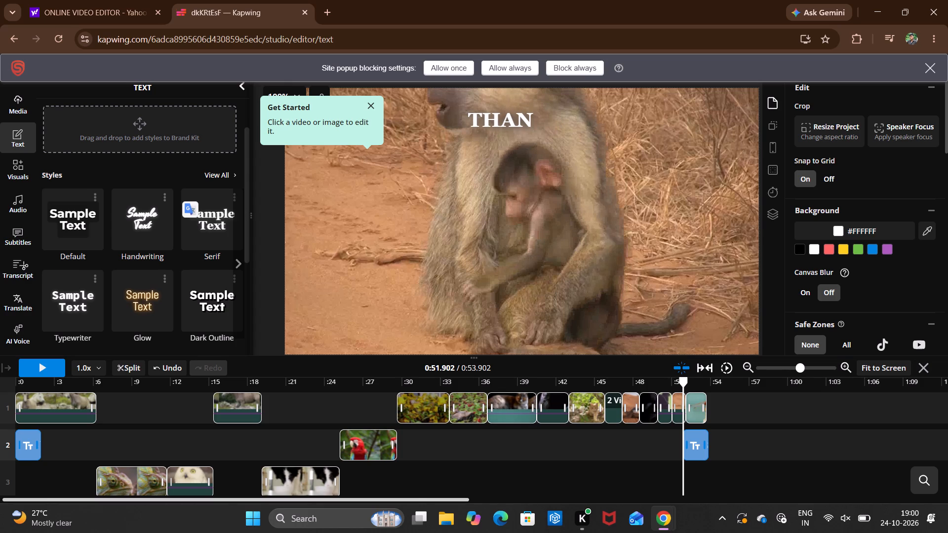
text(K YP)
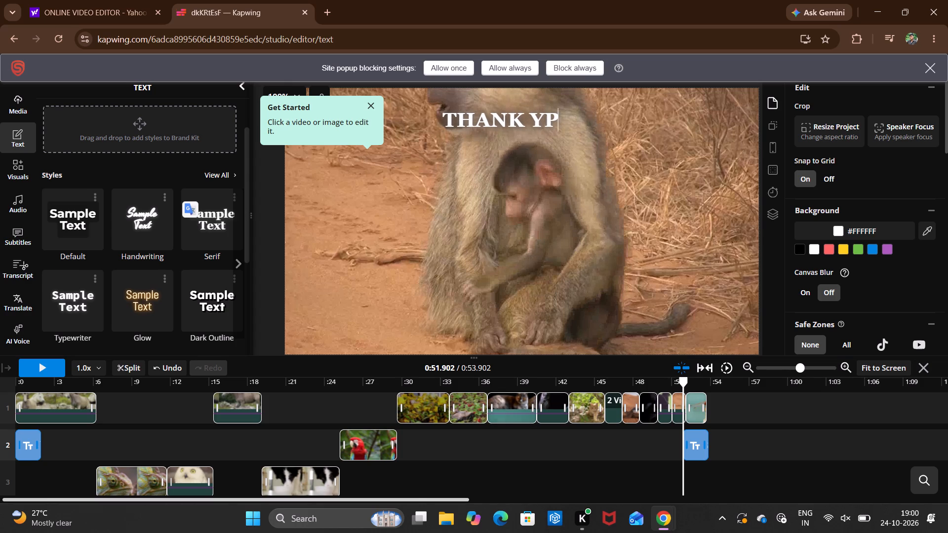
key(BackSpace)
text(OU)
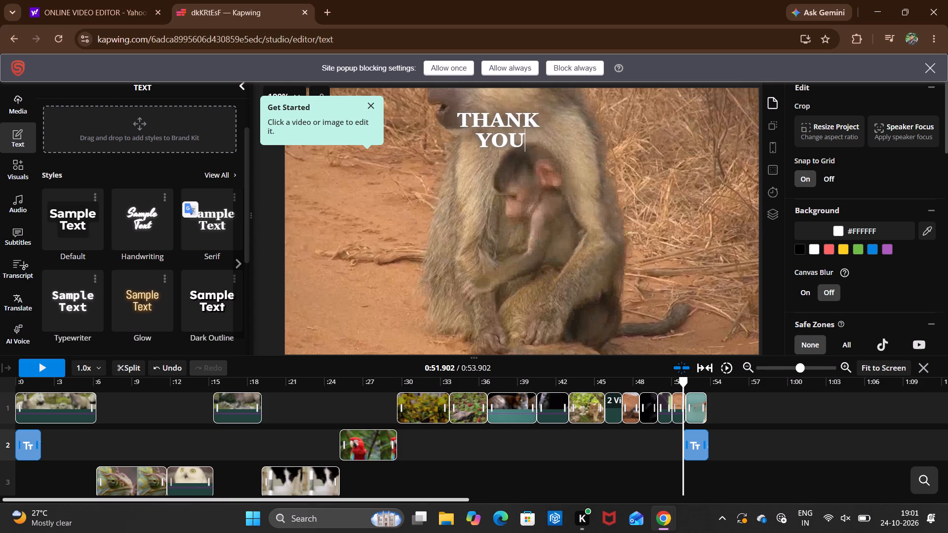
key(space)
text(FOR WA)
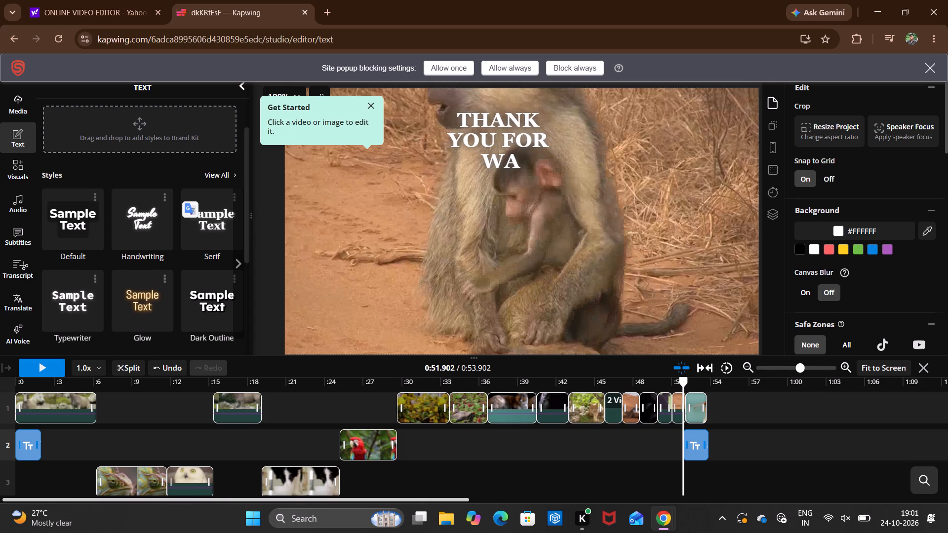
text(TCHING)
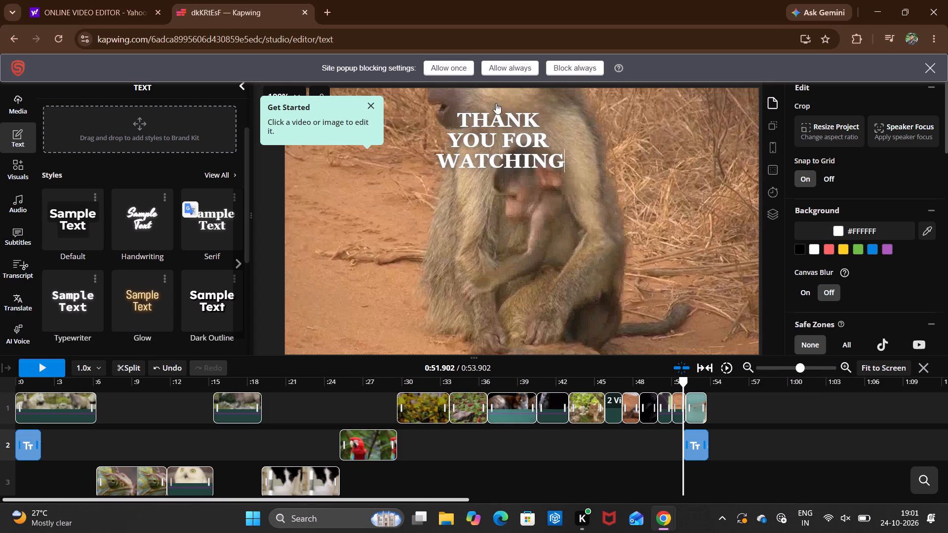
click(459, 109)
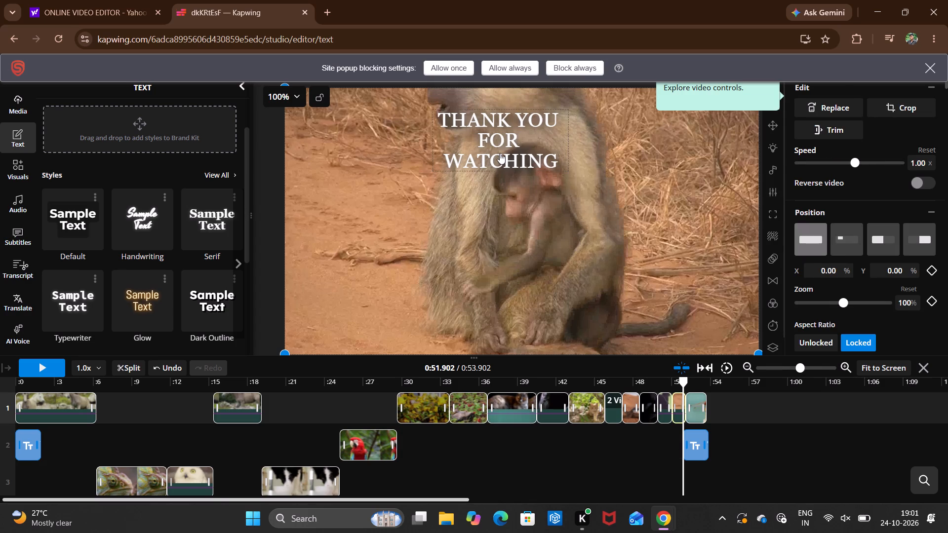
Move the closing title down to the middle of the monkey frame and enlarge it to about font size 48.
drag(500, 153, 505, 213)
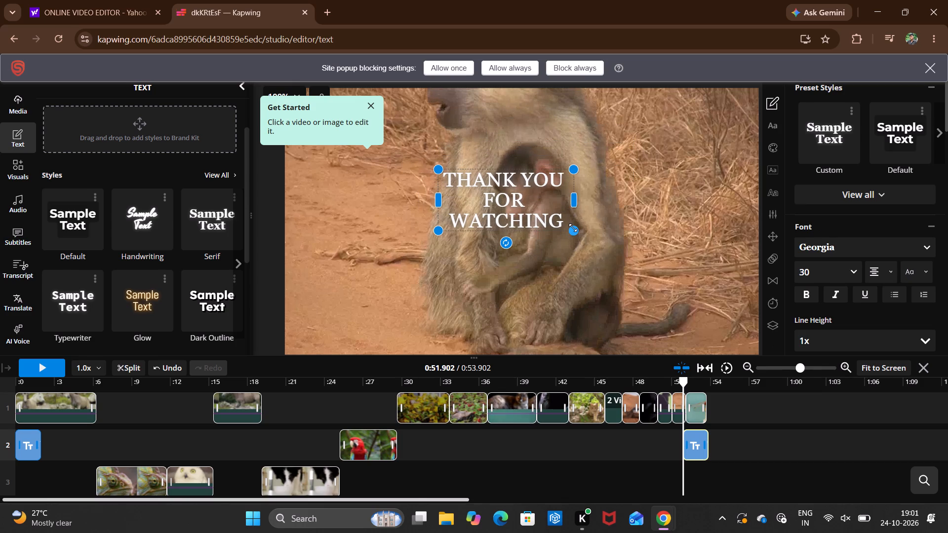
drag(573, 228, 637, 299)
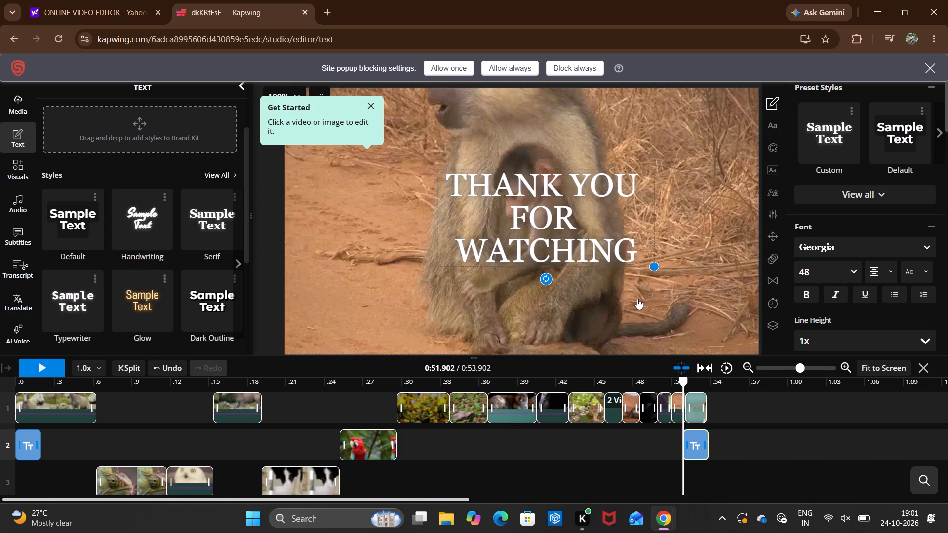
Enlarge the "THANK YOU FOR WATCHING" title over the monkey clip to about font size 60.
drag(637, 299, 638, 299)
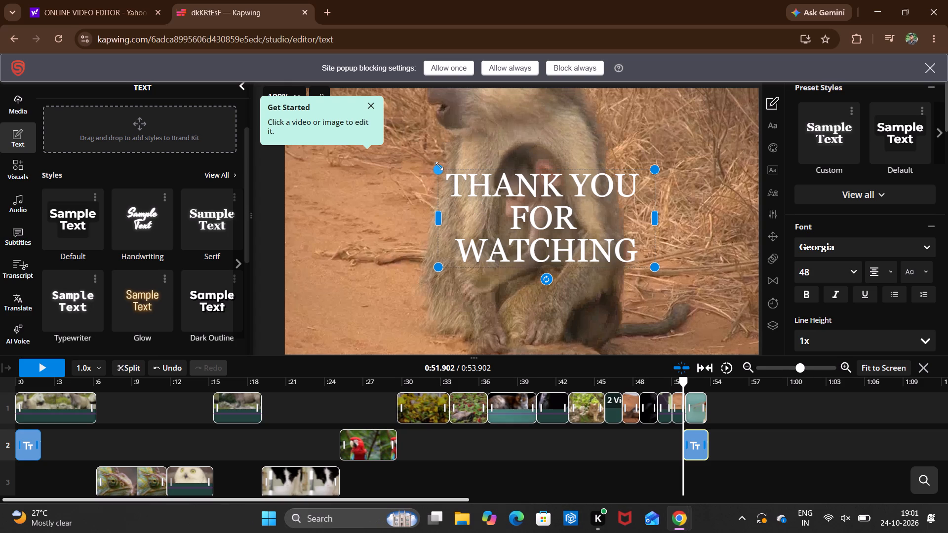
drag(439, 166, 396, 117)
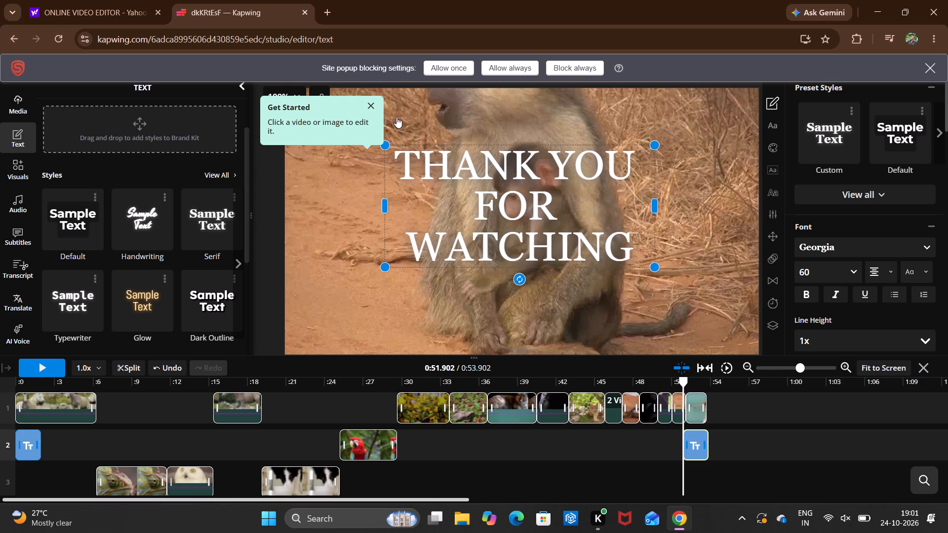
Select the monkey clip behind the closing title and set its audio to fade in.
click(302, 219)
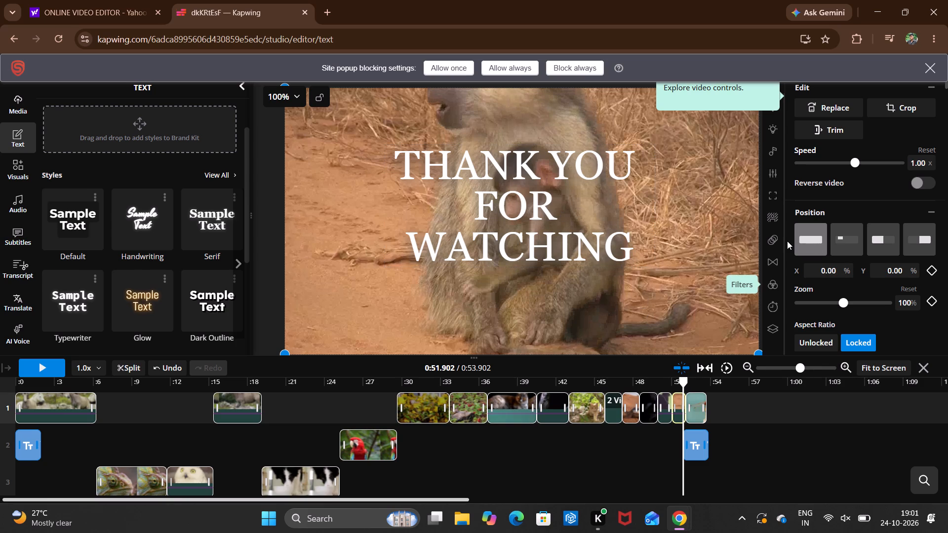
scroll(887, 313, down, 3)
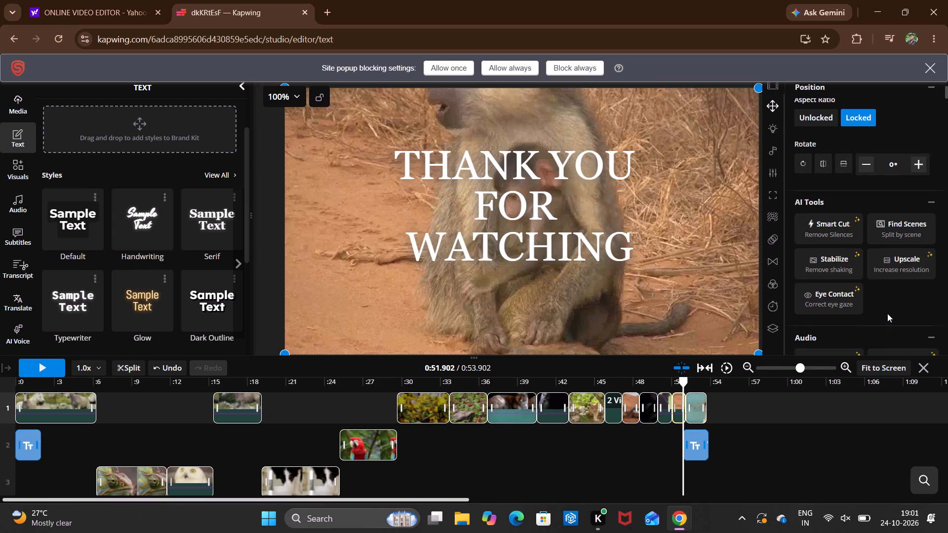
scroll(887, 313, down, 4)
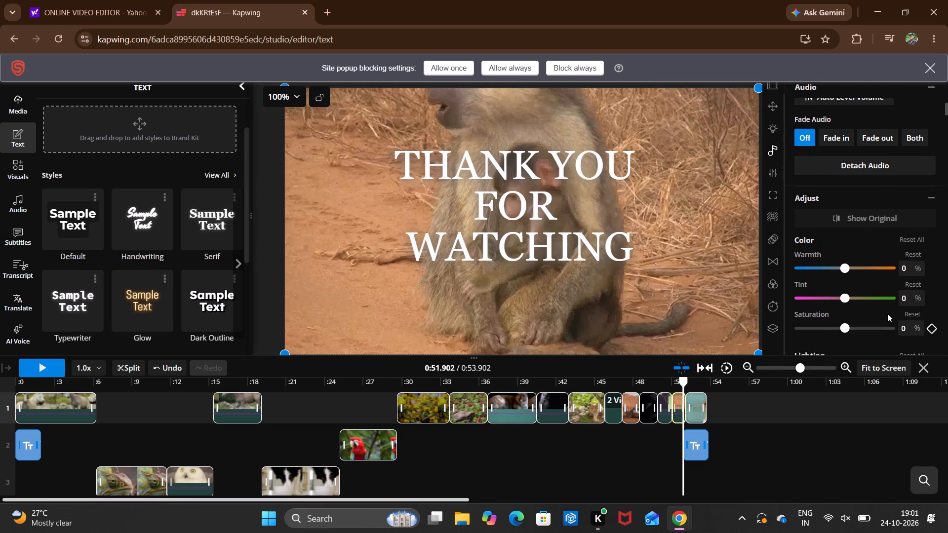
click(838, 139)
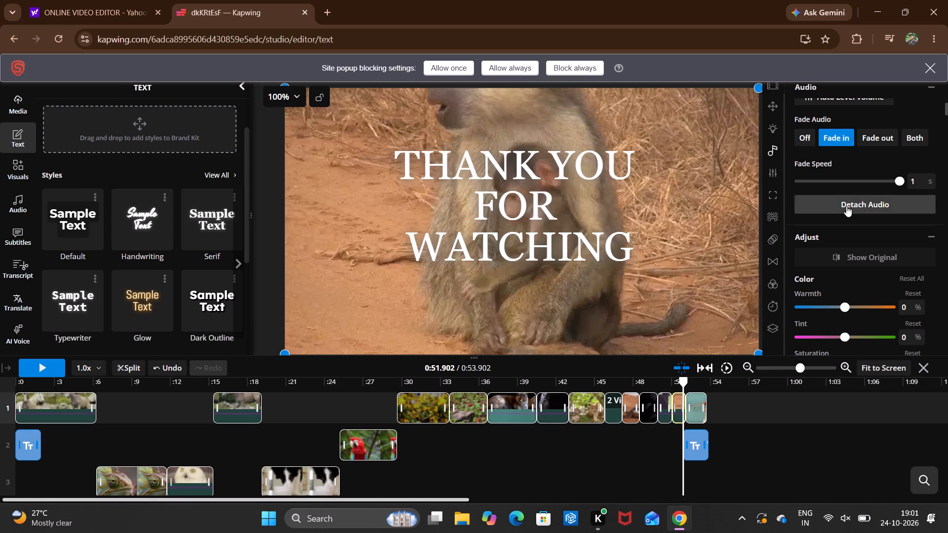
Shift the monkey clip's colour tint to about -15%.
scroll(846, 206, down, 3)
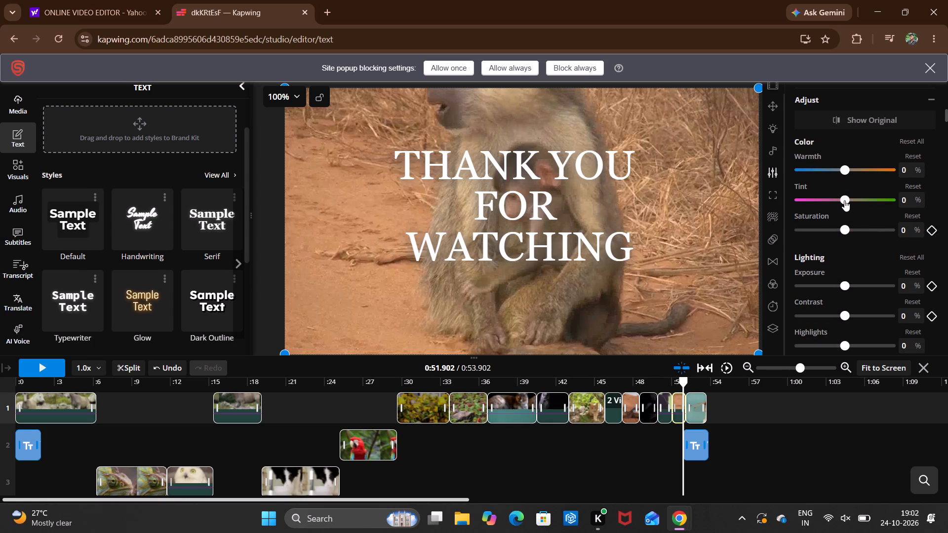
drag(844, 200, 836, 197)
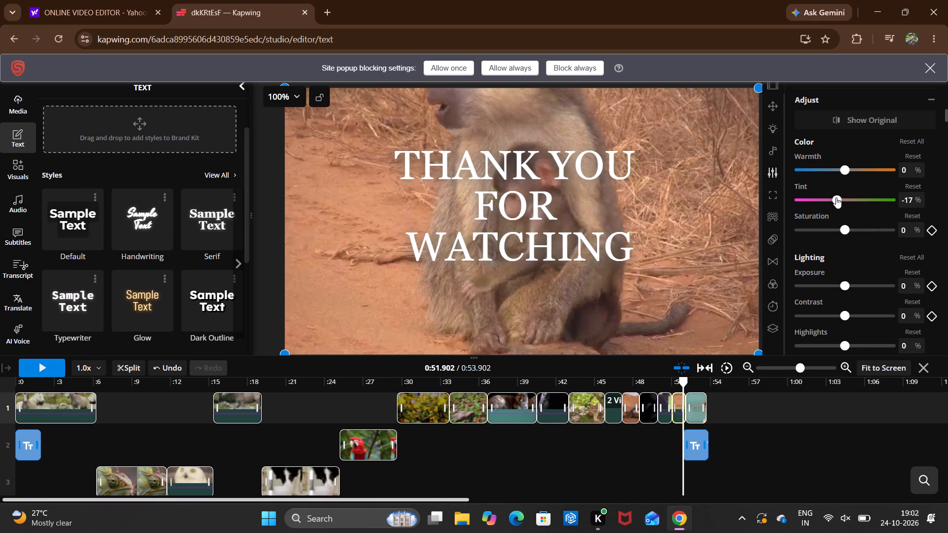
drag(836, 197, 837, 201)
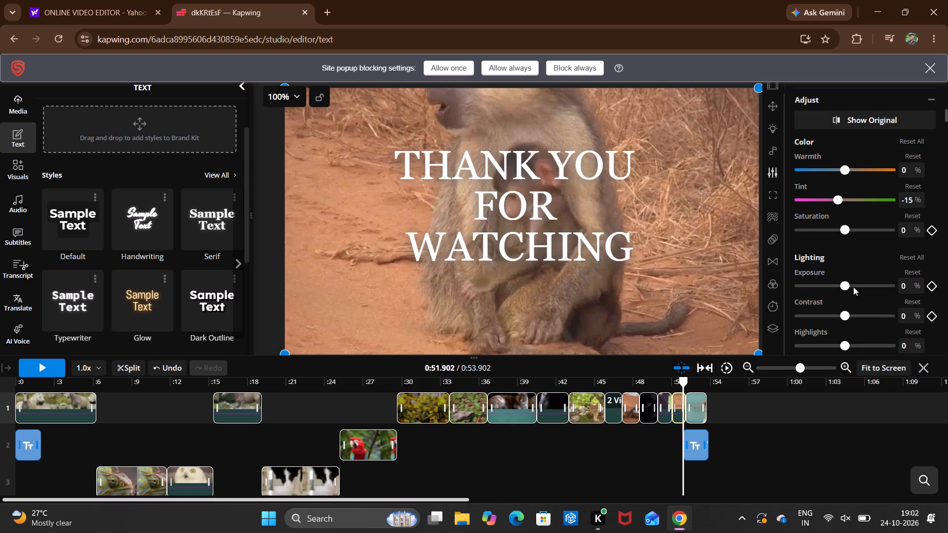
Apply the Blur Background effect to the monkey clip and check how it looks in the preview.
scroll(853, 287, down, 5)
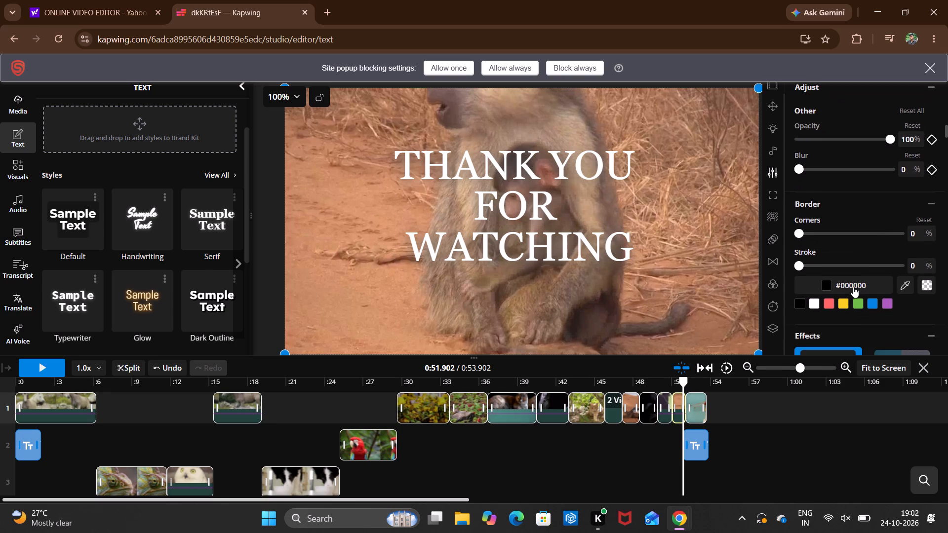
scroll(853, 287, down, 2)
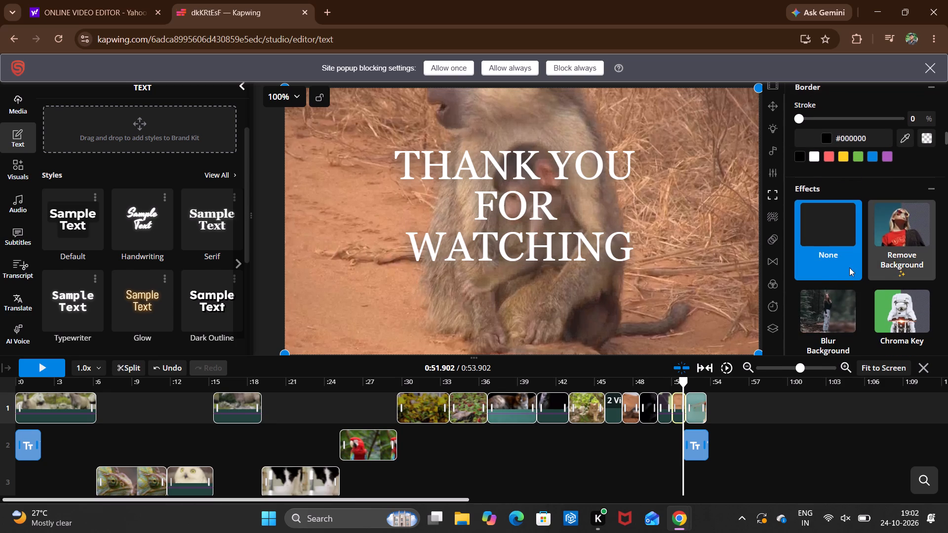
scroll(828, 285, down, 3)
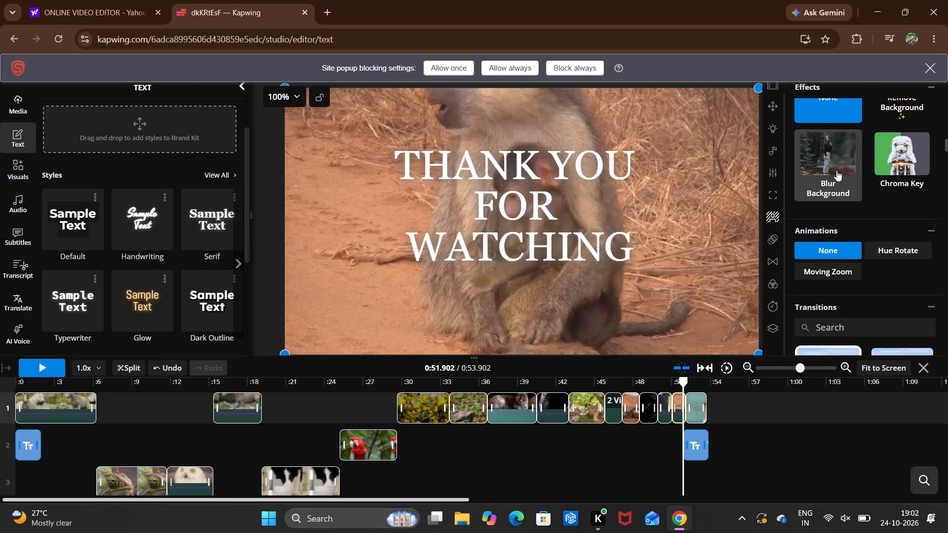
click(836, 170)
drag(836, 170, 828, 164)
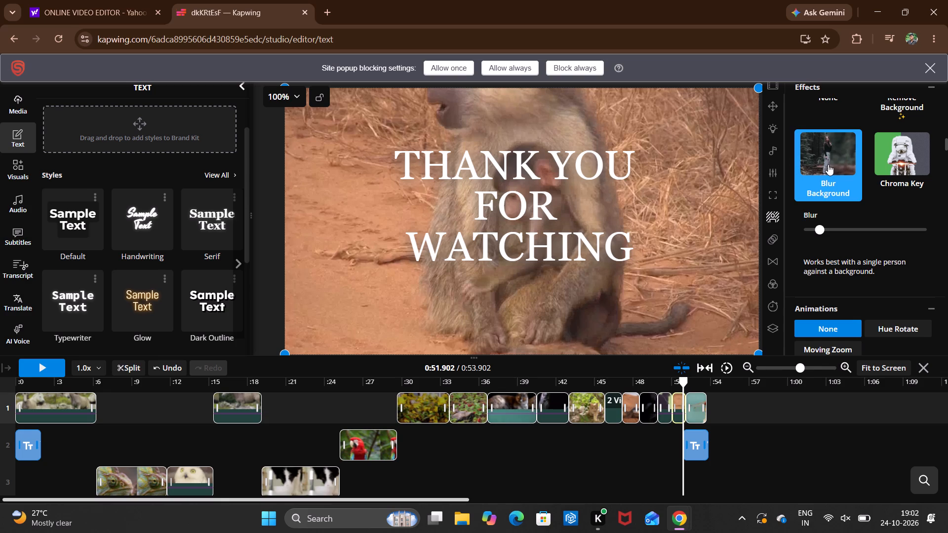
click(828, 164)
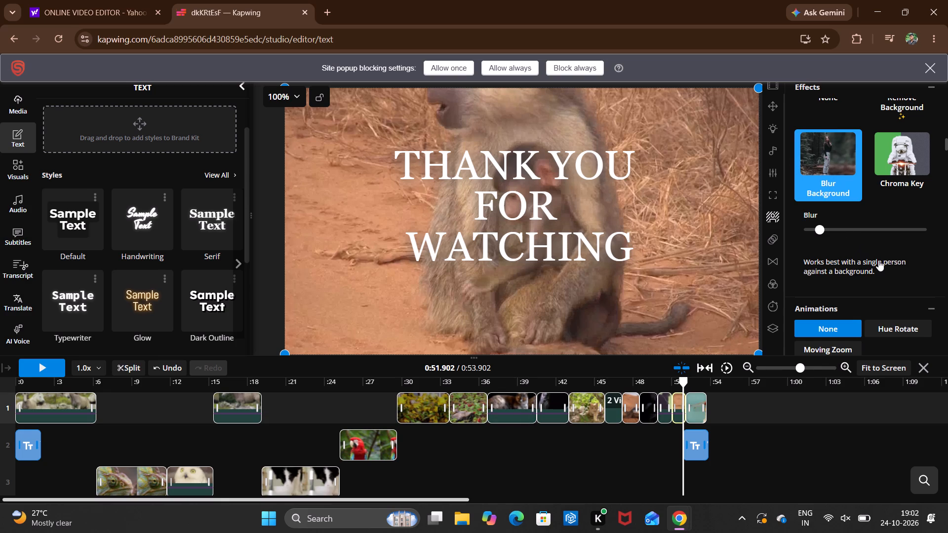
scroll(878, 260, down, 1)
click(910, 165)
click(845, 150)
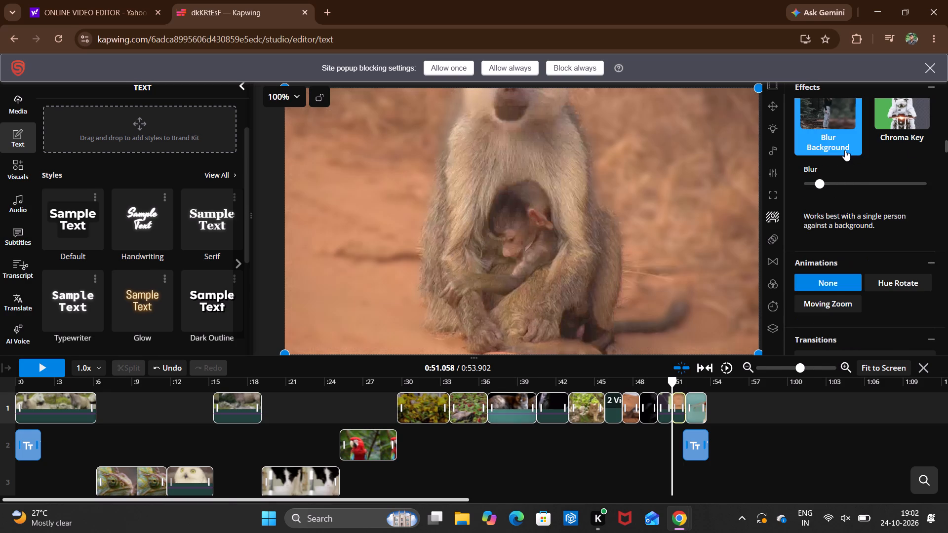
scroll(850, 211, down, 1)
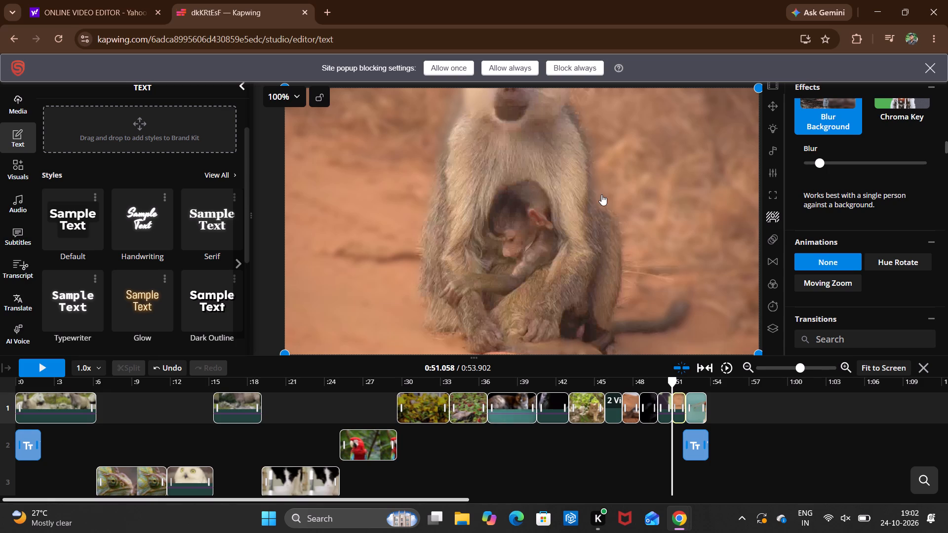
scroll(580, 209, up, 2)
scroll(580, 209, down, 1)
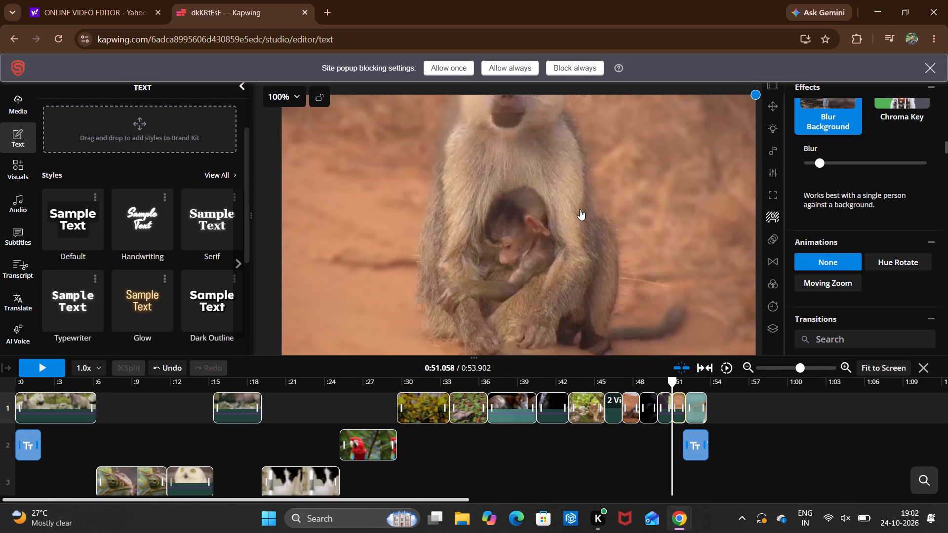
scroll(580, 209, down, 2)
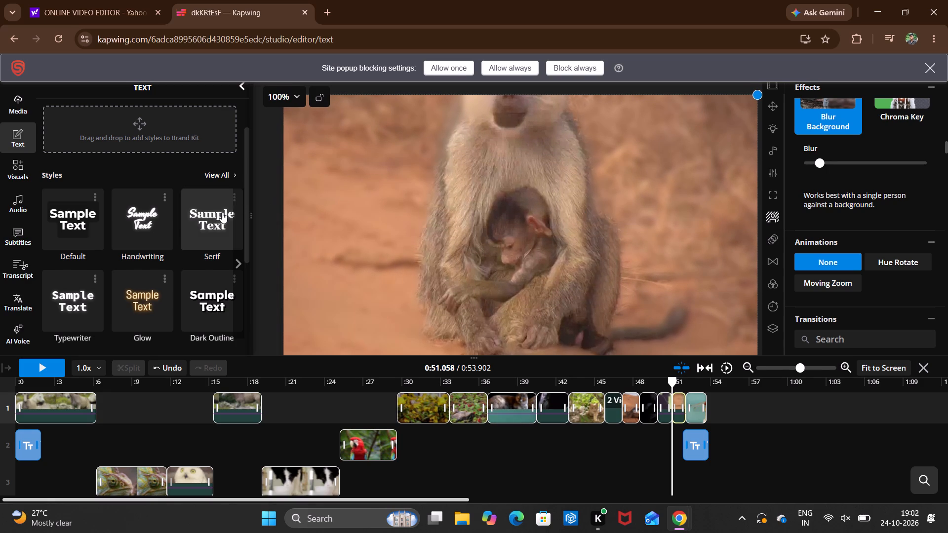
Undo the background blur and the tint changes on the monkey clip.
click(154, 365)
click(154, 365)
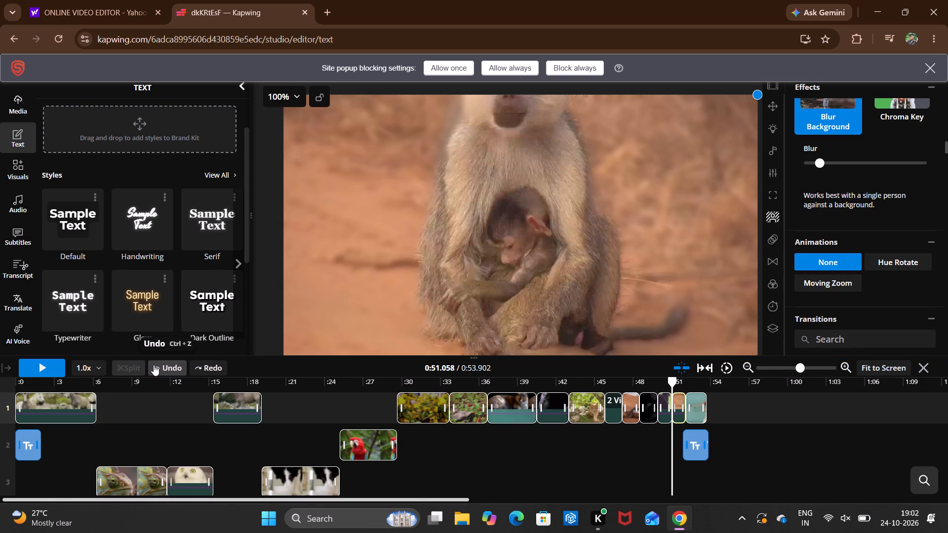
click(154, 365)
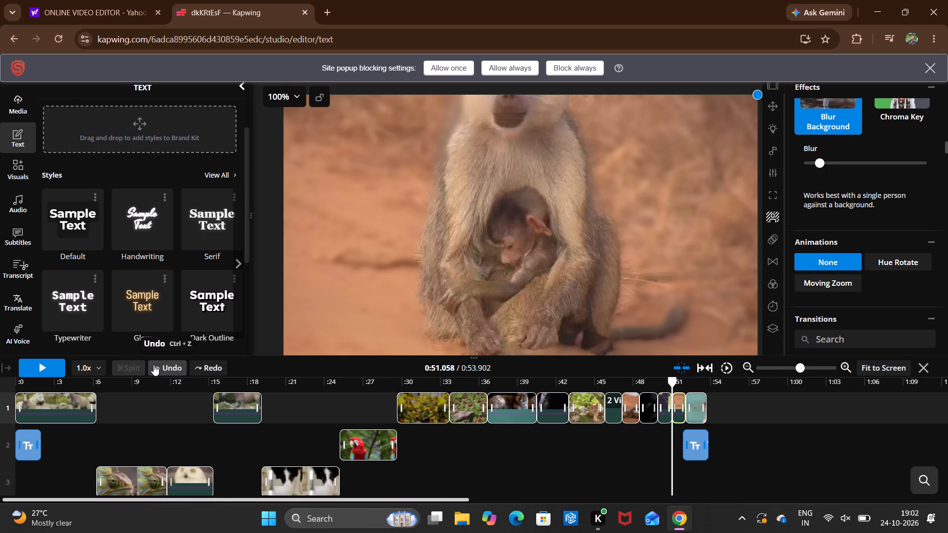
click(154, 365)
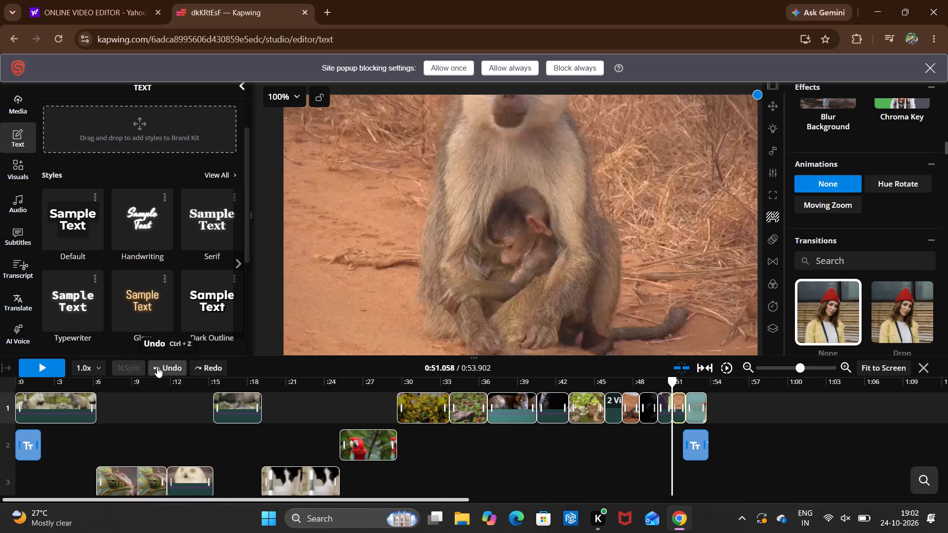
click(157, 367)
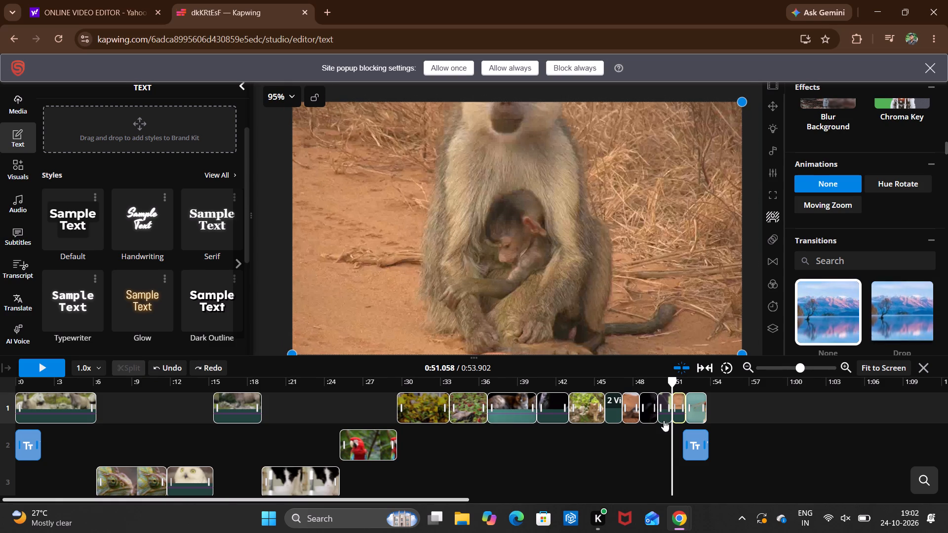
Try the Reveal, Pop, Fade and Flicker transitions on the closing title and settle on Drop, applied to both intro and outro.
click(687, 443)
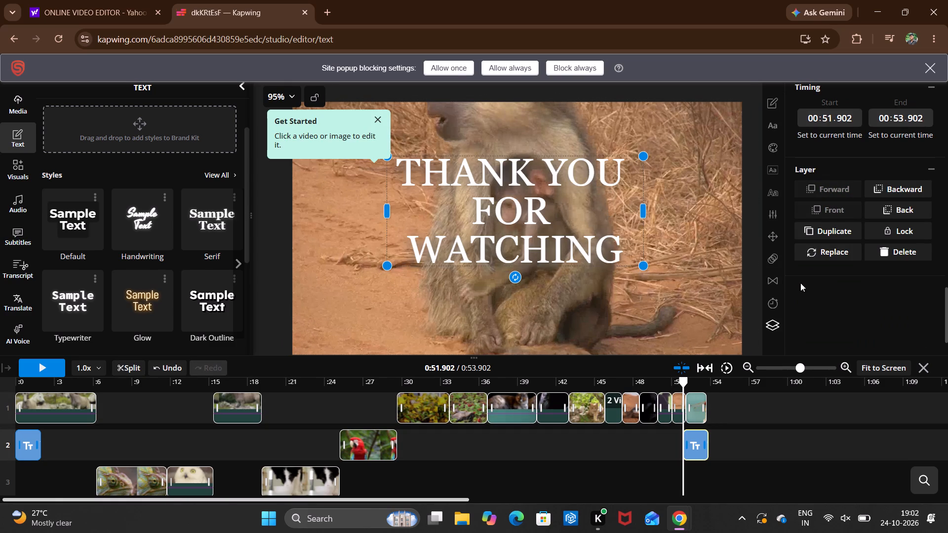
click(775, 299)
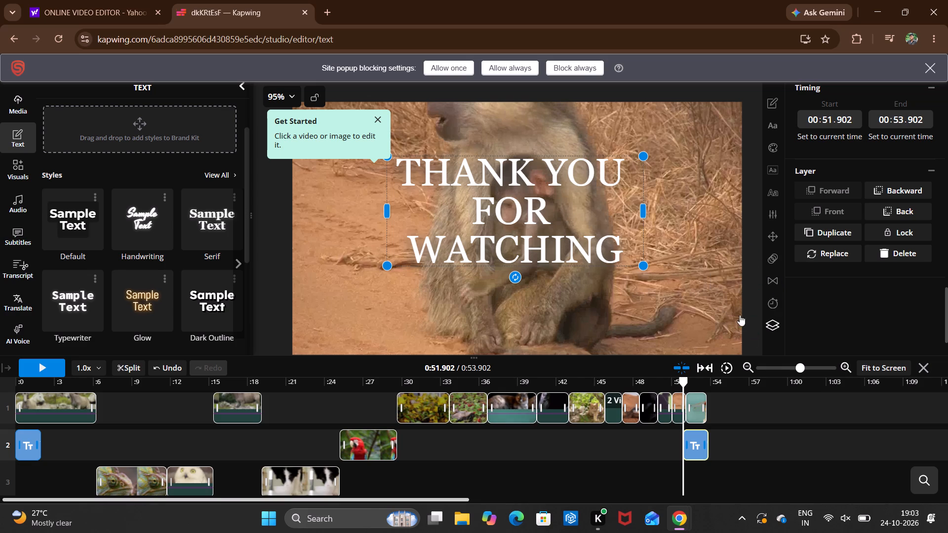
click(779, 305)
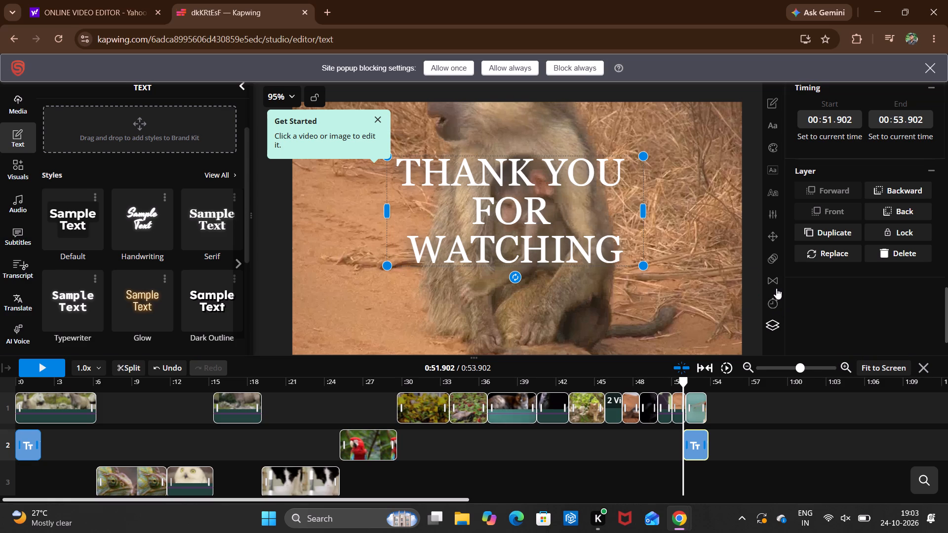
click(776, 287)
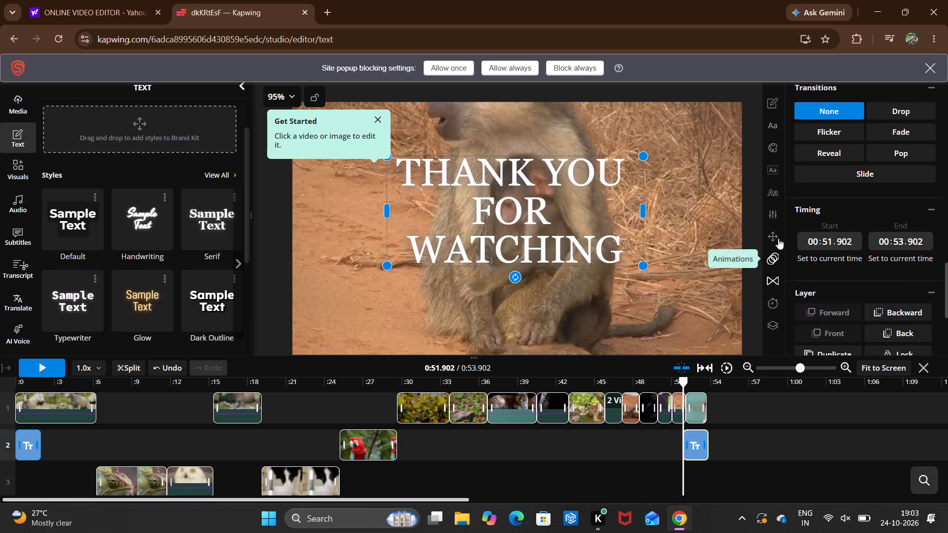
click(845, 154)
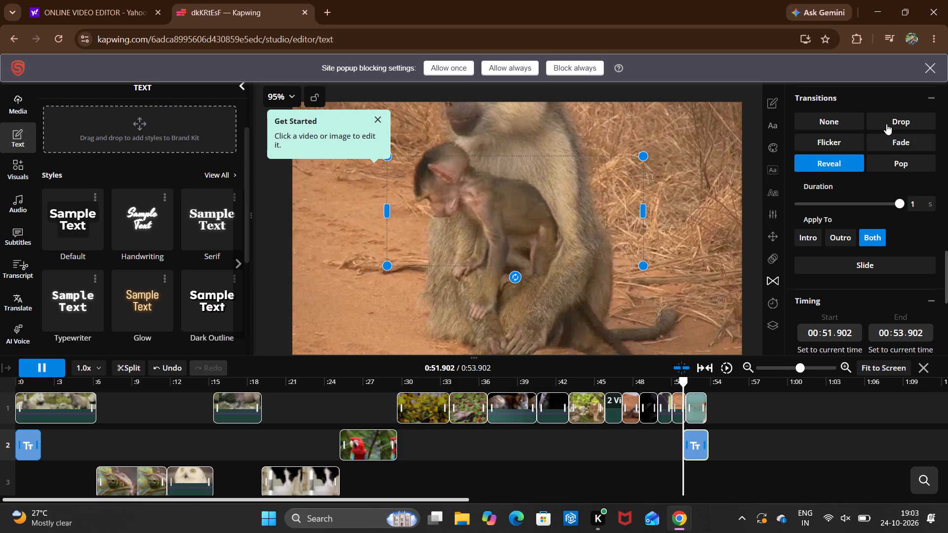
click(895, 167)
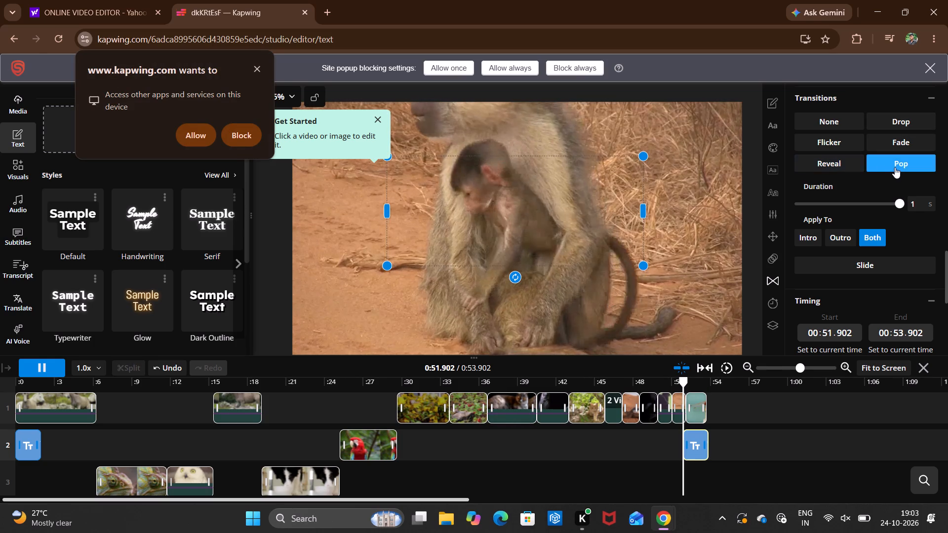
click(889, 141)
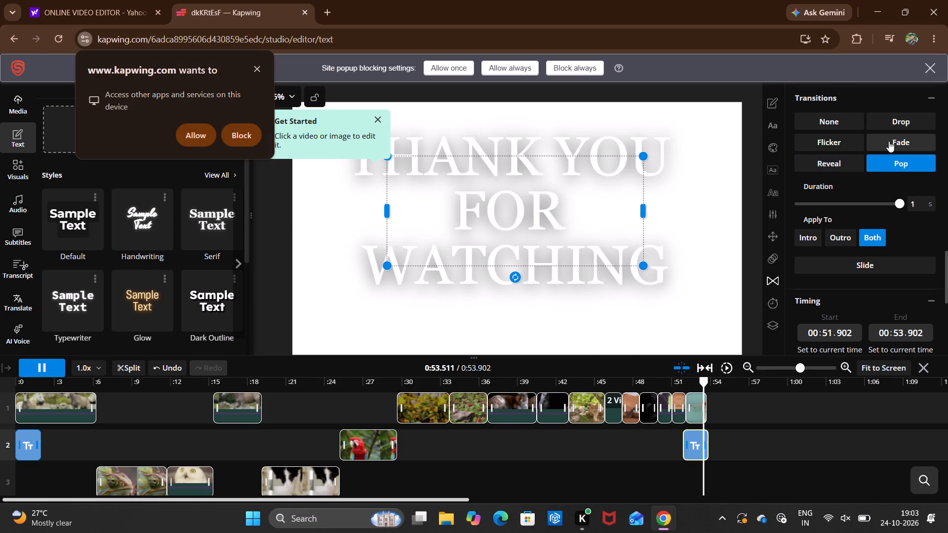
click(841, 161)
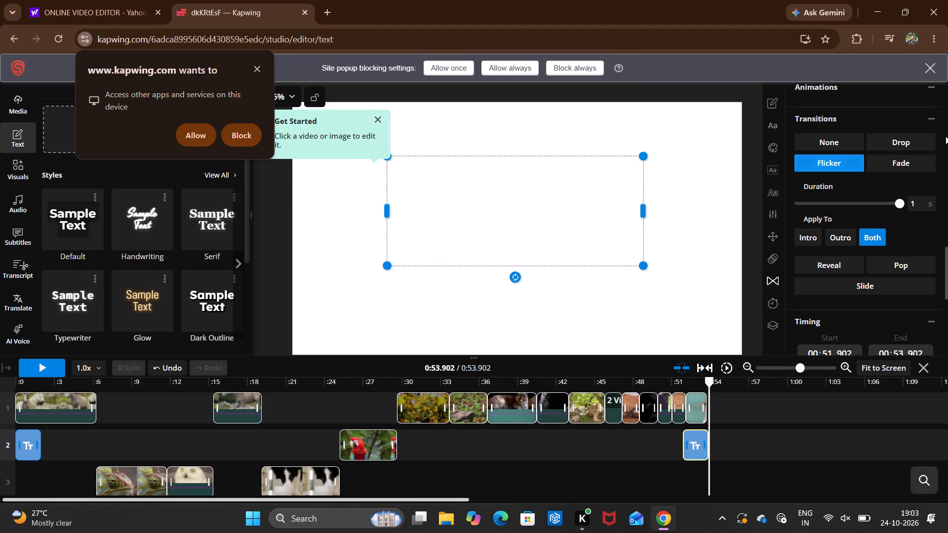
click(913, 145)
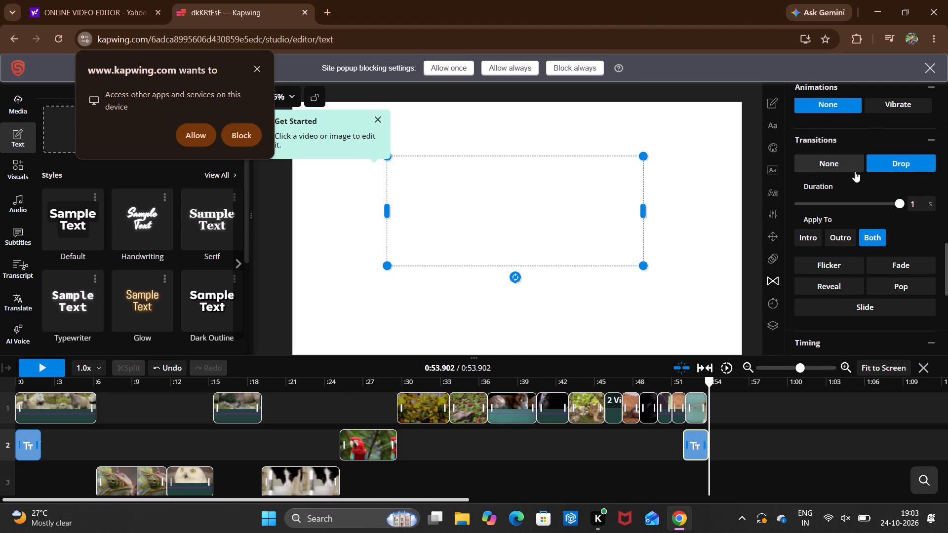
Apply the Vibrate animation to the closing title at default speed and check it at several points in the preview.
scroll(853, 136, up, 1)
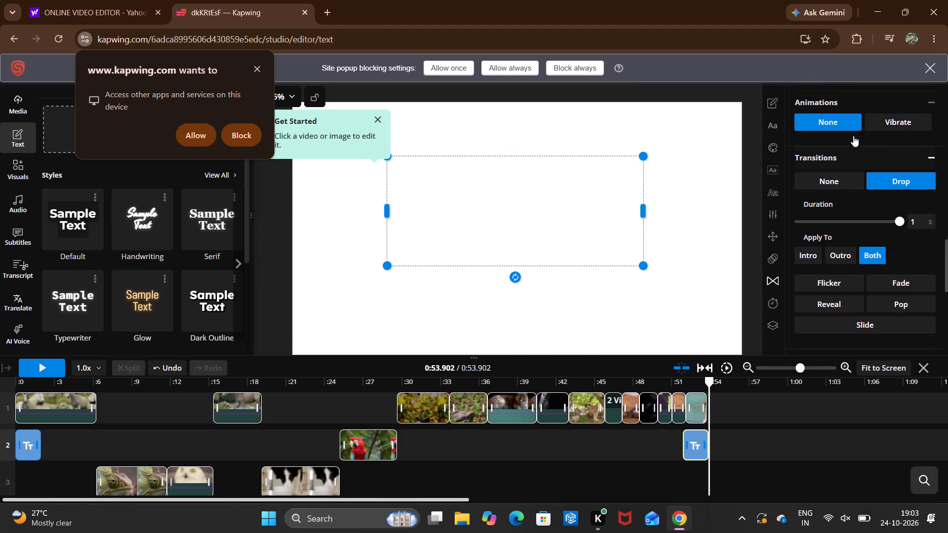
scroll(853, 136, up, 1)
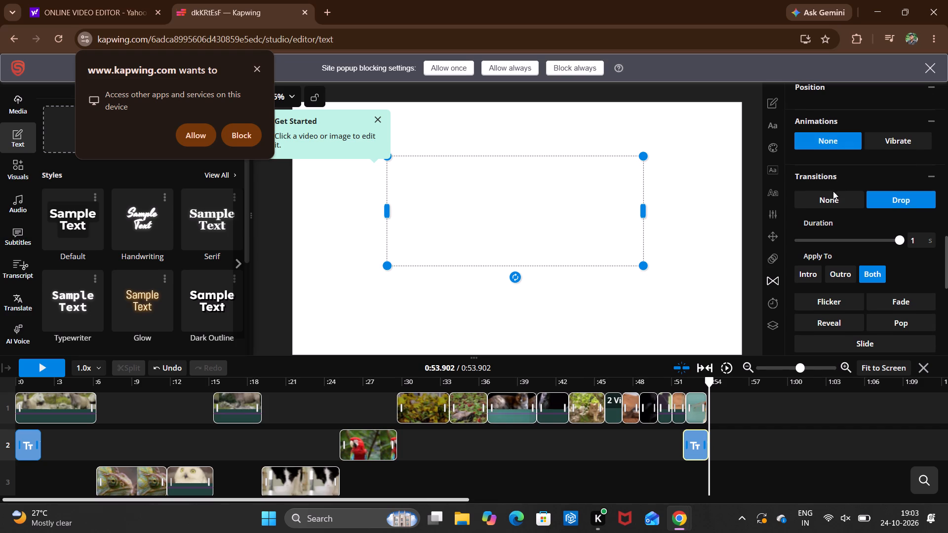
scroll(846, 185, up, 1)
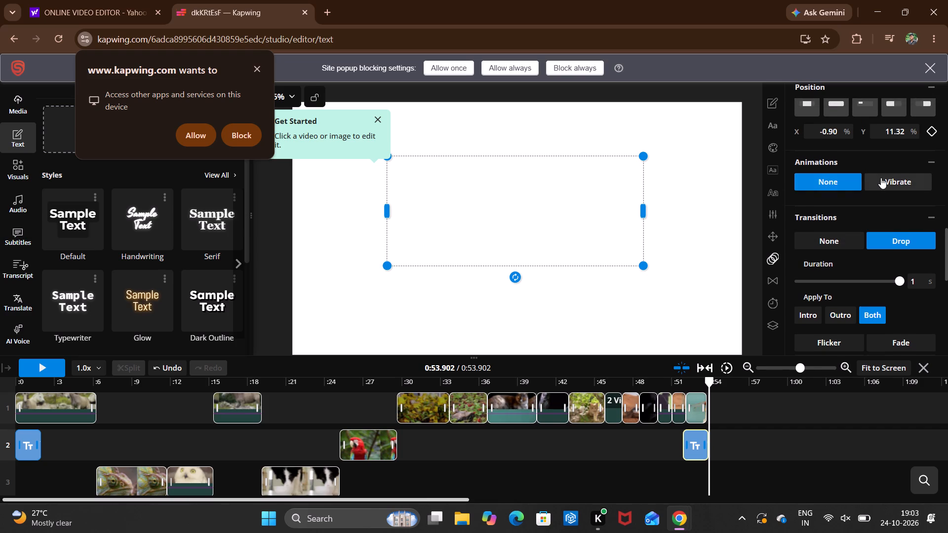
click(881, 178)
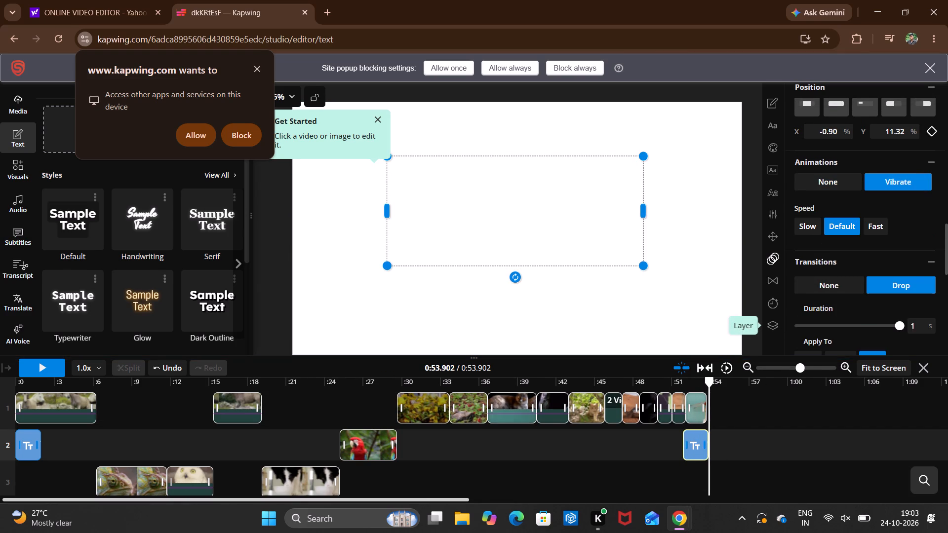
drag(708, 448, 701, 446)
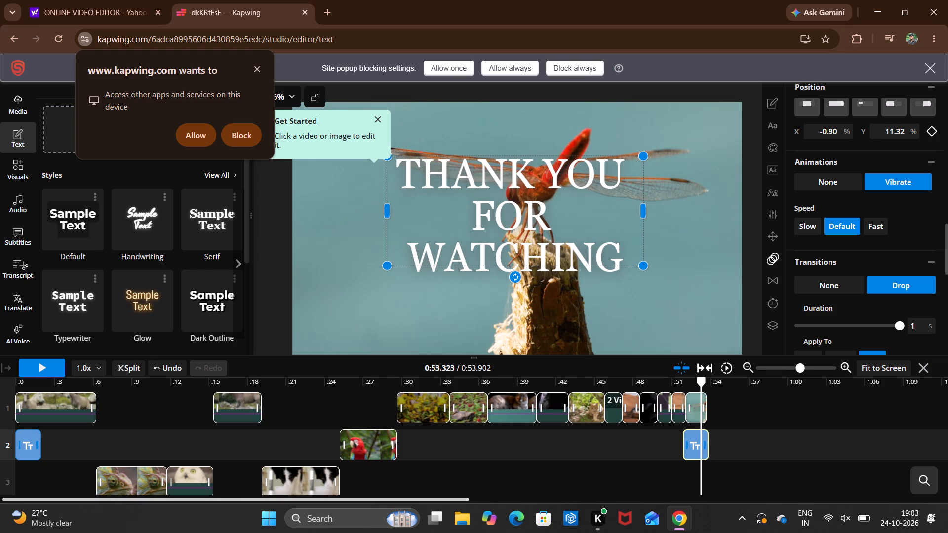
double_click(706, 443)
drag(706, 443, 699, 442)
click(669, 447)
drag(669, 447, 686, 441)
double_click(686, 441)
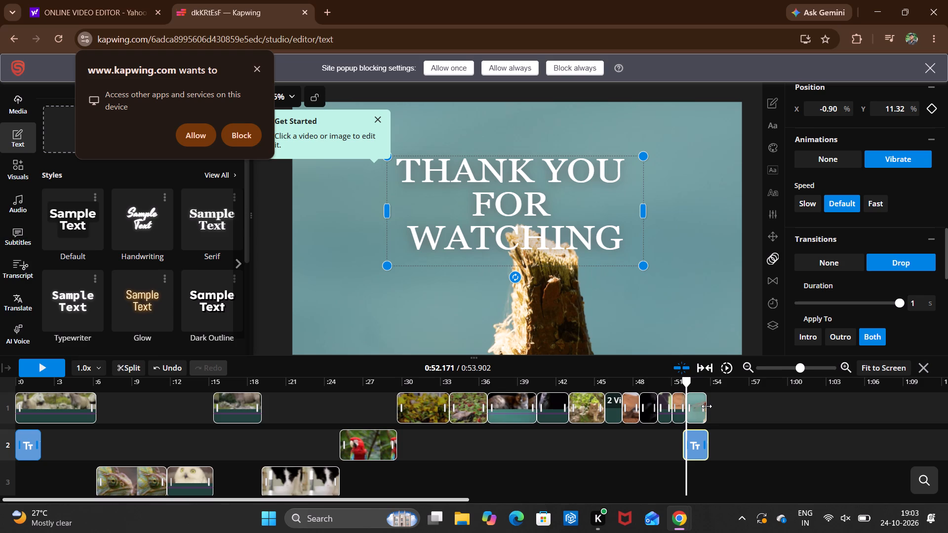
Extend the final dragonfly clip so it ends at 0:53.902, level with the end of the closing title.
drag(707, 406, 714, 406)
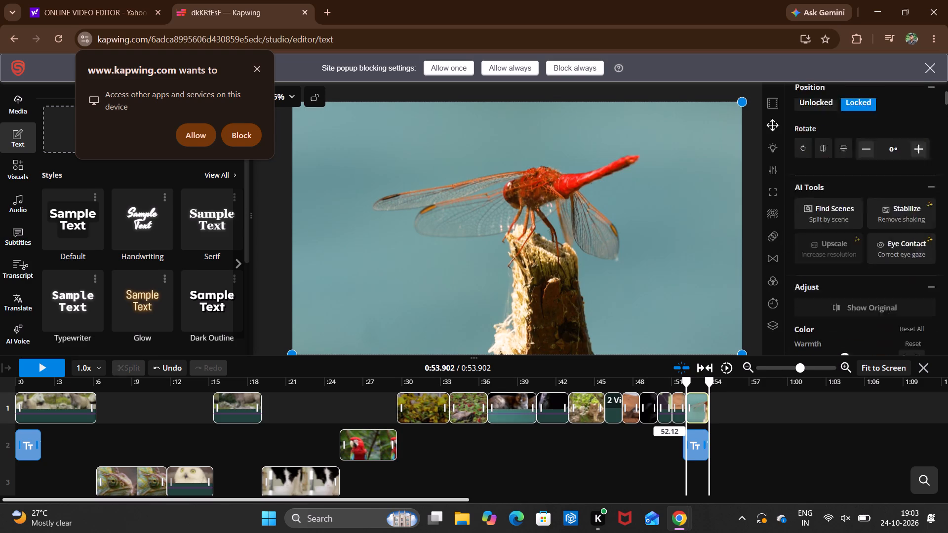
drag(714, 406, 724, 407)
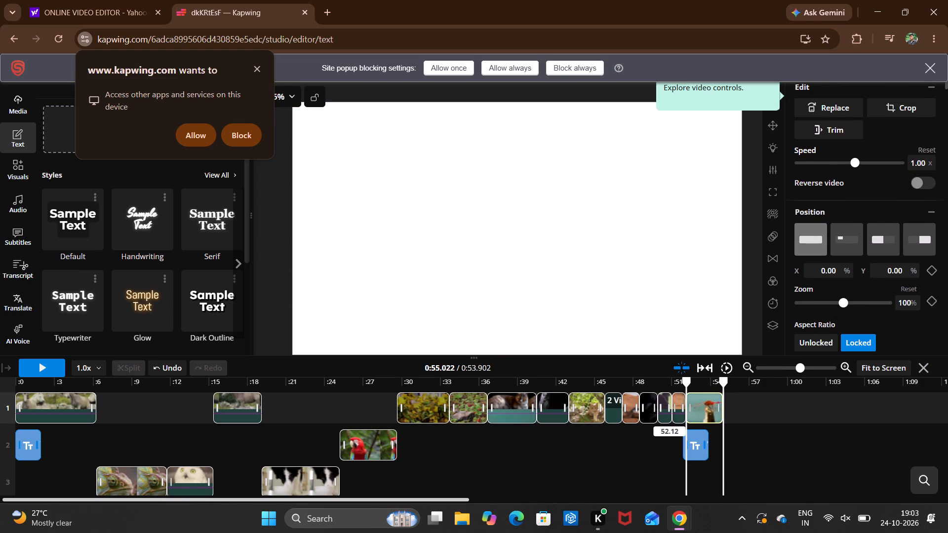
drag(724, 407, 714, 403)
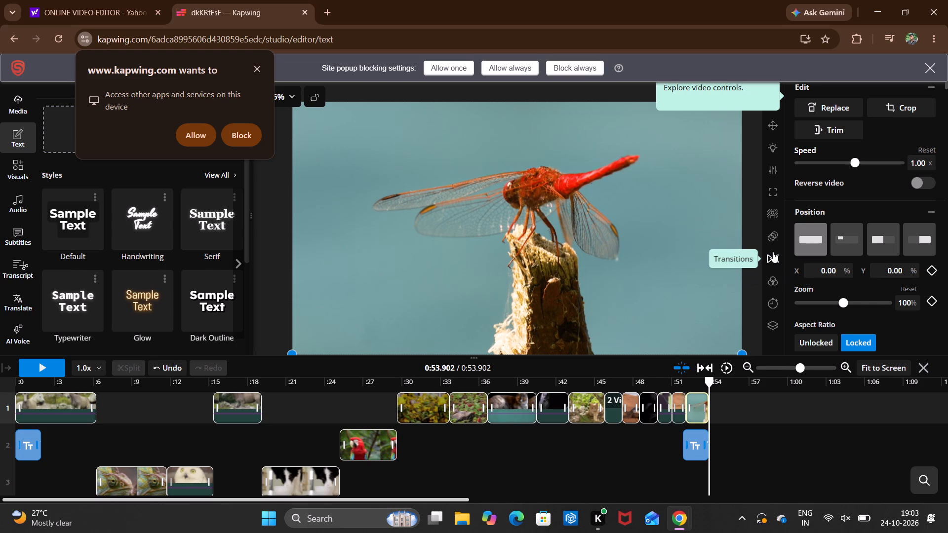
Review the closing title's position, adjustment, border, background, text colour, font and preset style settings.
double_click(697, 452)
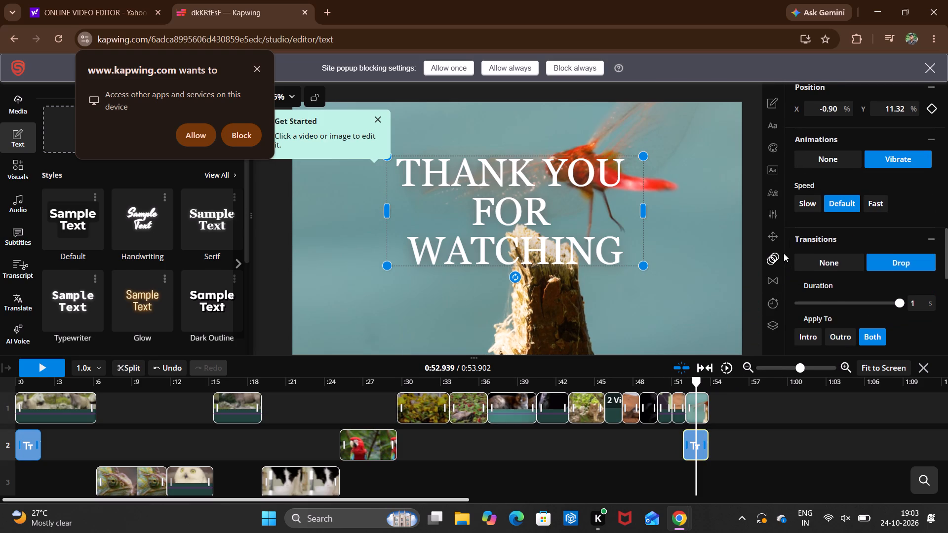
click(772, 235)
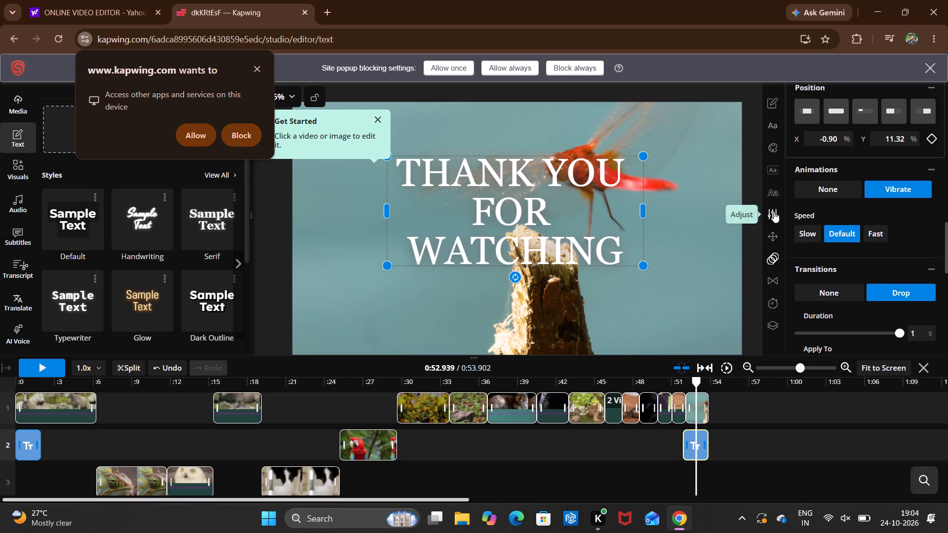
click(774, 212)
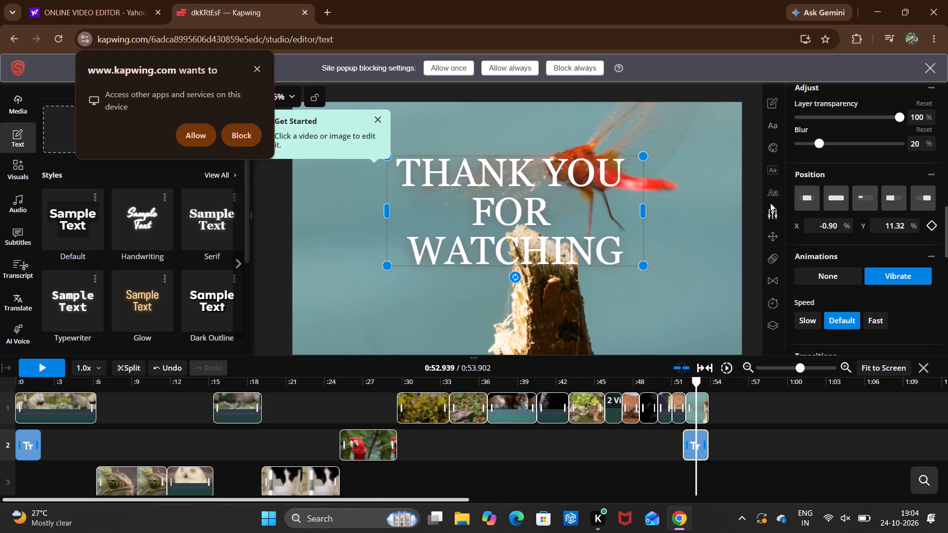
click(771, 196)
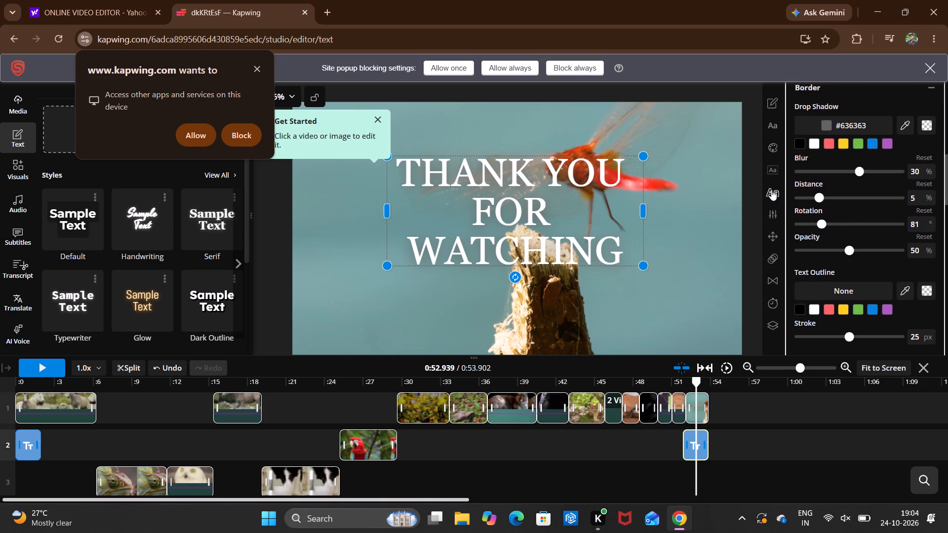
click(771, 176)
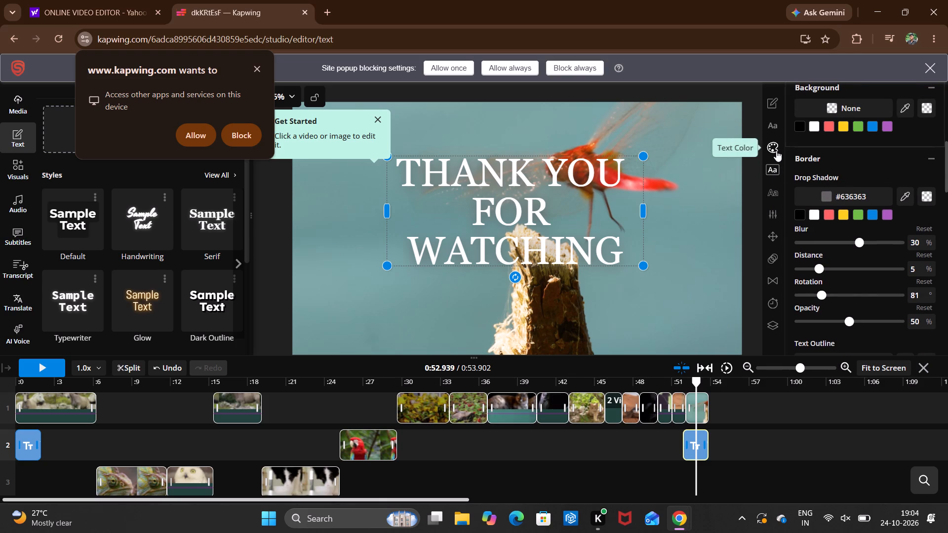
click(776, 151)
click(774, 116)
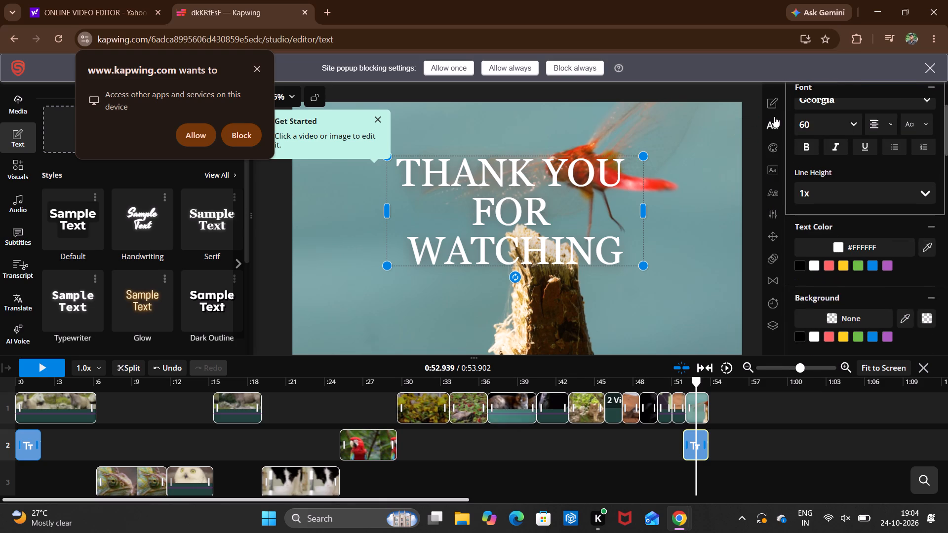
click(775, 96)
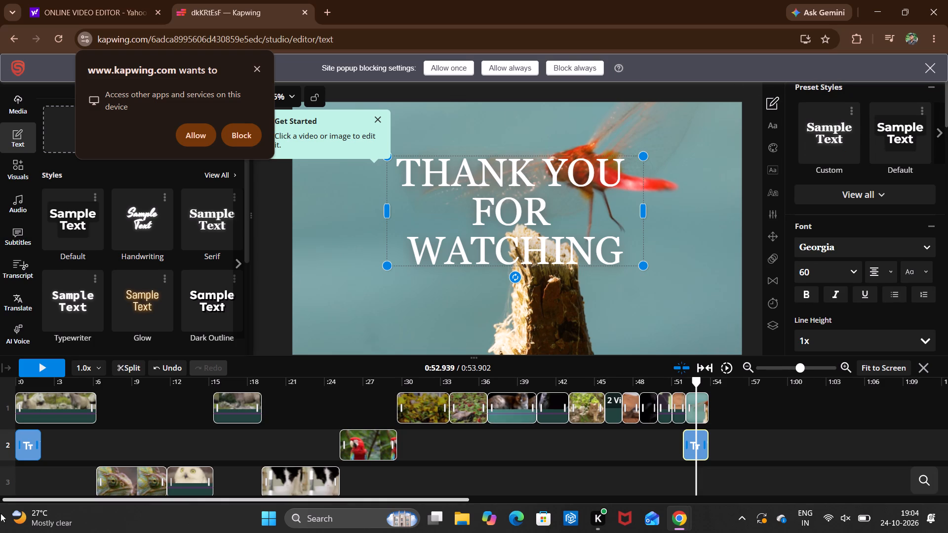
Play the video from near the start to review the full edit.
double_click(20, 487)
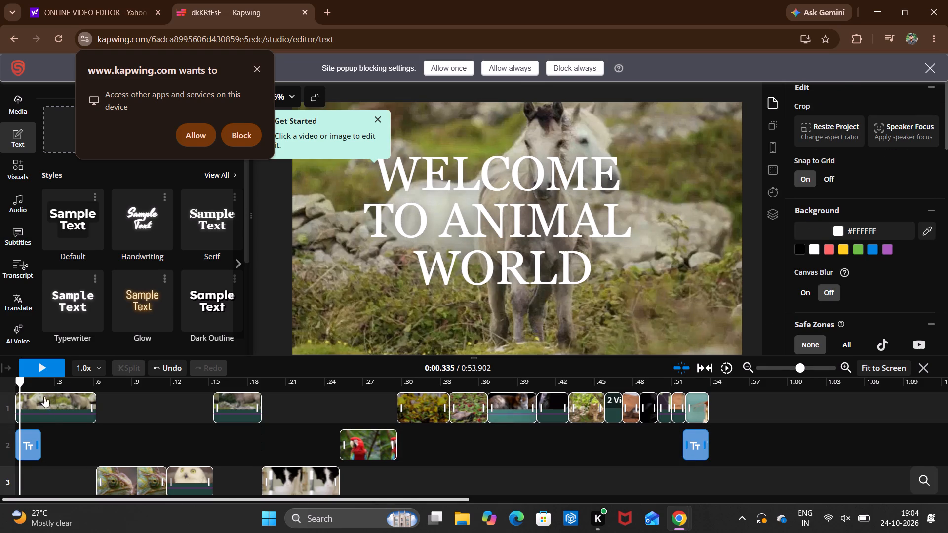
click(39, 368)
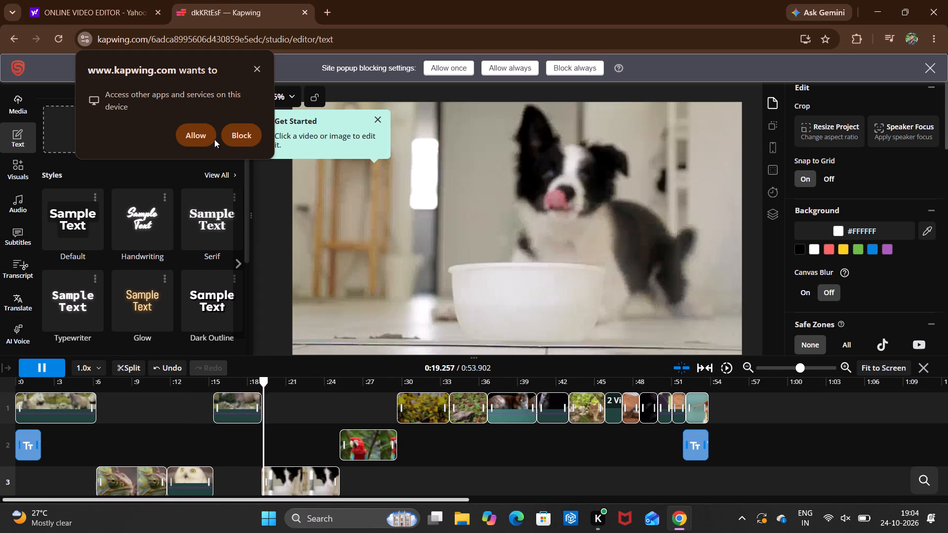
Allow the site to access other apps and services on this device and dismiss the Get Started tip.
click(207, 137)
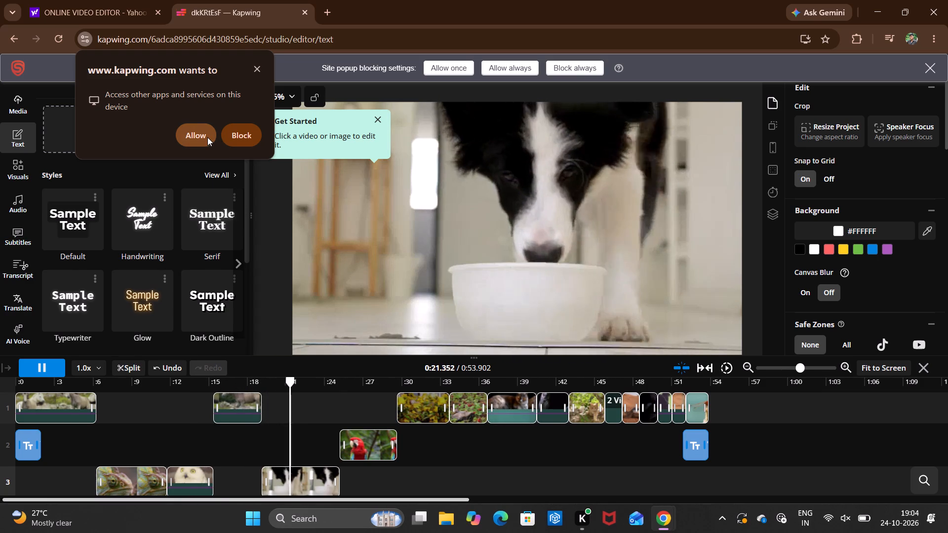
click(197, 136)
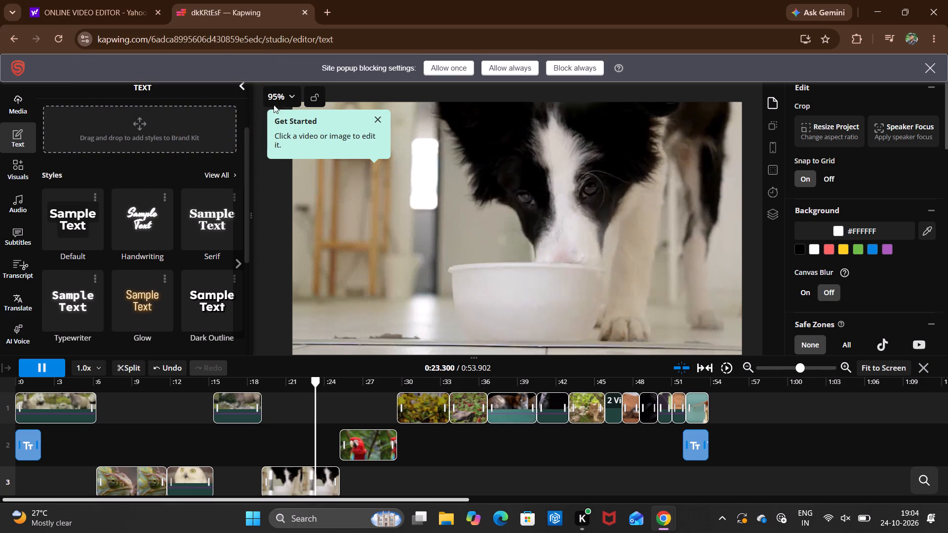
click(378, 117)
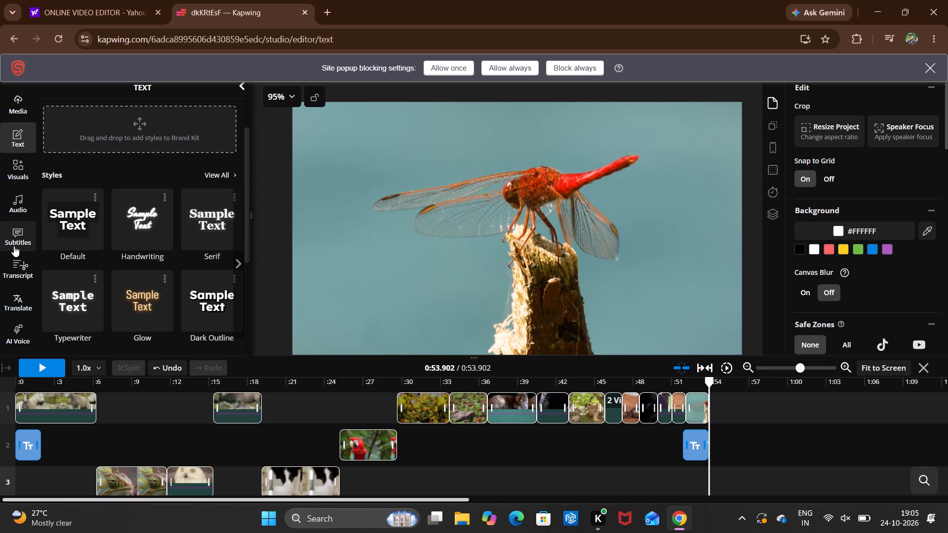
Select the opening title at the start of the timeline.
double_click(17, 444)
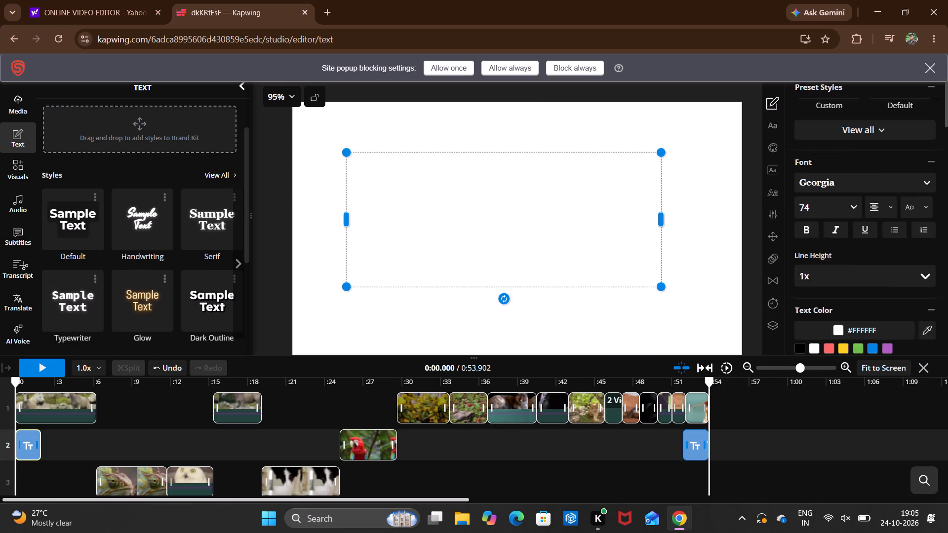
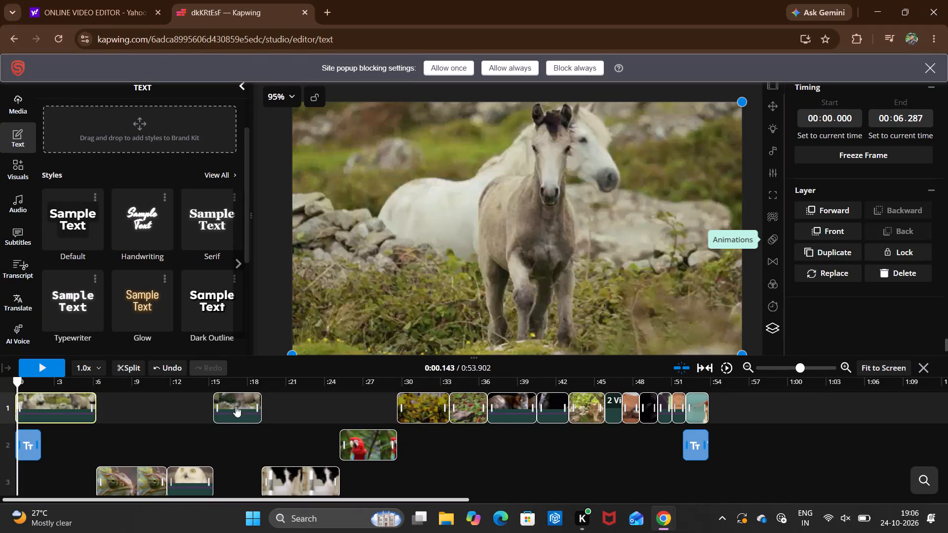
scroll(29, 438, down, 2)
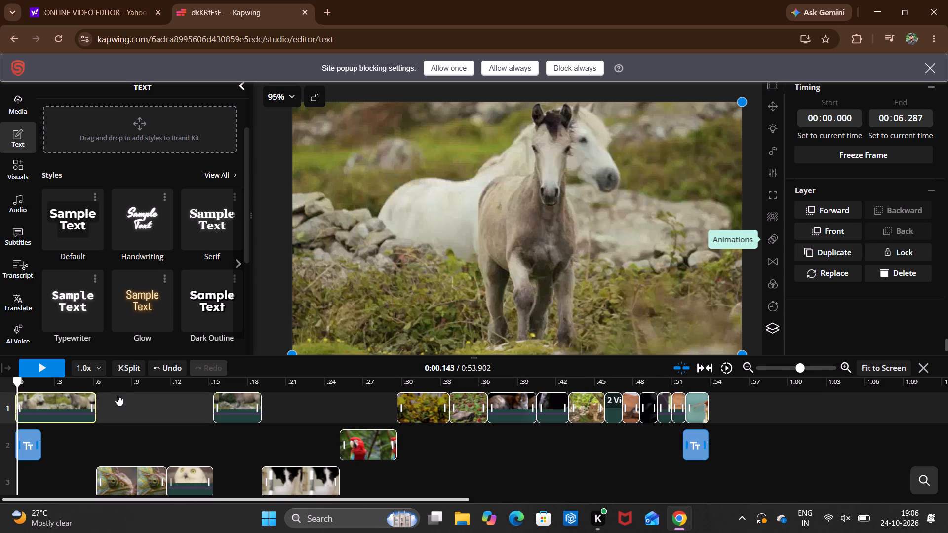
Preview the Hustle Muscle, Cat And Mouse, Midpoint. and Bad Behaviors tracks in the audio library.
click(20, 207)
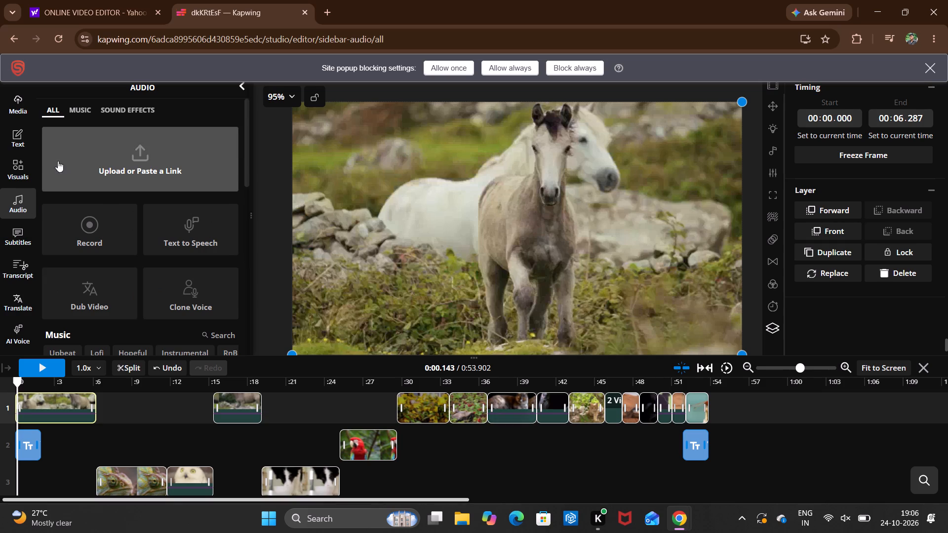
scroll(79, 246, down, 2)
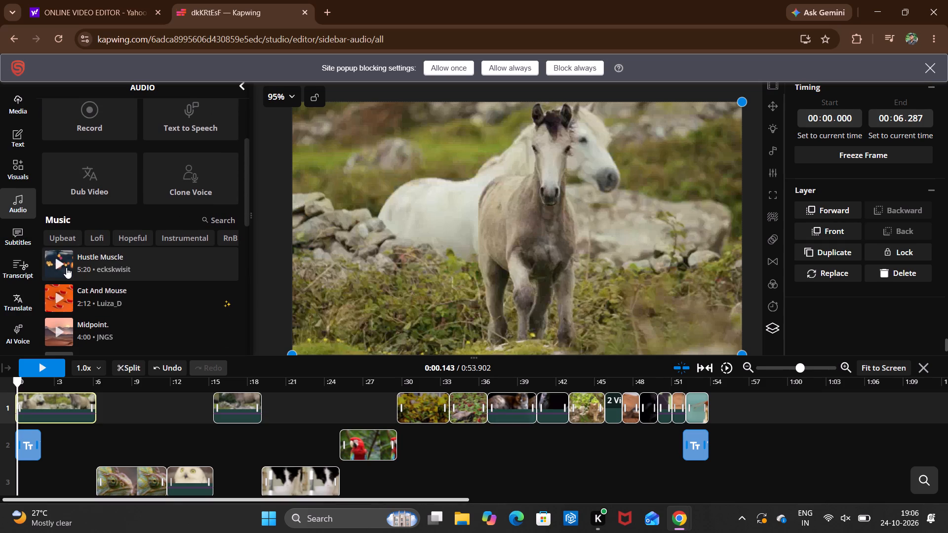
click(62, 262)
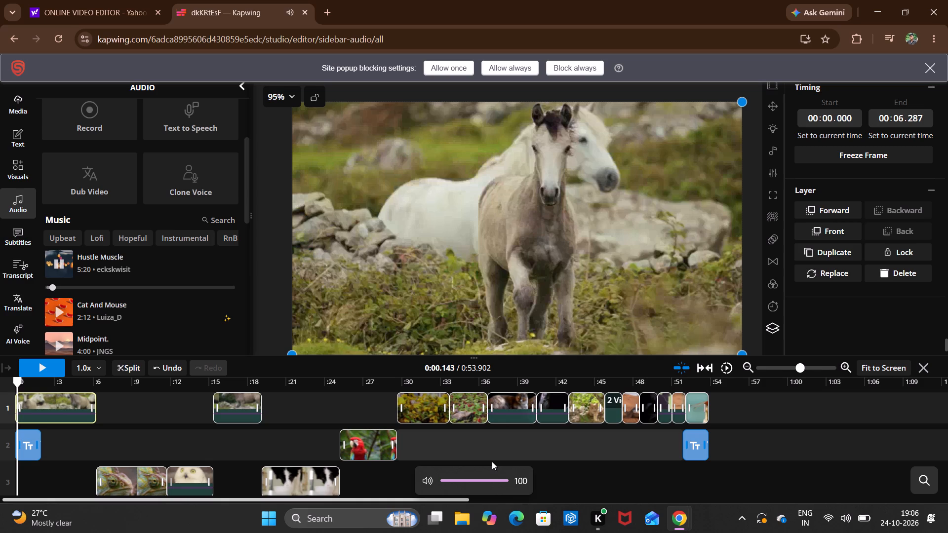
click(55, 309)
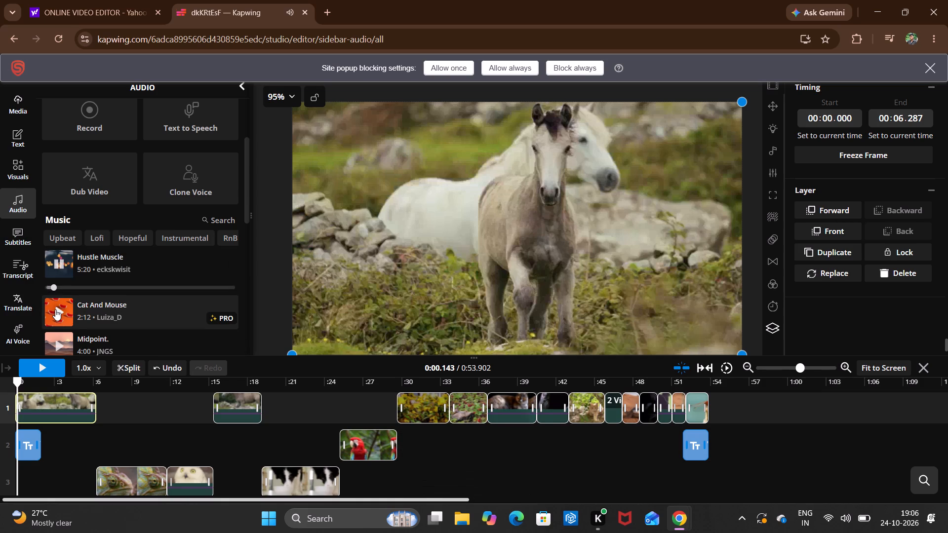
scroll(66, 339, down, 1)
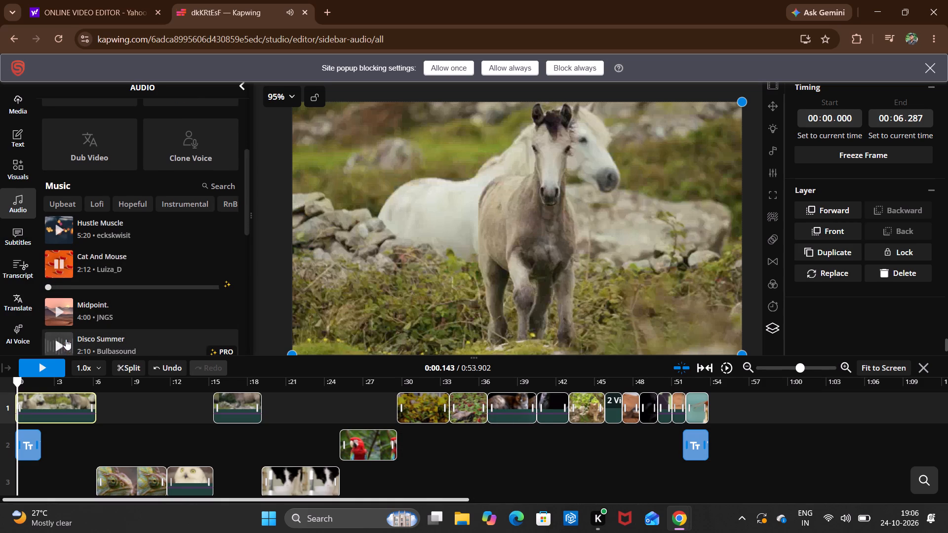
click(57, 307)
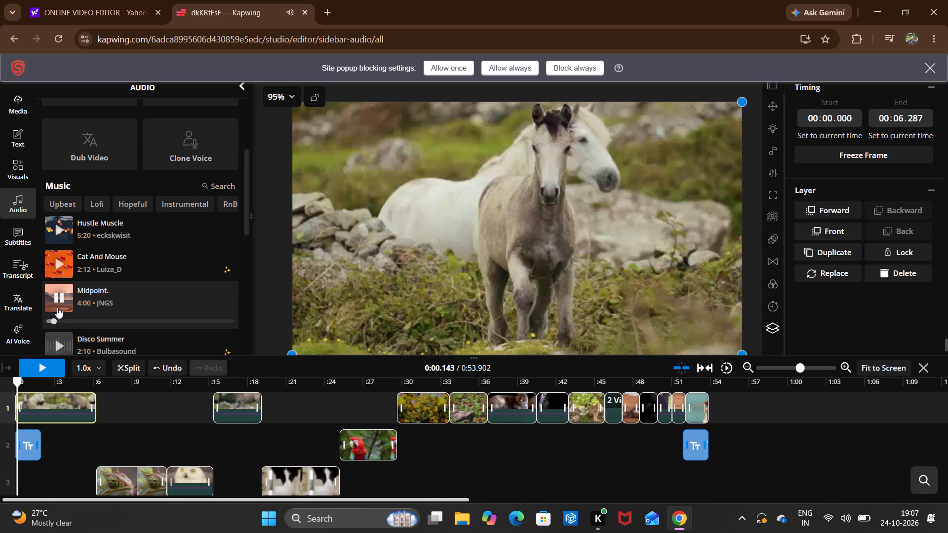
scroll(80, 252, down, 1)
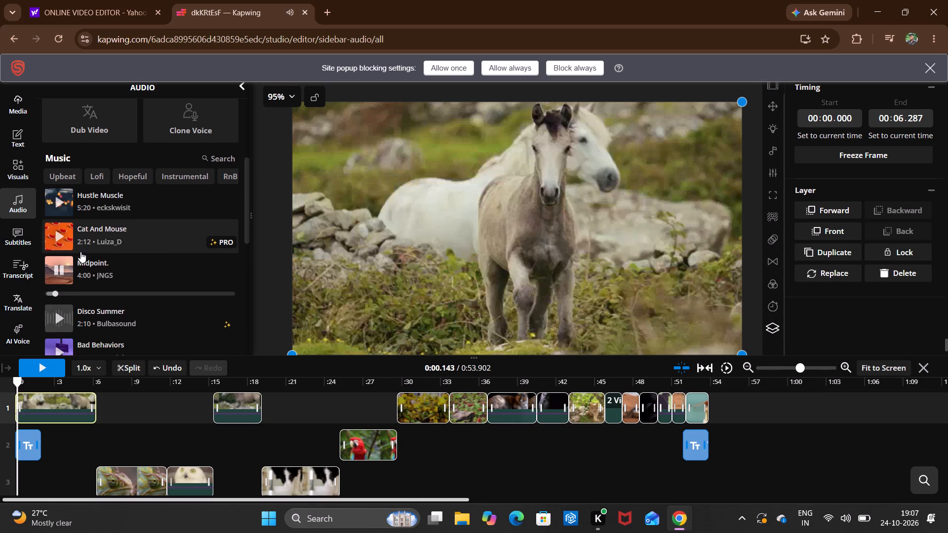
scroll(80, 252, down, 1)
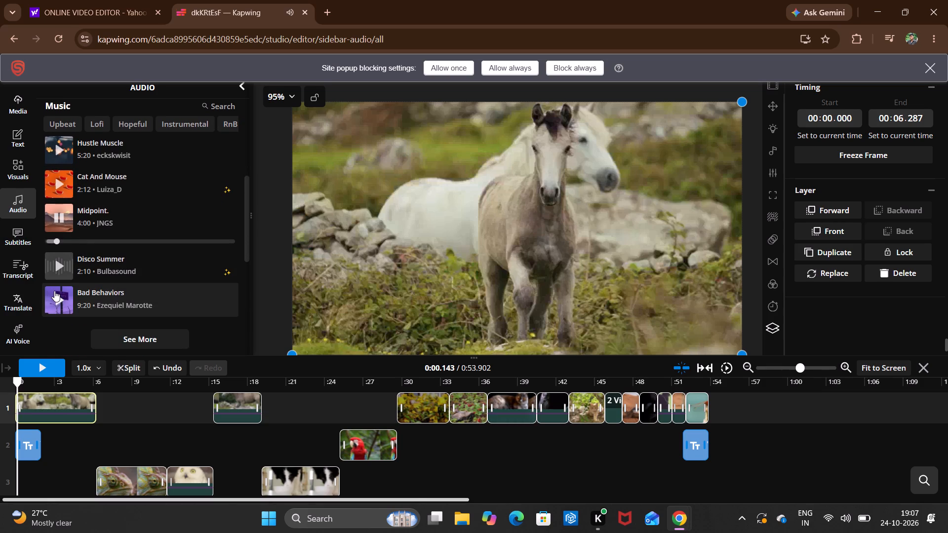
click(57, 296)
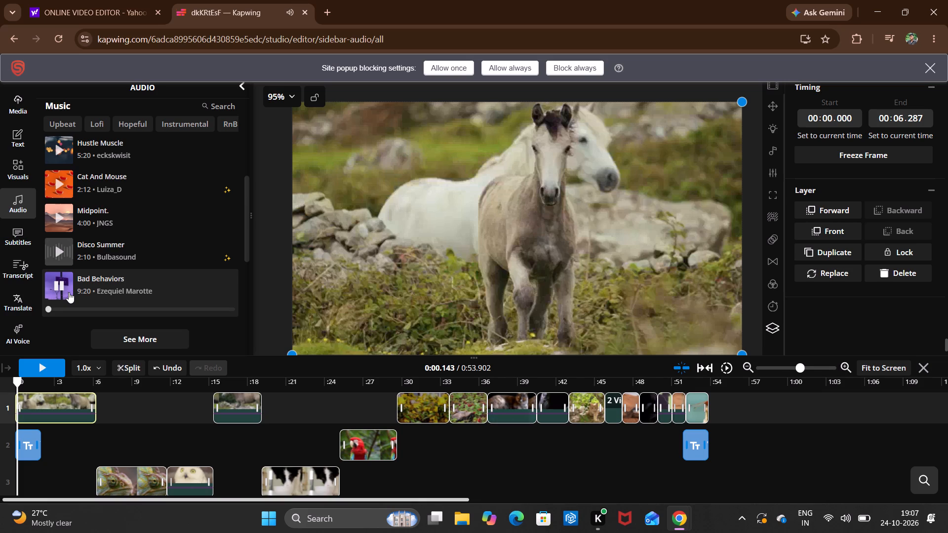
Open the full music list and preview Midpoint., Piratos, The Intro We Have Been Waiting For and Autumn Allure.
scroll(69, 292, down, 1)
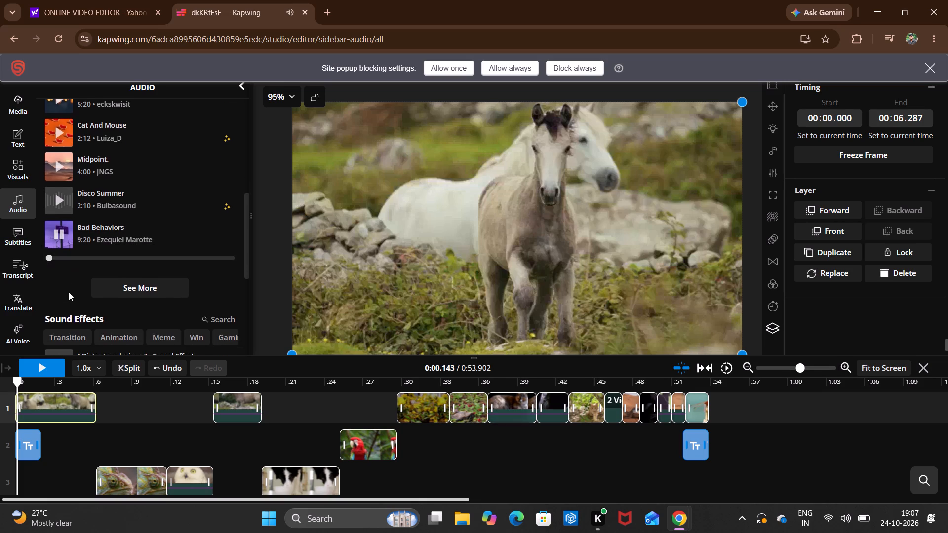
scroll(69, 292, down, 1)
click(144, 203)
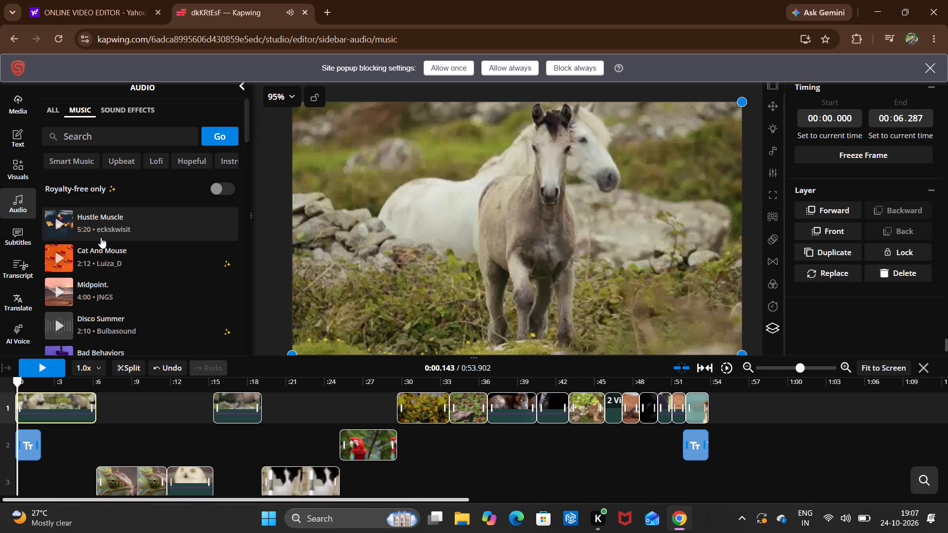
scroll(85, 249, down, 1)
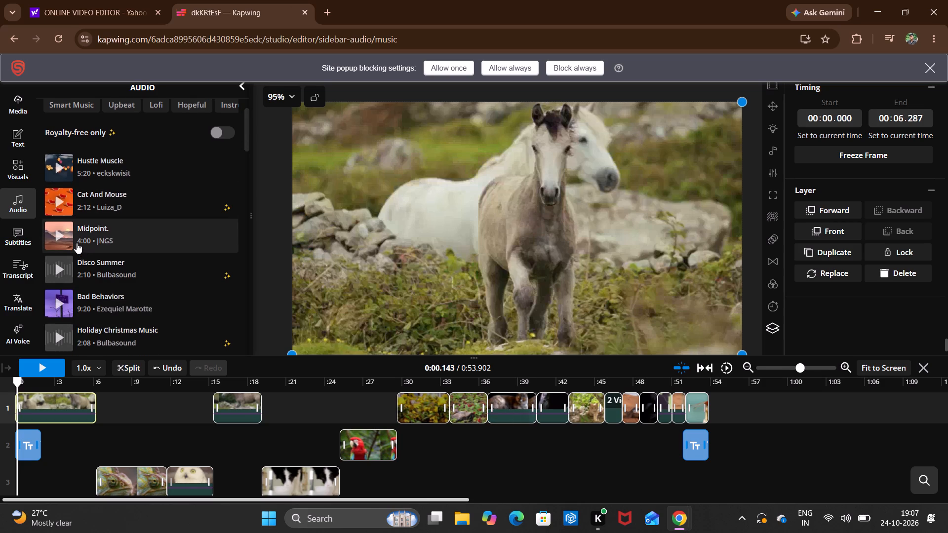
click(61, 229)
scroll(64, 287, down, 1)
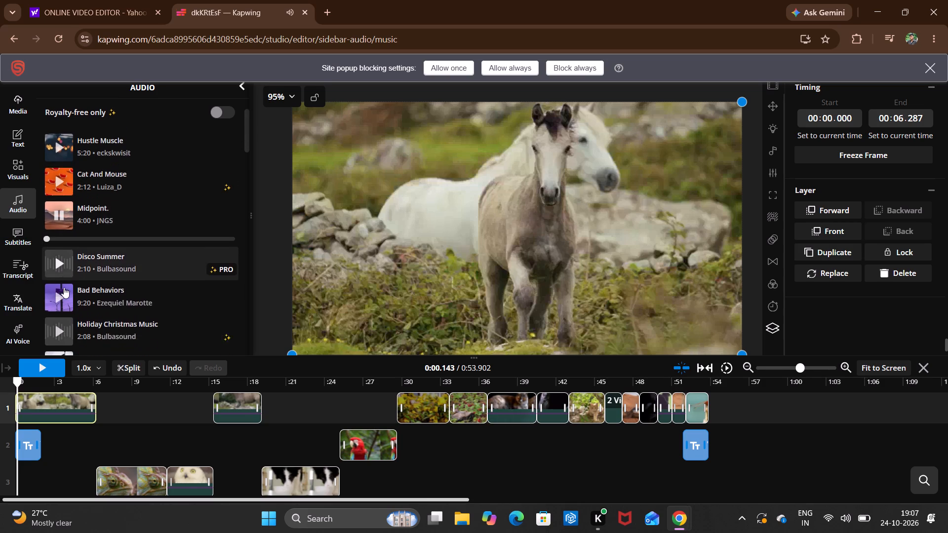
scroll(64, 287, down, 3)
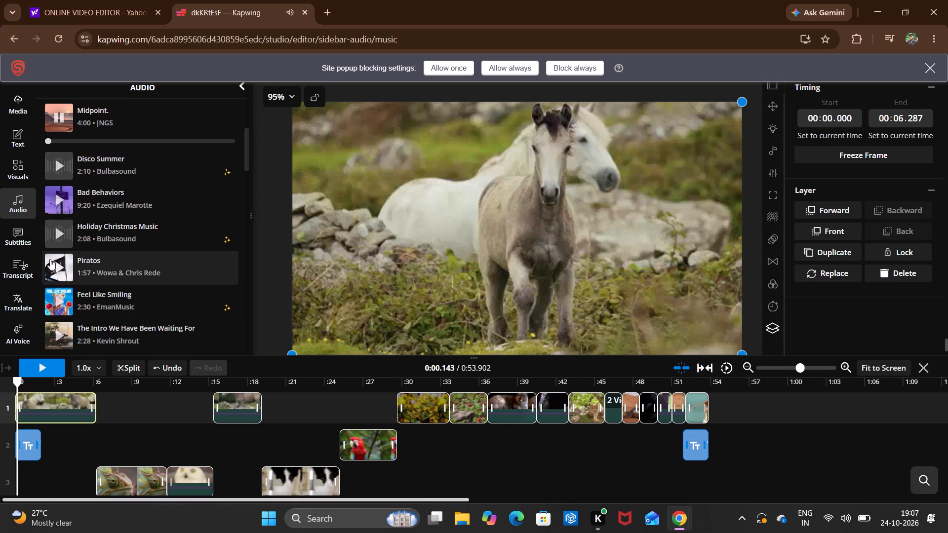
click(58, 266)
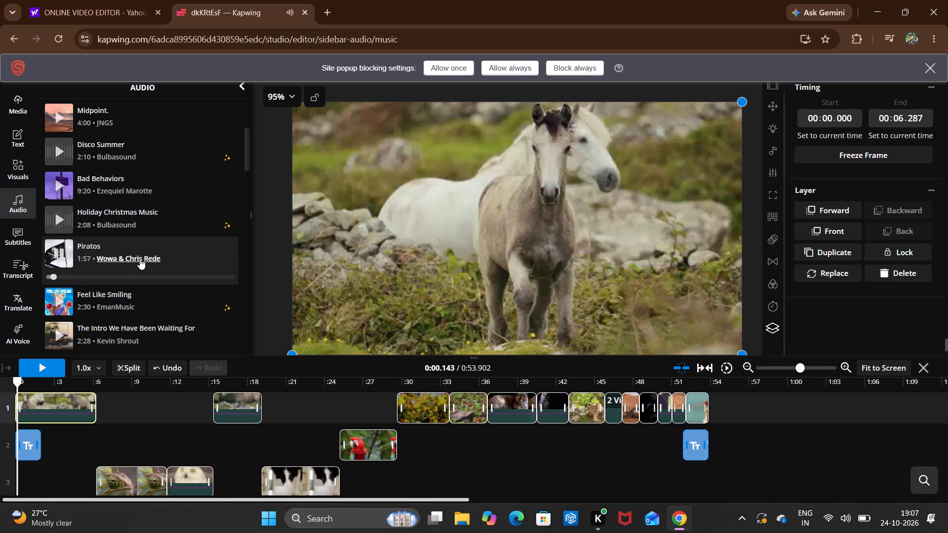
scroll(129, 261, down, 2)
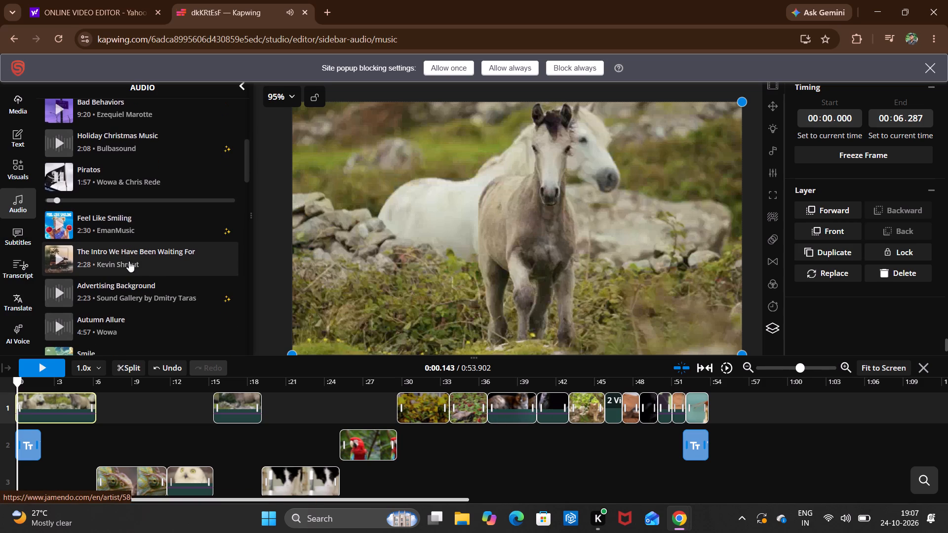
scroll(129, 261, down, 1)
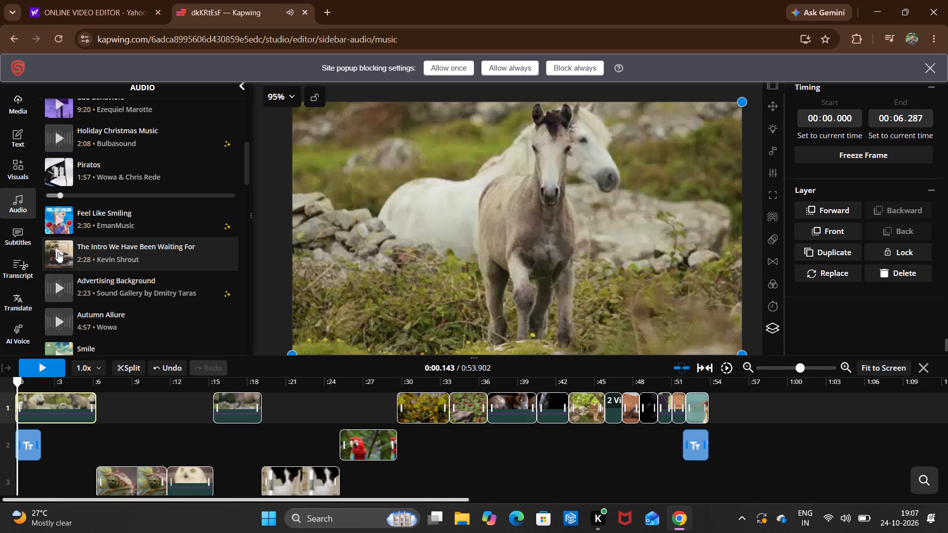
click(58, 252)
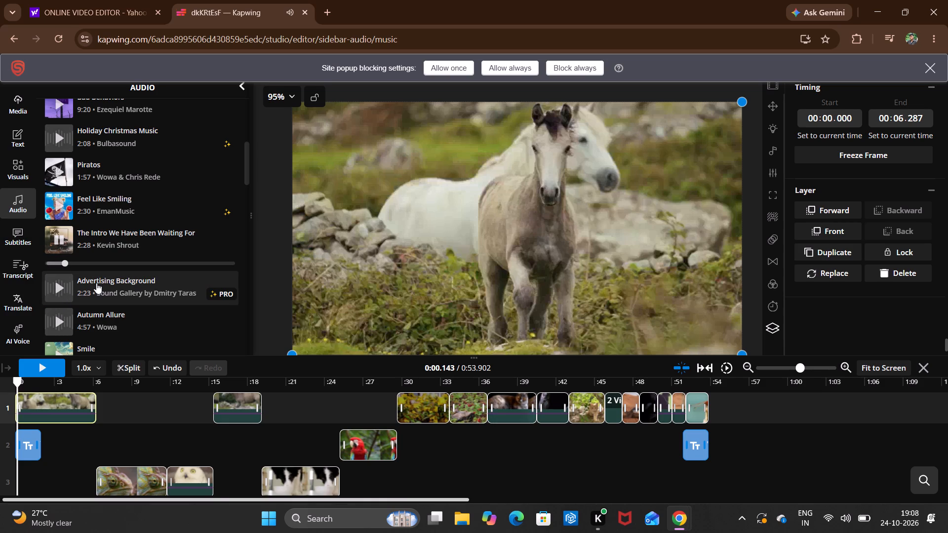
scroll(45, 282, down, 1)
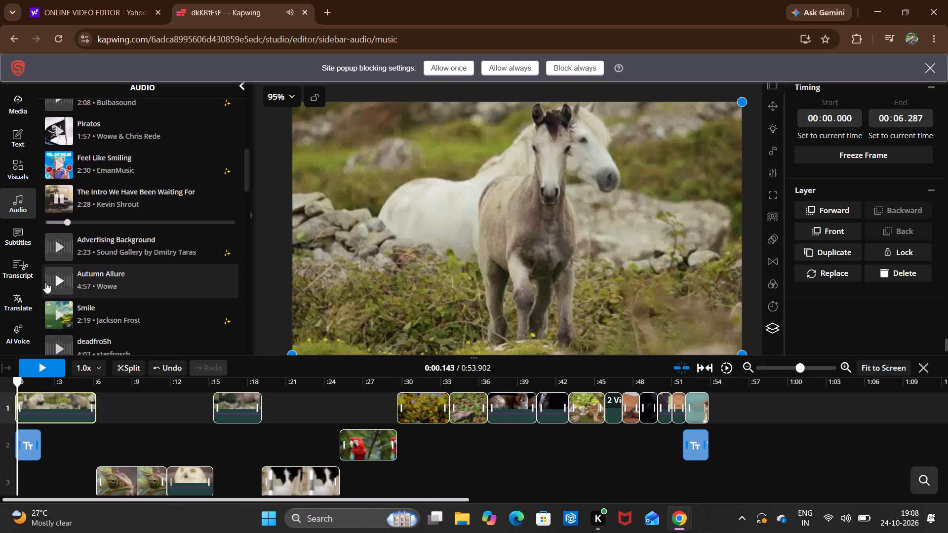
click(54, 276)
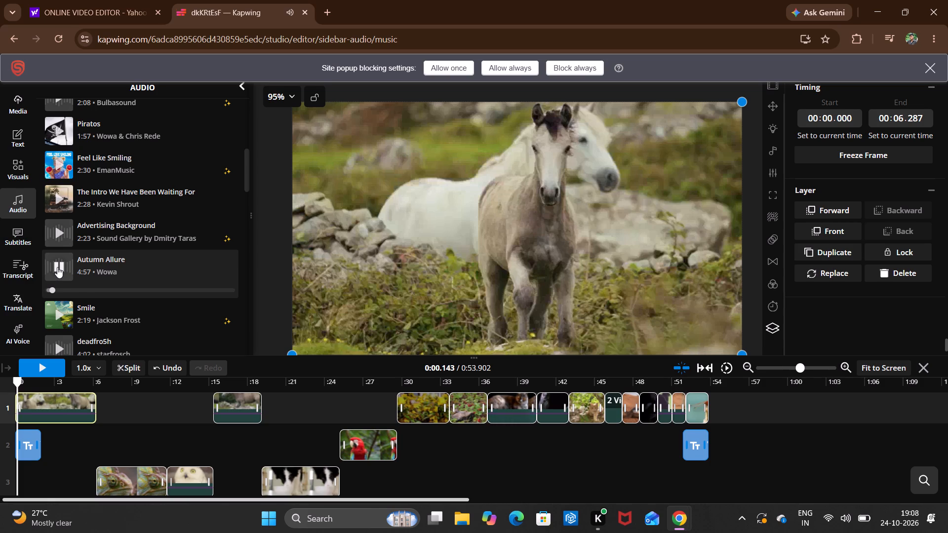
Browse further through the music list and preview the track Easy by Wowa.
scroll(57, 267, down, 1)
scroll(57, 267, up, 1)
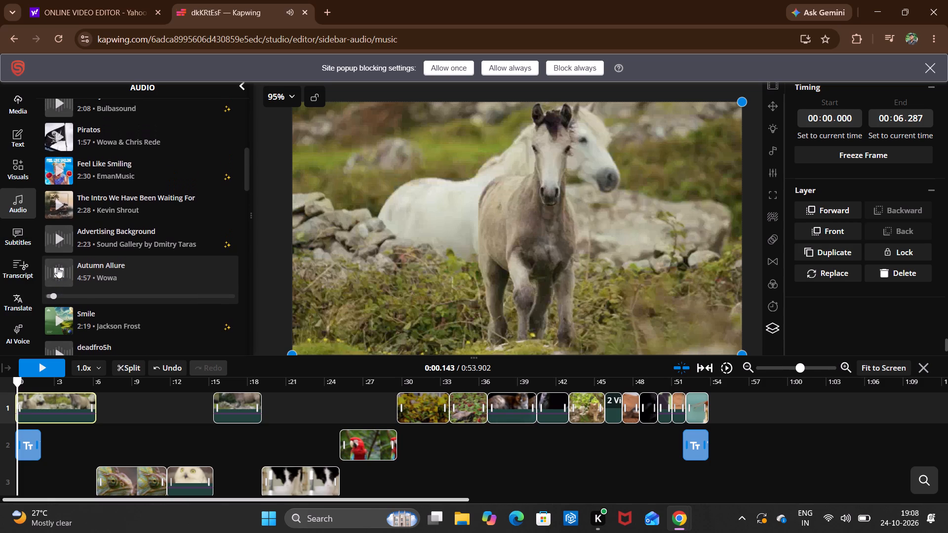
scroll(57, 267, down, 1)
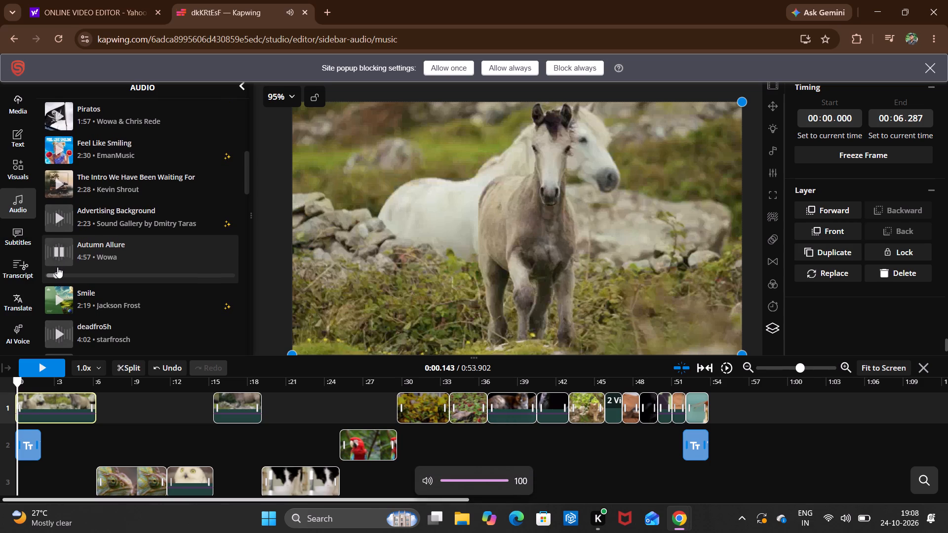
scroll(122, 269, down, 3)
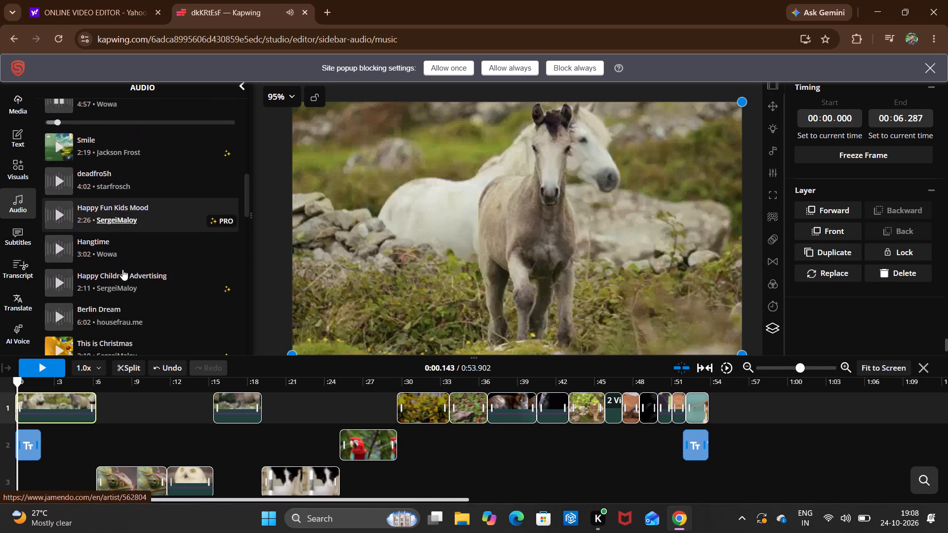
scroll(122, 269, down, 3)
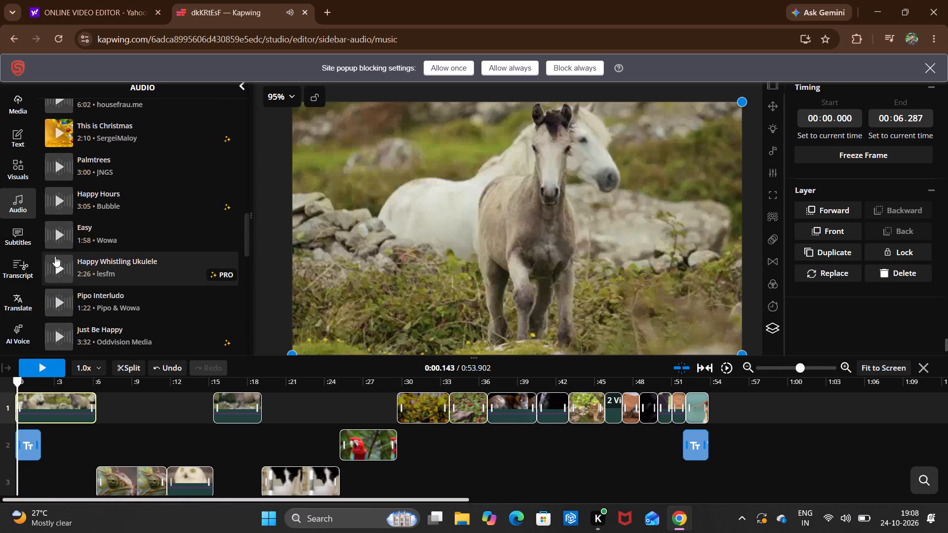
double_click(54, 233)
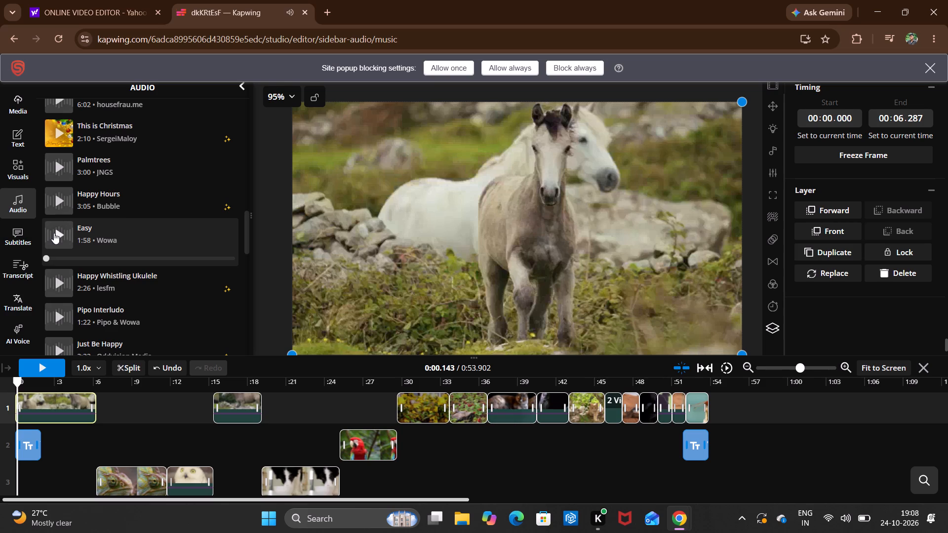
click(54, 233)
scroll(64, 264, down, 2)
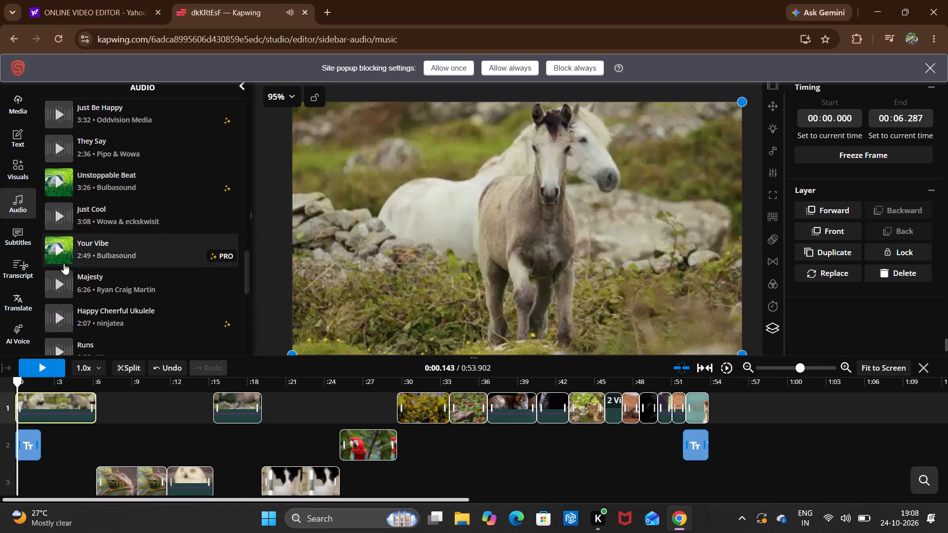
Search the music library for "BGMS", shortening the query to "BGM".
scroll(64, 264, up, 6)
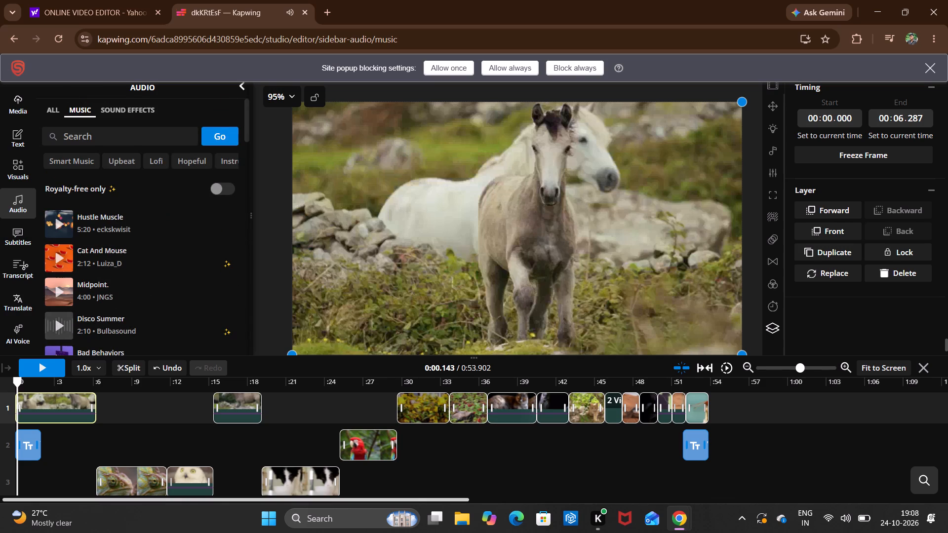
click(106, 133)
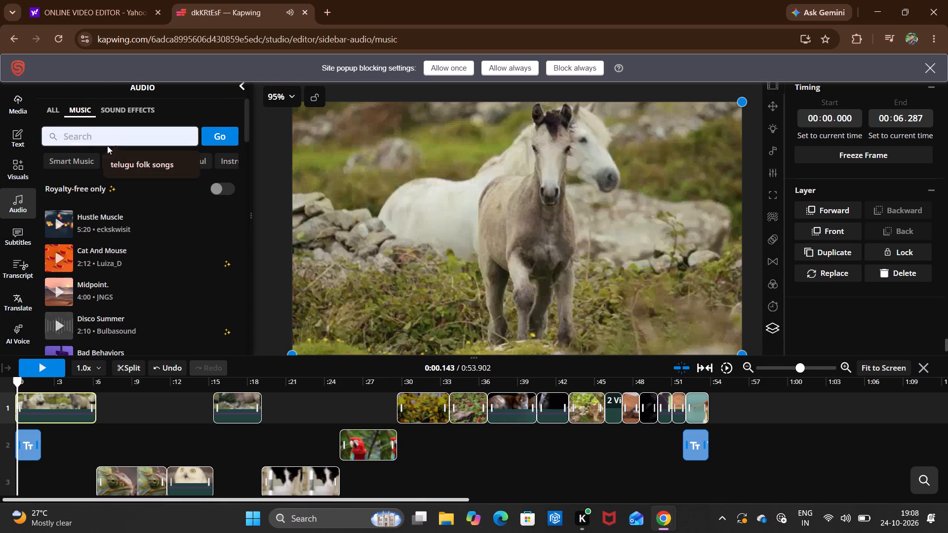
click(86, 136)
text(BGMS)
key(Return)
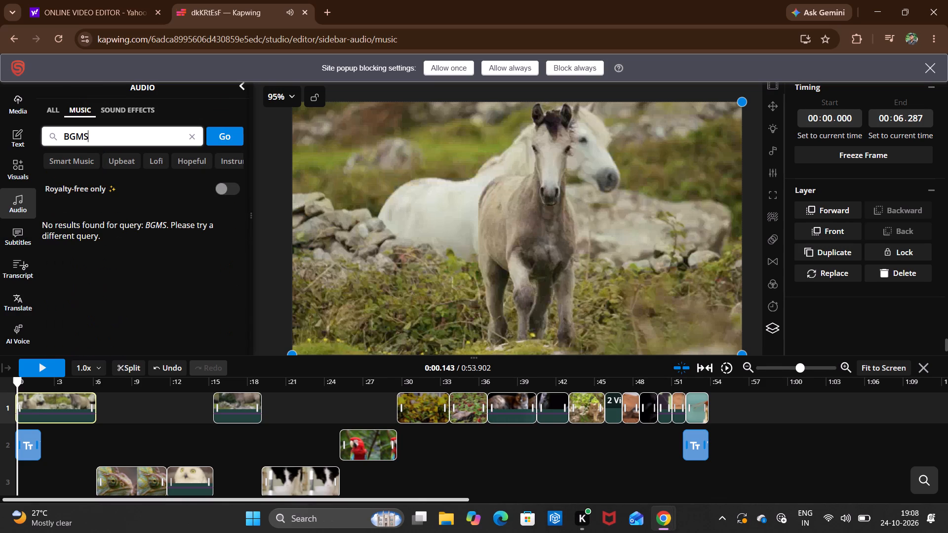
key(BackSpace)
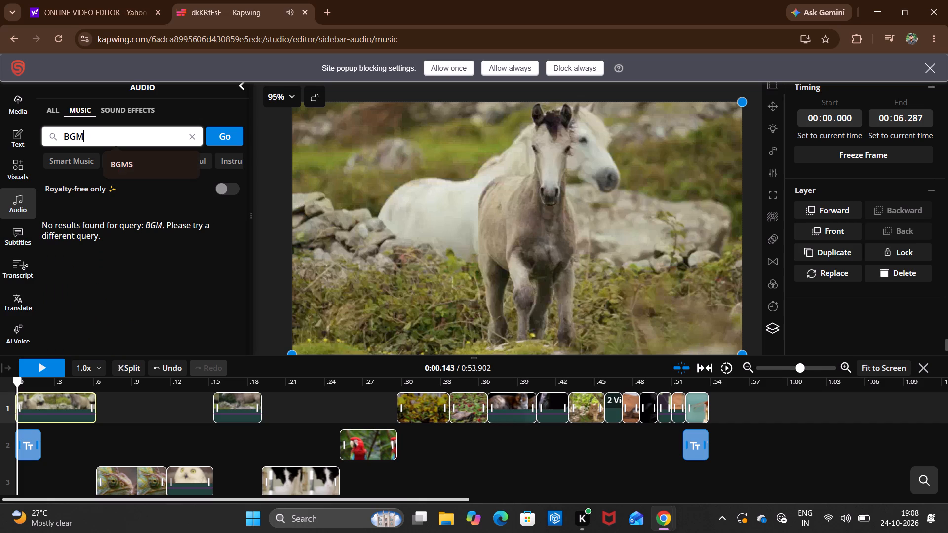
key(Return)
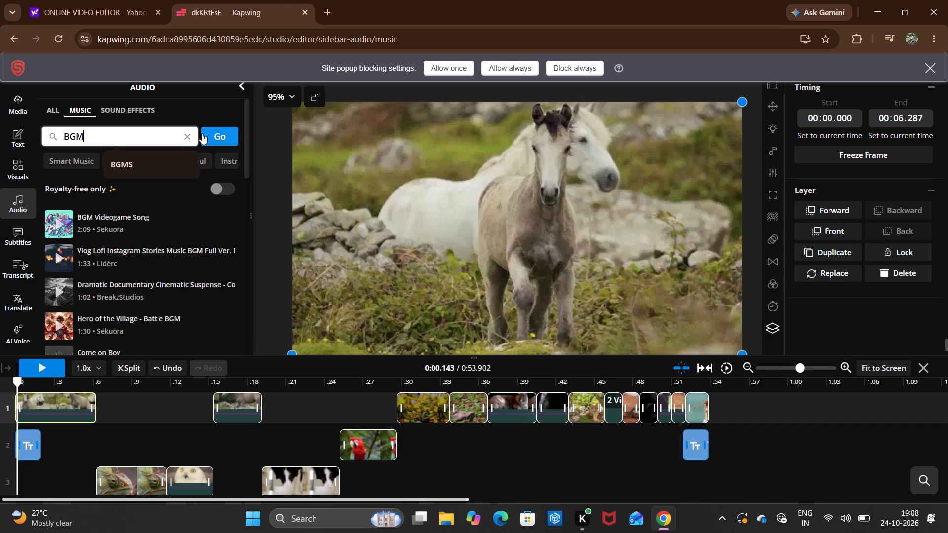
click(207, 134)
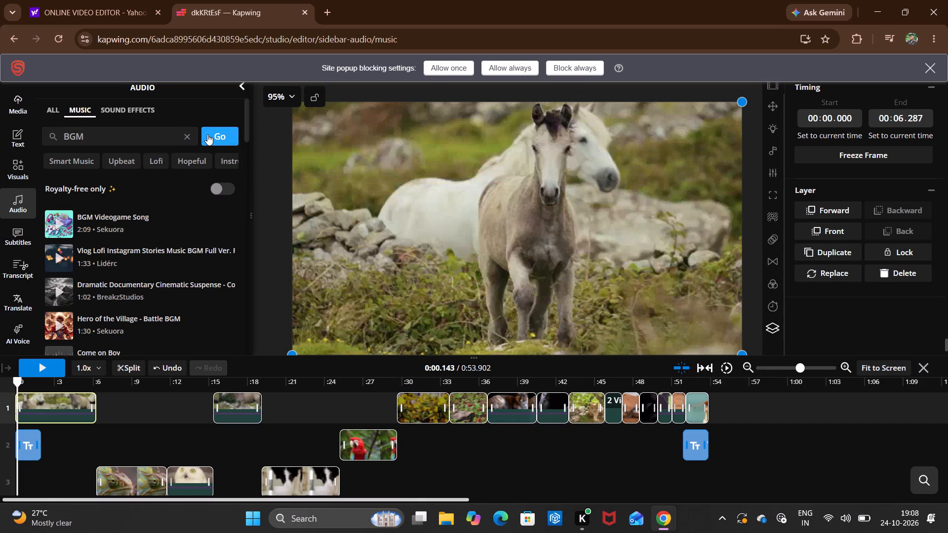
Run the BGM music search and preview the track BGM Videogame Song.
click(217, 134)
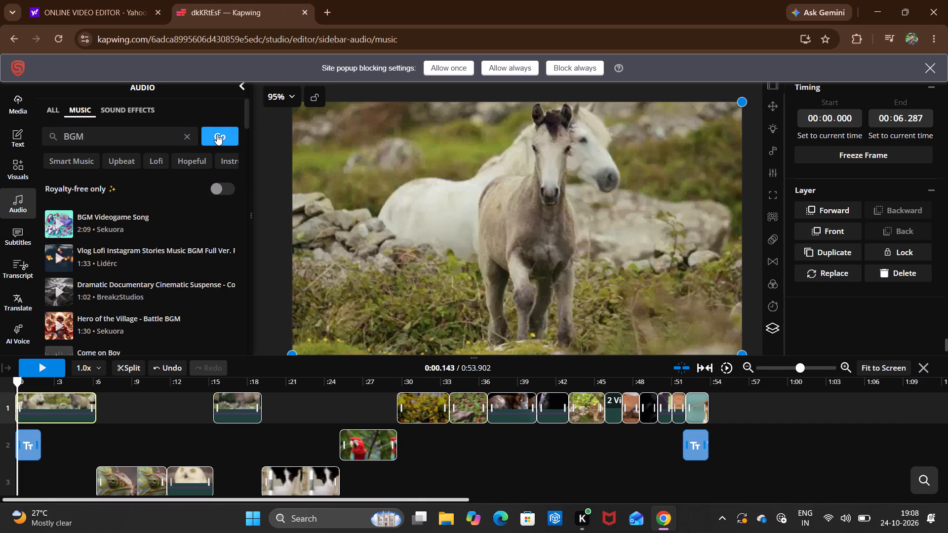
click(216, 134)
click(63, 217)
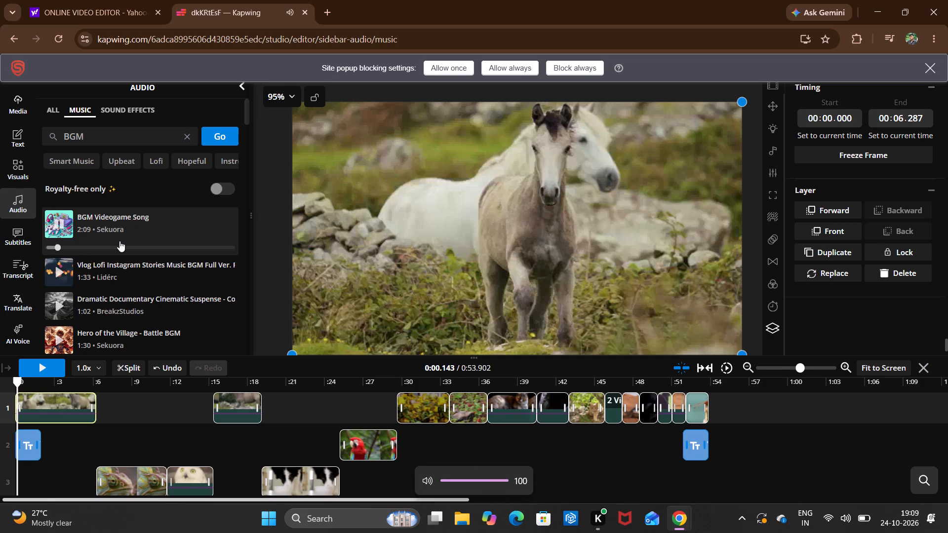
click(65, 222)
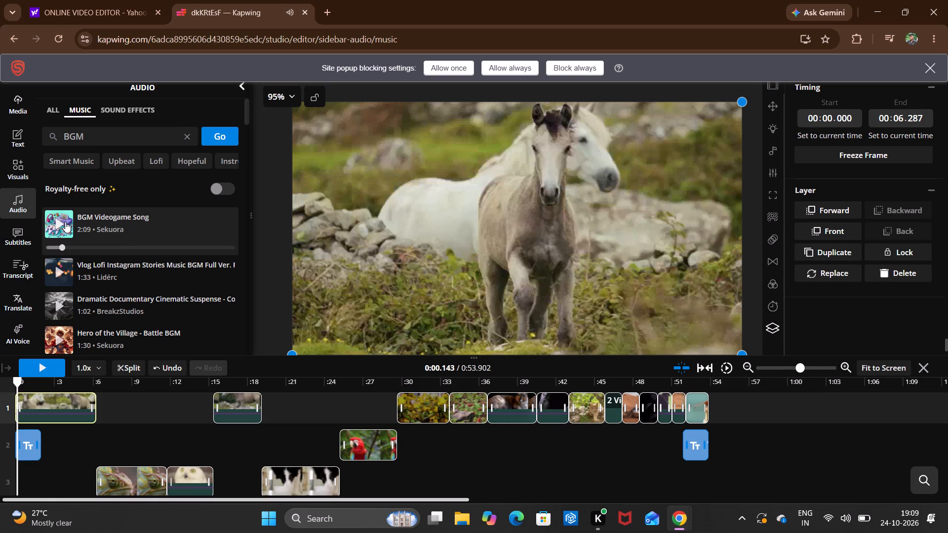
Add BGM Videogame Song to the project twice, as two music layers below the video clips.
scroll(160, 326, right, 1)
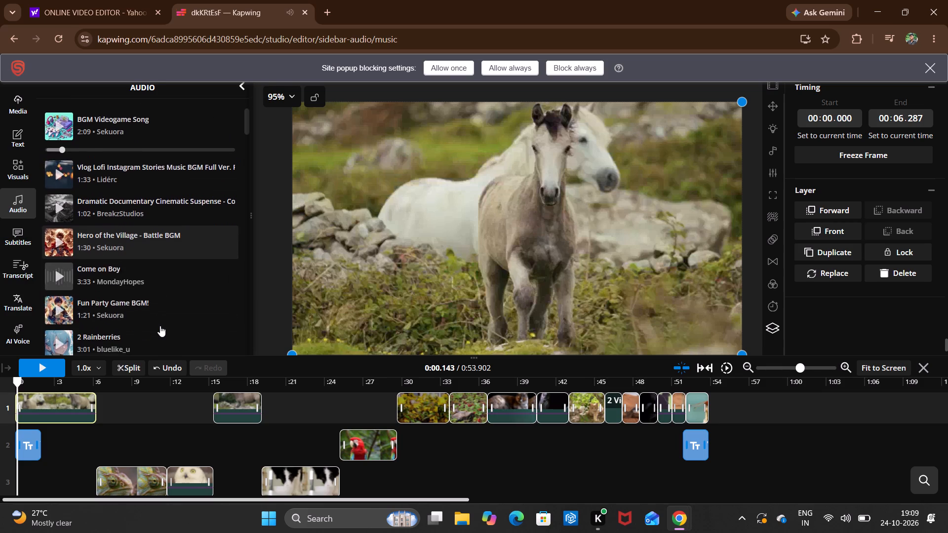
scroll(160, 326, right, 1)
click(155, 208)
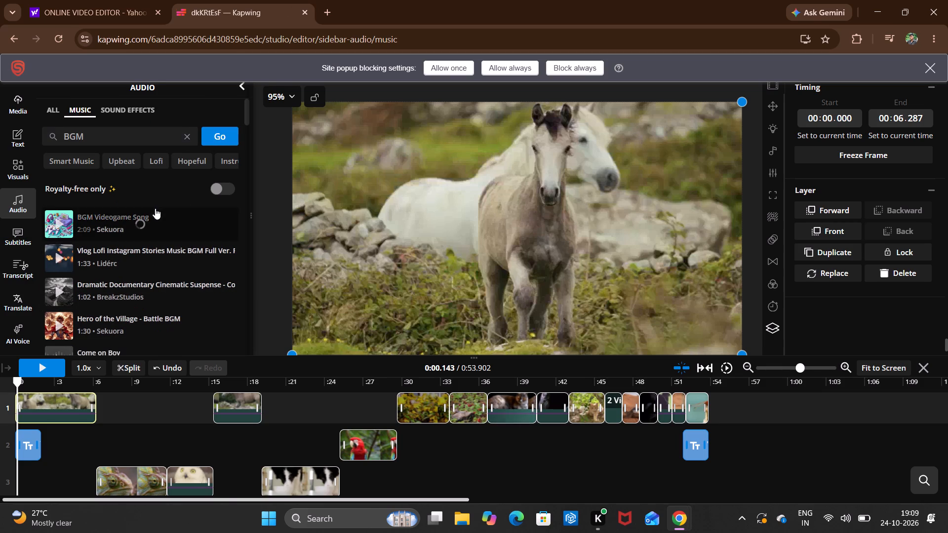
click(164, 222)
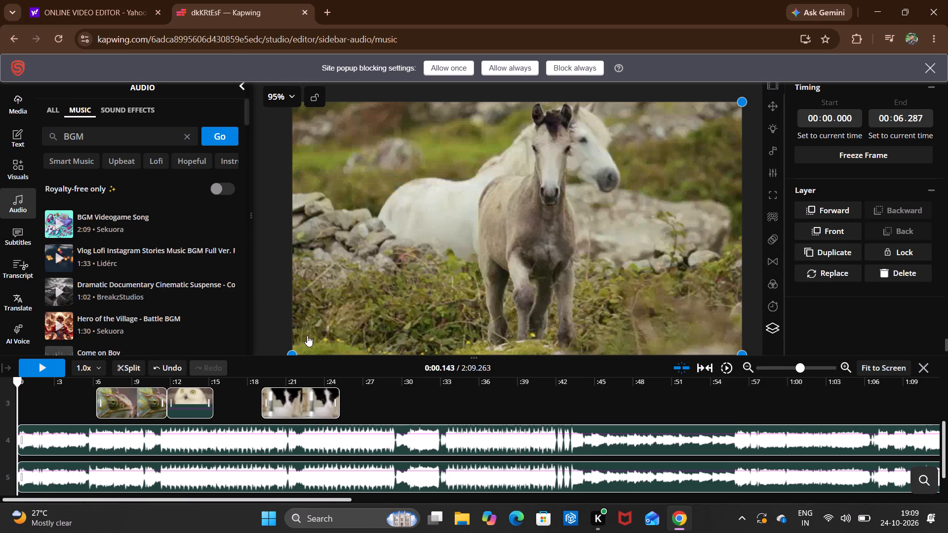
Split the layer 4 music at 0:53.707, near the end of the THANK YOU FOR WATCHING title.
click(410, 469)
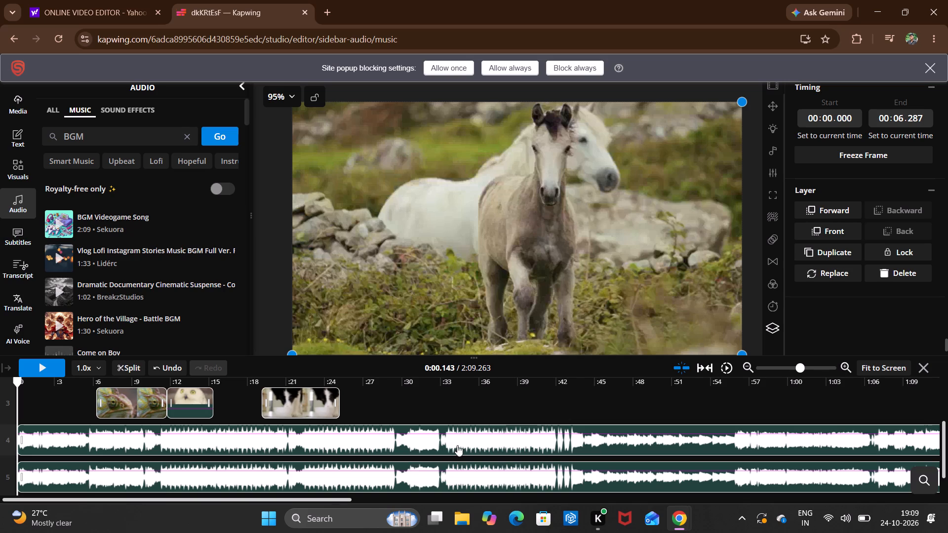
scroll(502, 419, up, 2)
scroll(502, 419, down, 1)
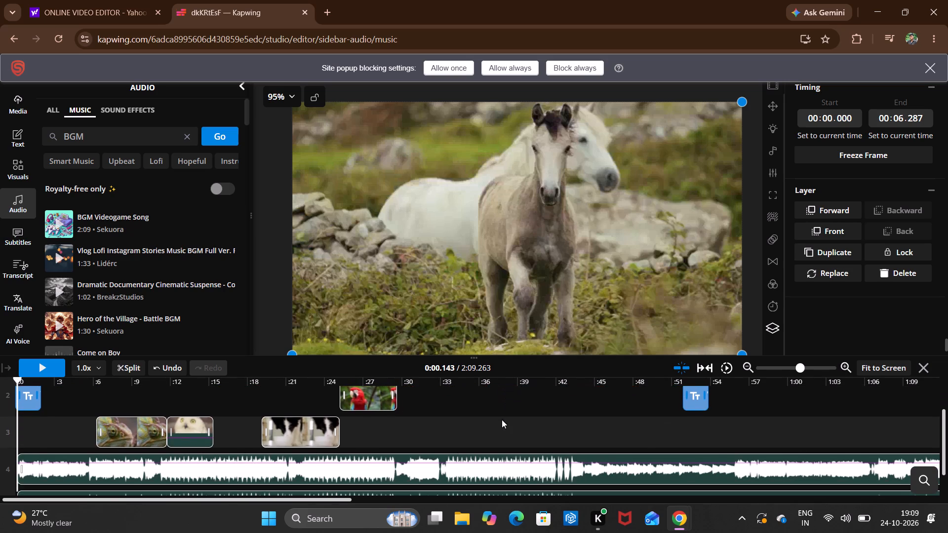
double_click(715, 461)
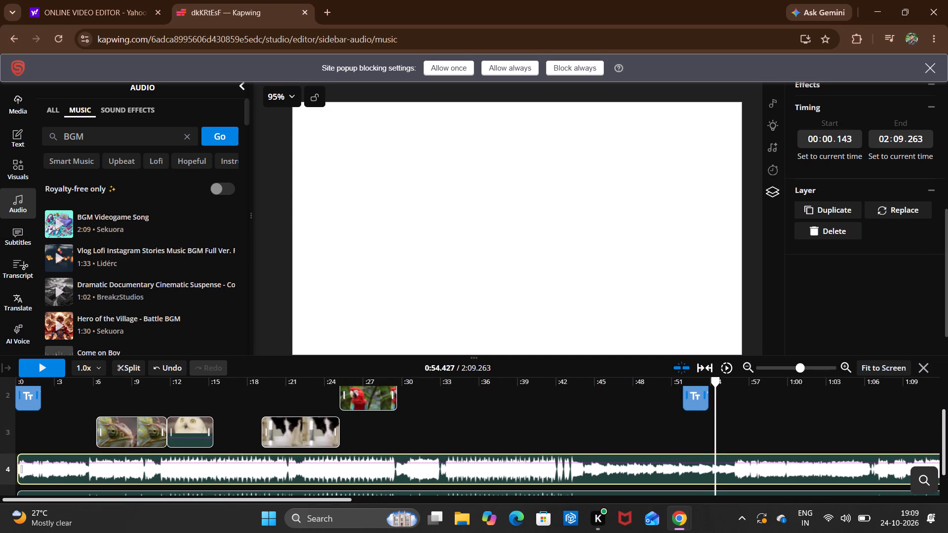
double_click(710, 467)
double_click(706, 467)
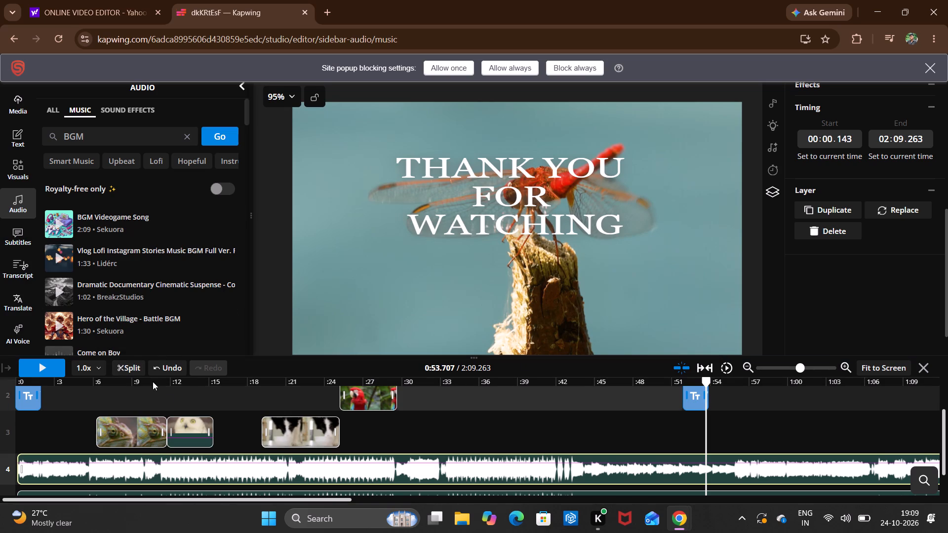
click(132, 370)
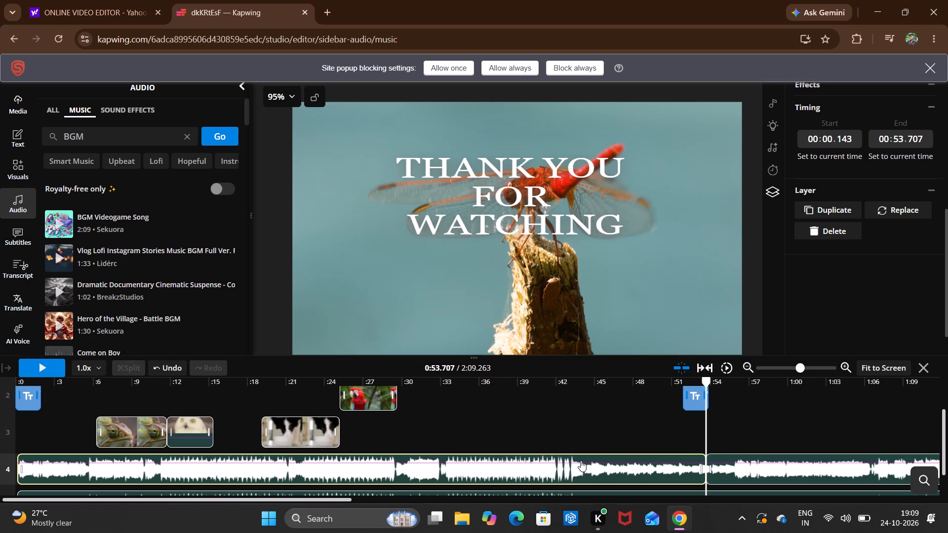
Split the layer 5 music at the same point, 0:53.707.
scroll(600, 460, down, 1)
click(700, 460)
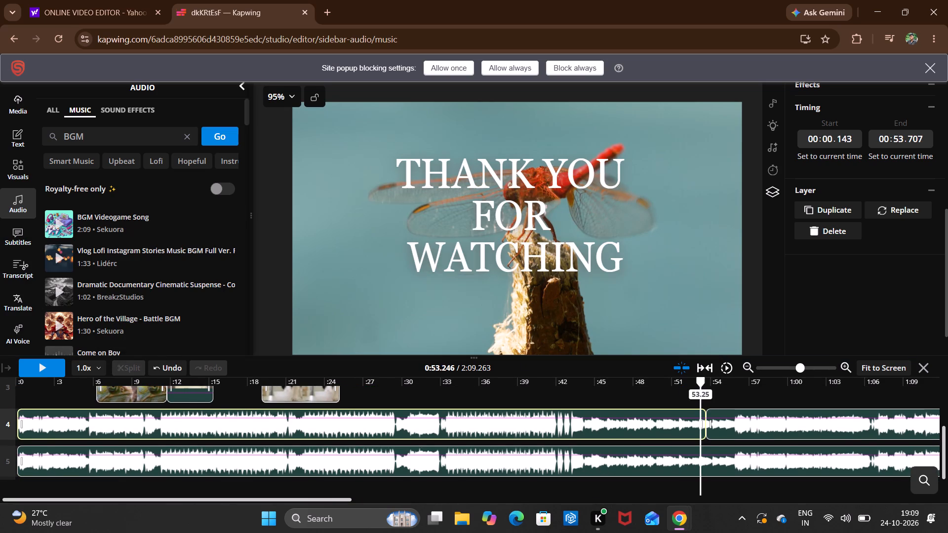
click(706, 460)
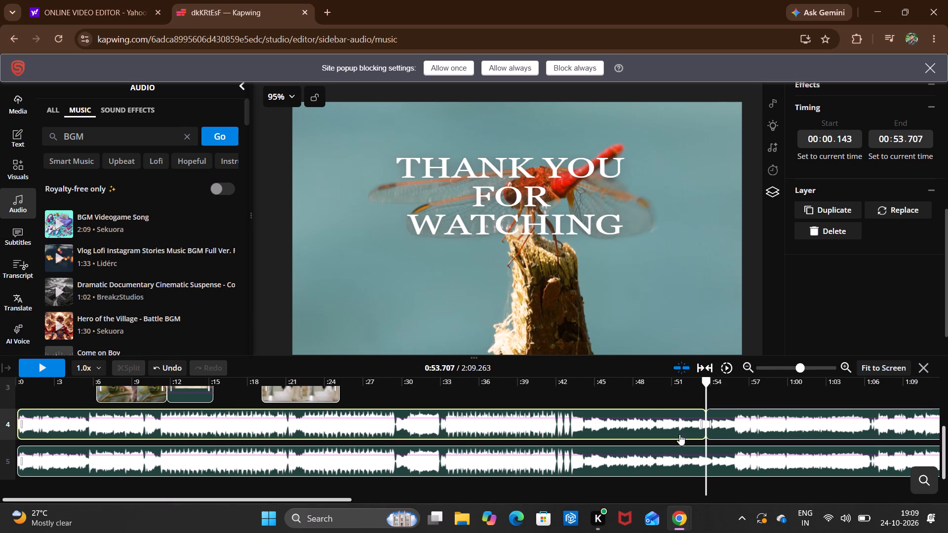
click(696, 468)
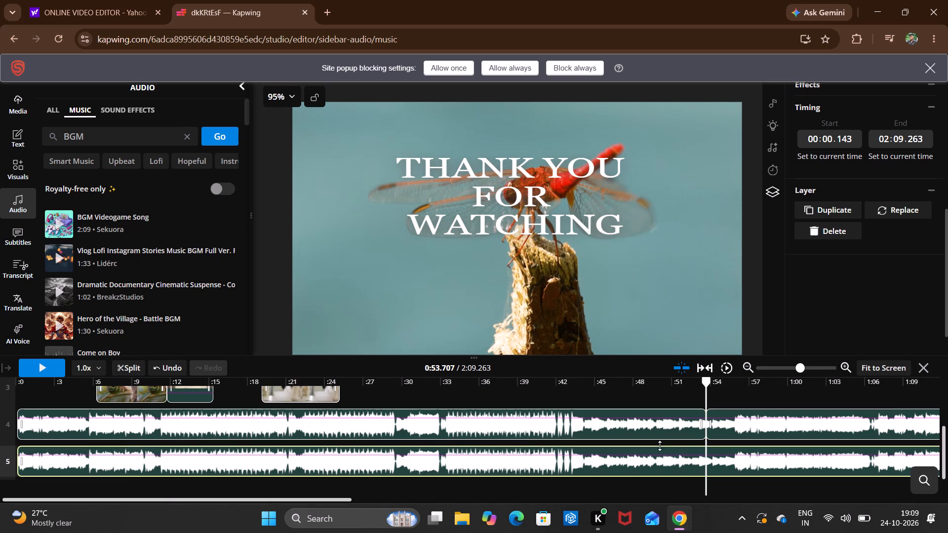
click(125, 367)
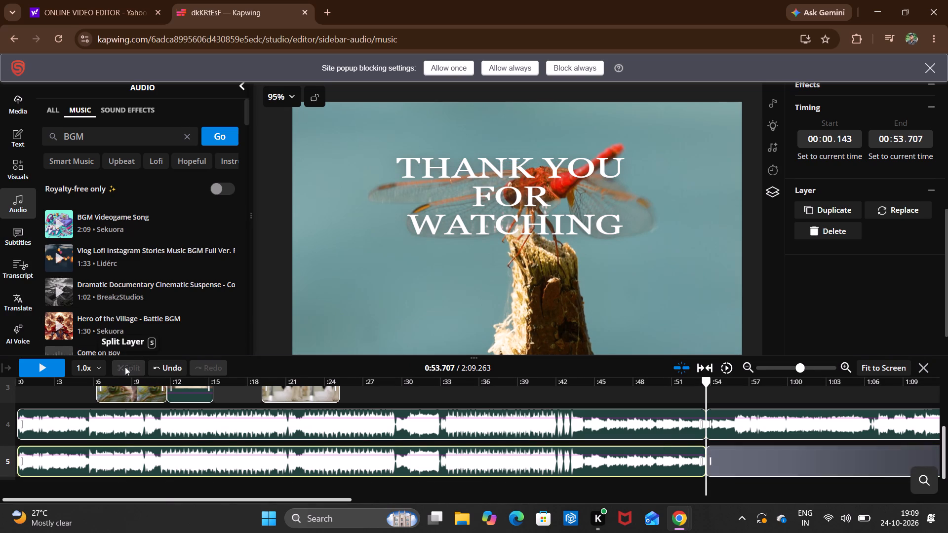
Delete the leftover music segments after 0:53.707 on layers 4 and 5.
click(733, 428)
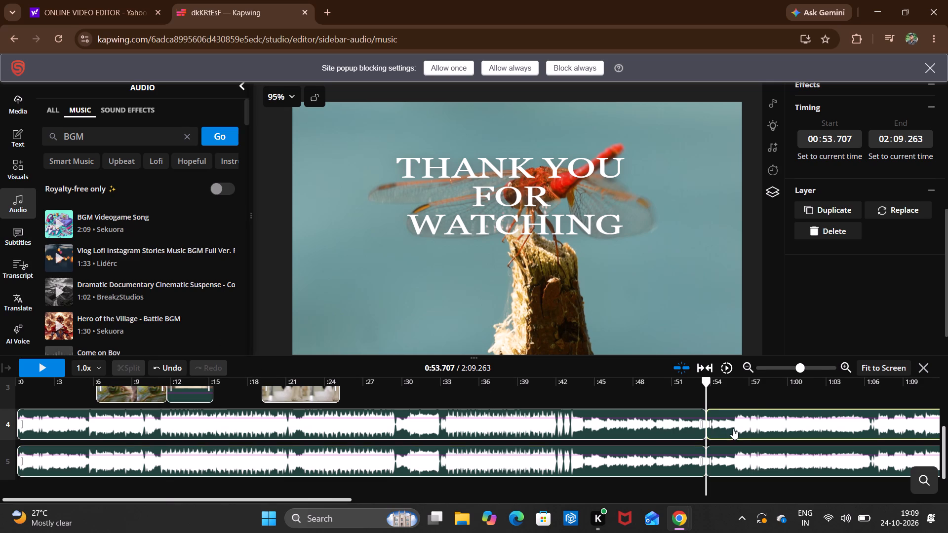
click(836, 224)
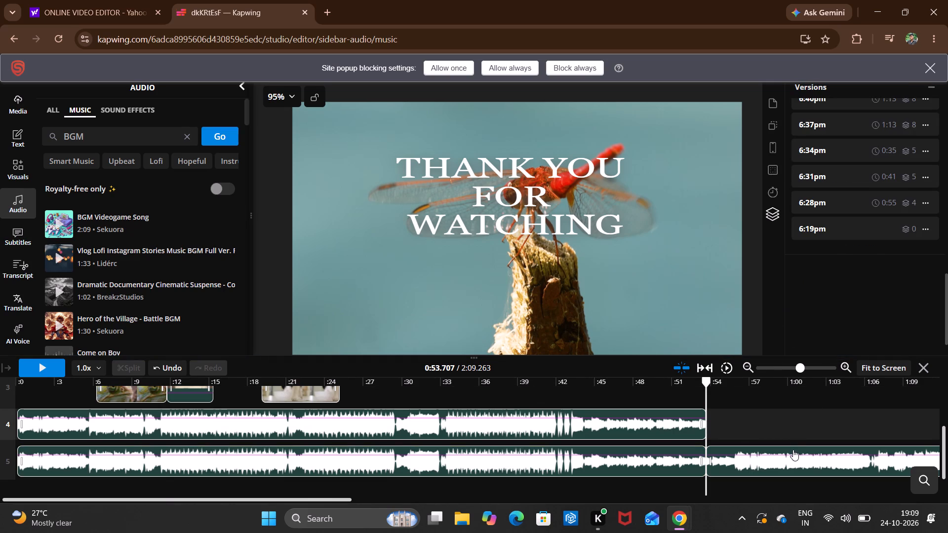
click(790, 456)
click(787, 457)
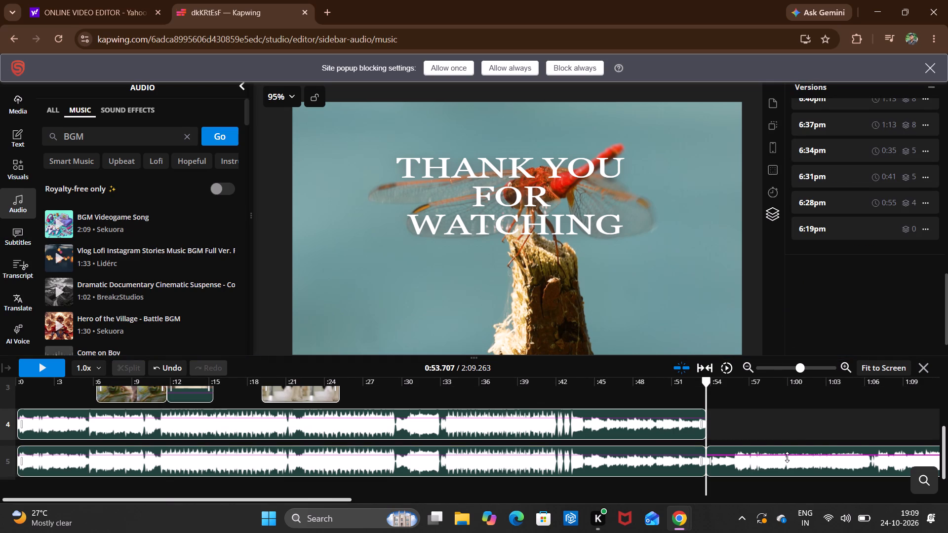
double_click(785, 464)
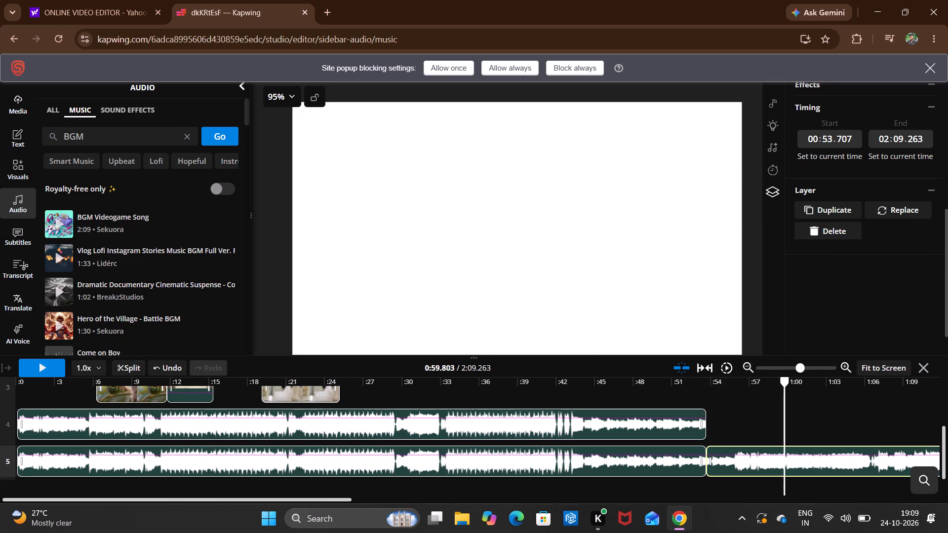
click(837, 223)
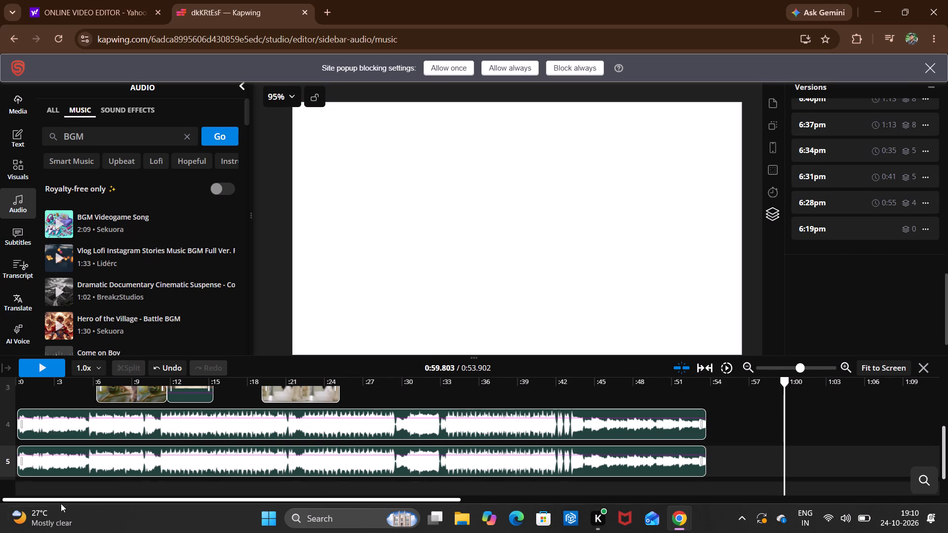
Play the video from near its start through to the end to check it with the music.
triple_click(21, 408)
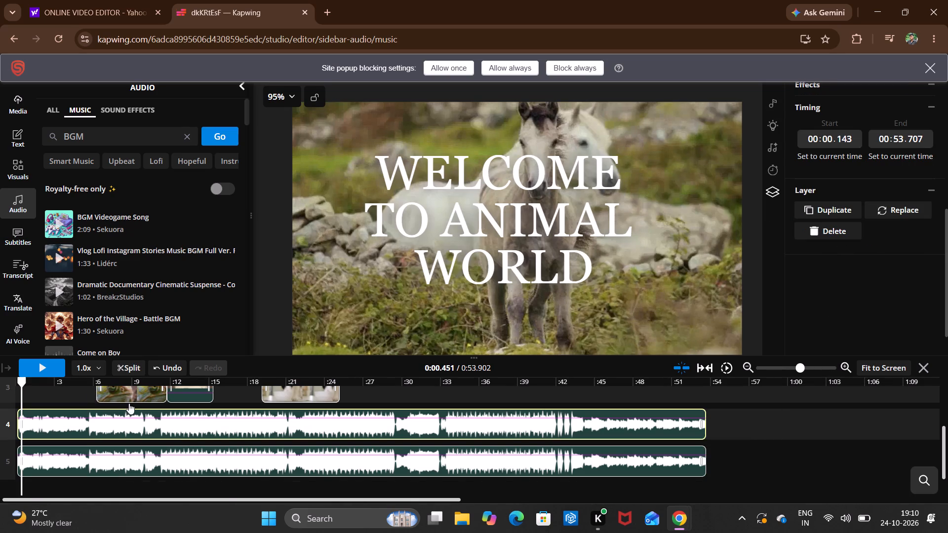
scroll(401, 375, up, 2)
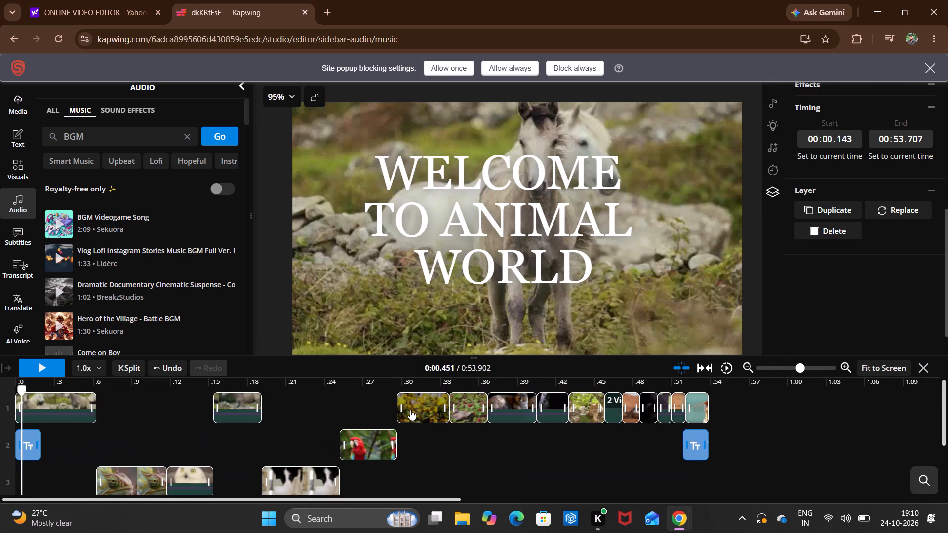
scroll(410, 410, up, 1)
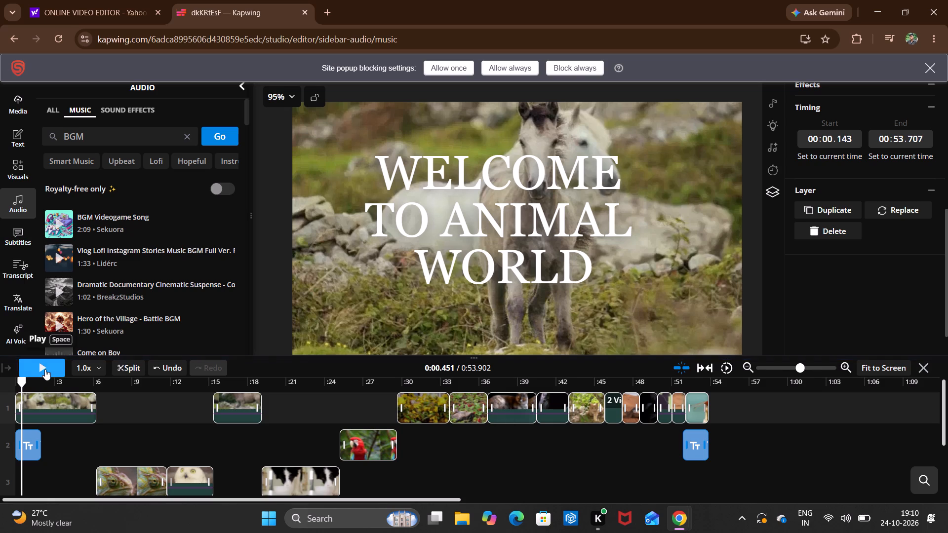
click(45, 369)
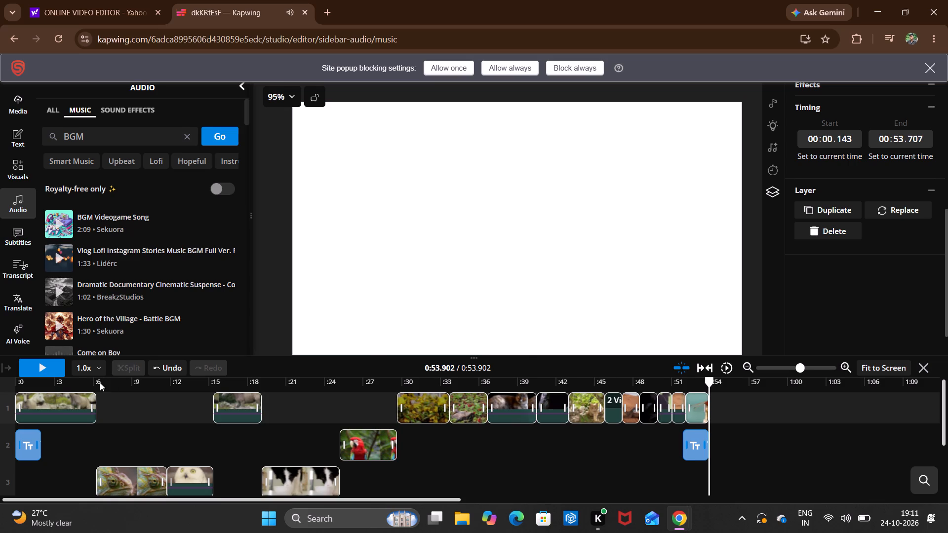
Examine the AI Voice tool and browse its stock personas.
scroll(38, 400, down, 1)
click(14, 333)
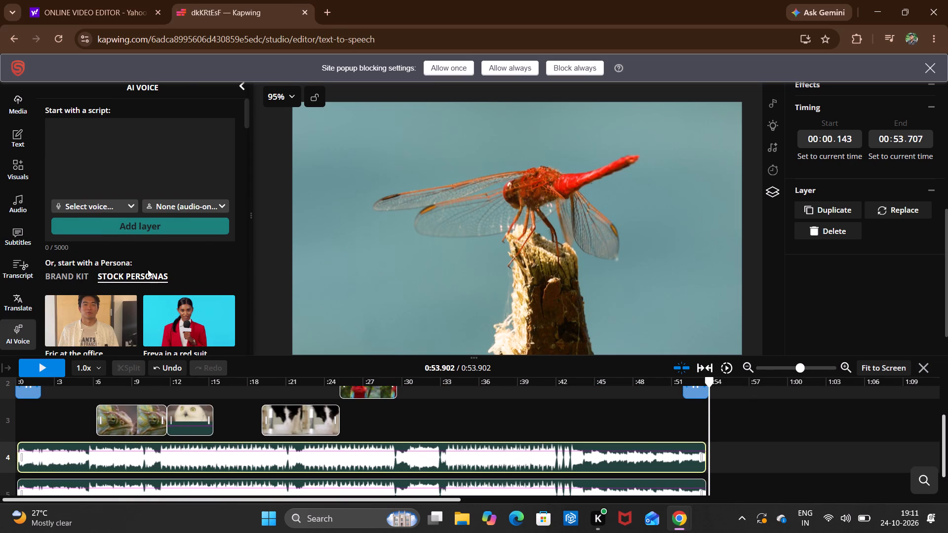
scroll(148, 269, down, 5)
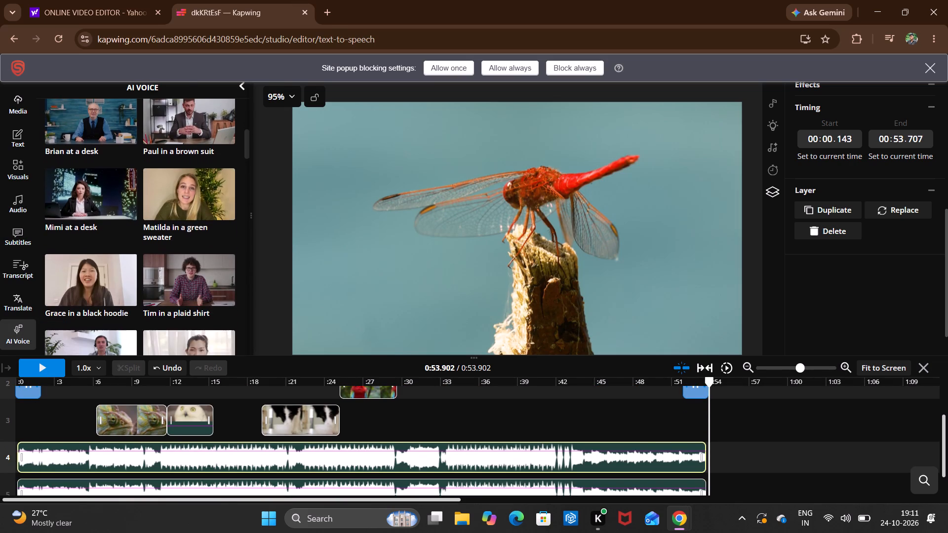
scroll(148, 269, down, 2)
scroll(148, 269, up, 4)
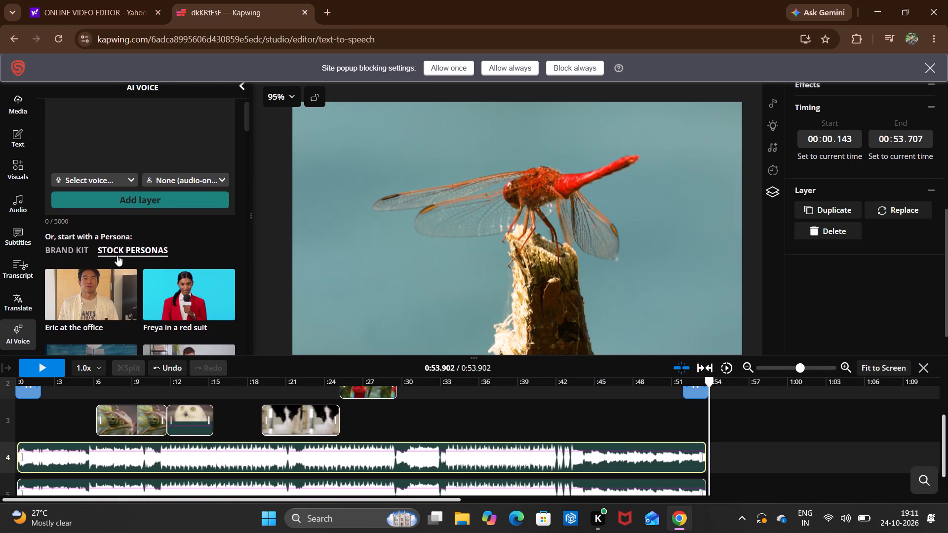
Look through the Translate, Transcript and Subtitles tools, and open the Auto Edit option.
click(15, 304)
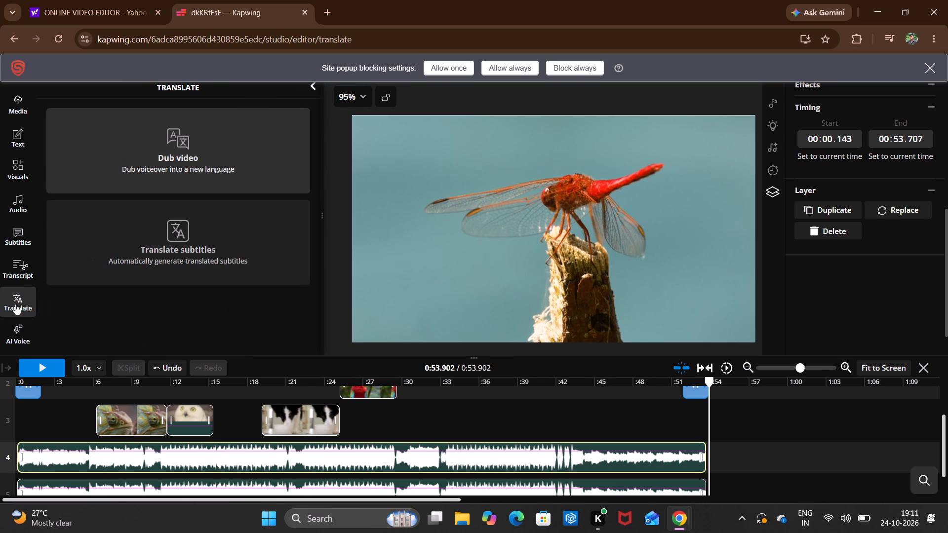
click(21, 264)
scroll(144, 226, up, 1)
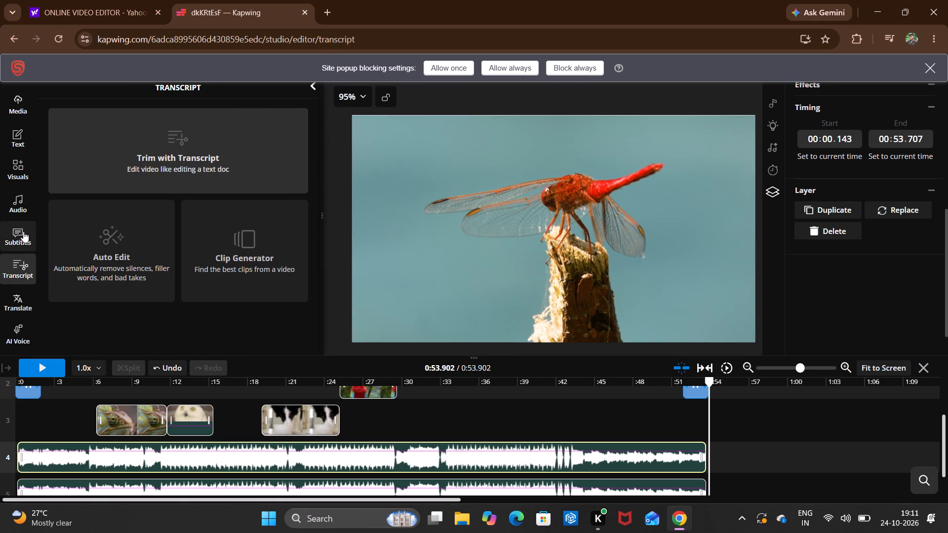
click(23, 231)
click(9, 213)
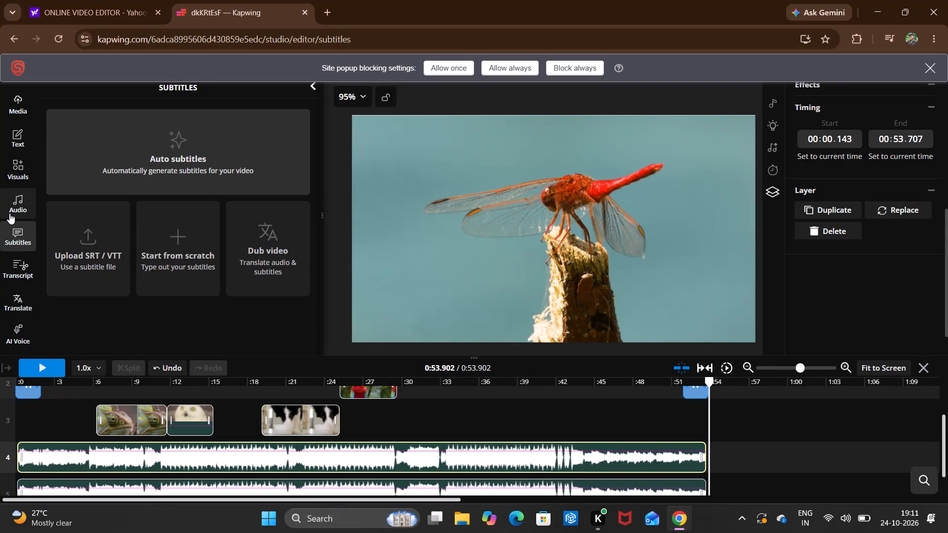
click(11, 237)
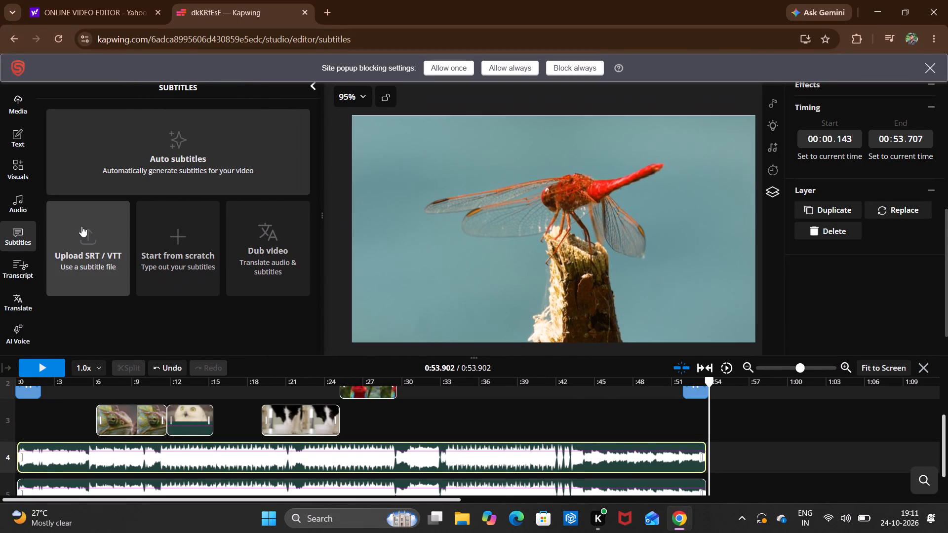
click(25, 259)
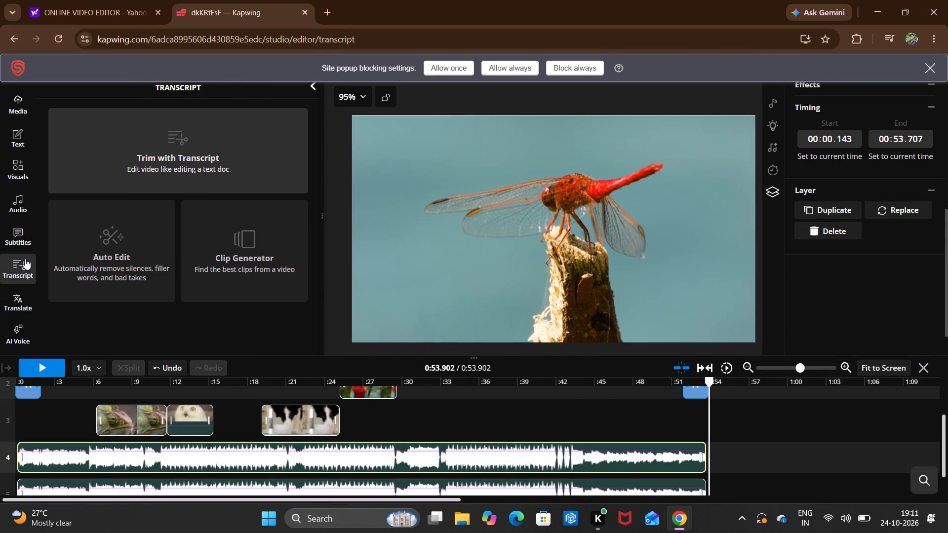
click(130, 221)
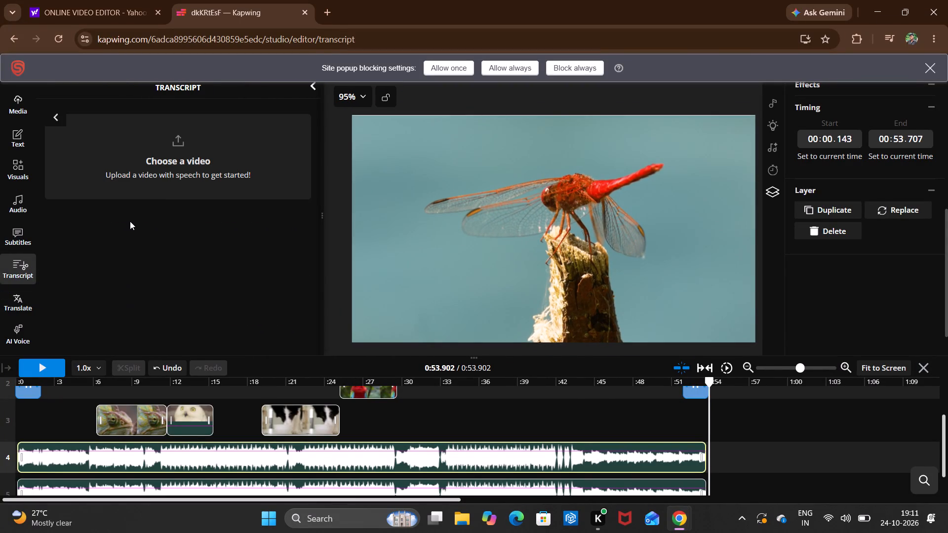
Upload the clideo_editor MP4 file from the Downloads folder as the video for Auto Edit.
click(158, 189)
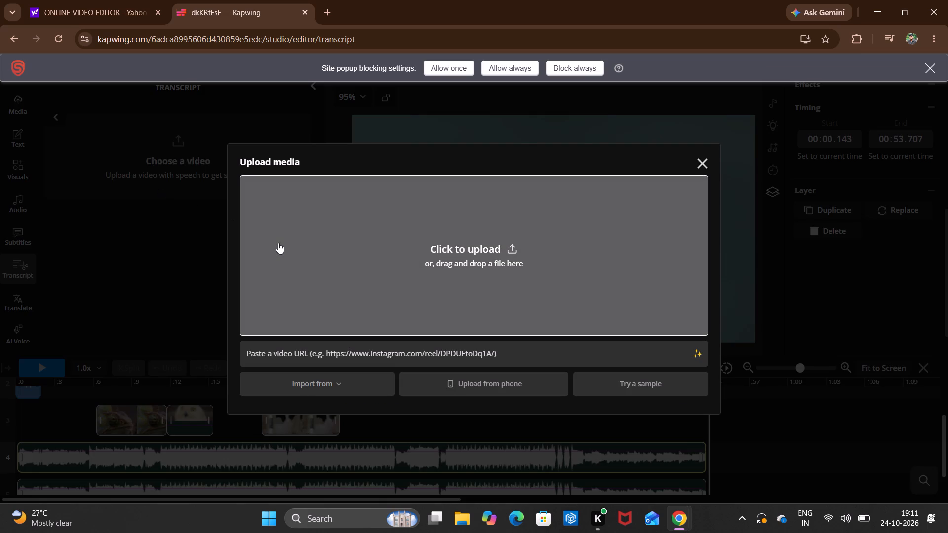
click(366, 281)
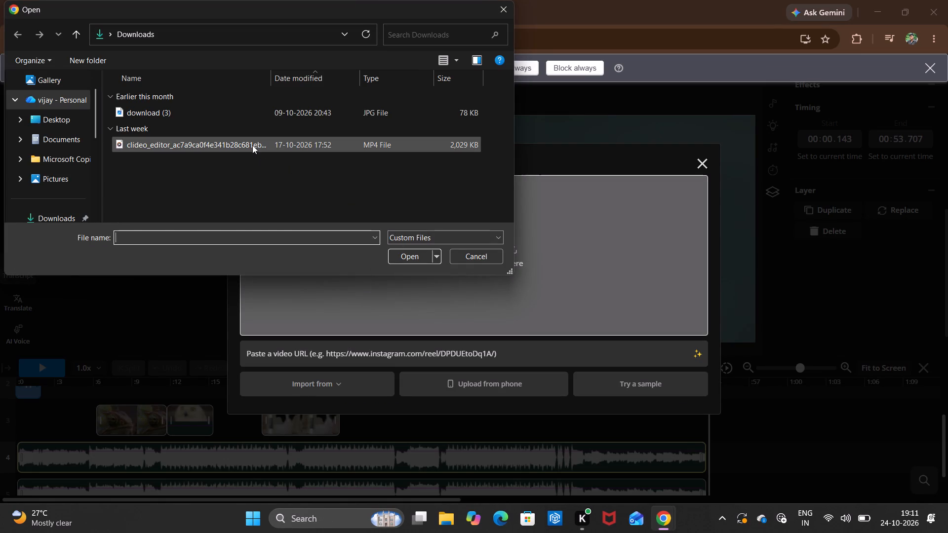
click(252, 145)
click(415, 257)
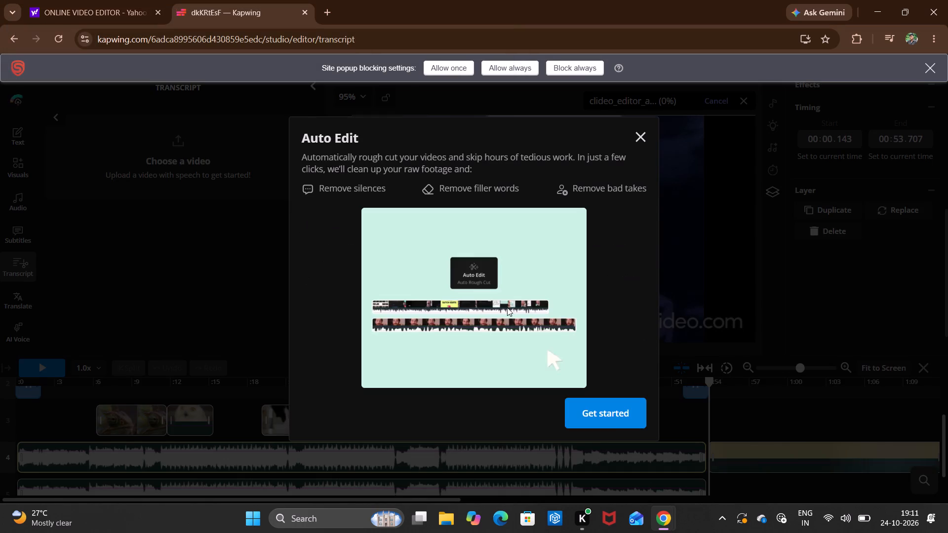
Run Auto Edit with English (United States) as the spoken language, agreeing to overwrite the project's existing edits.
drag(611, 429, 611, 413)
click(611, 413)
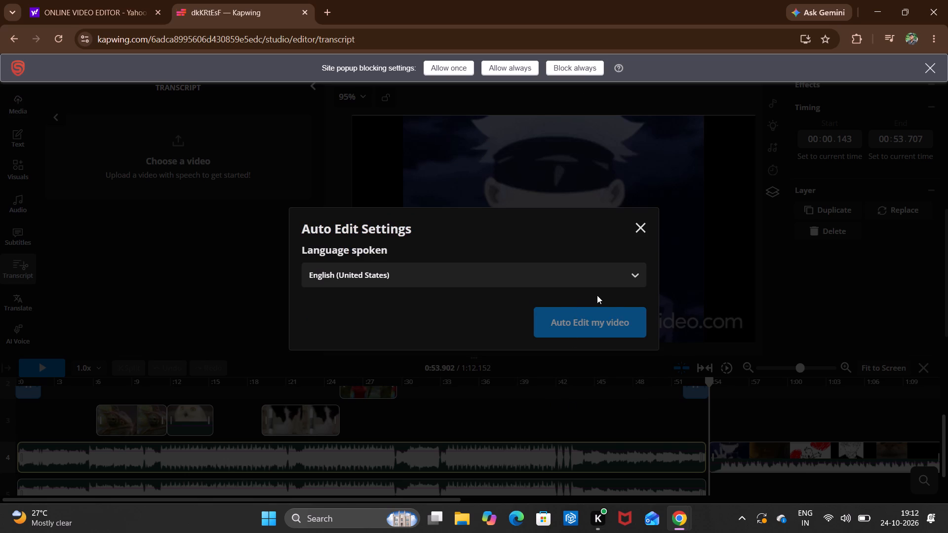
click(589, 324)
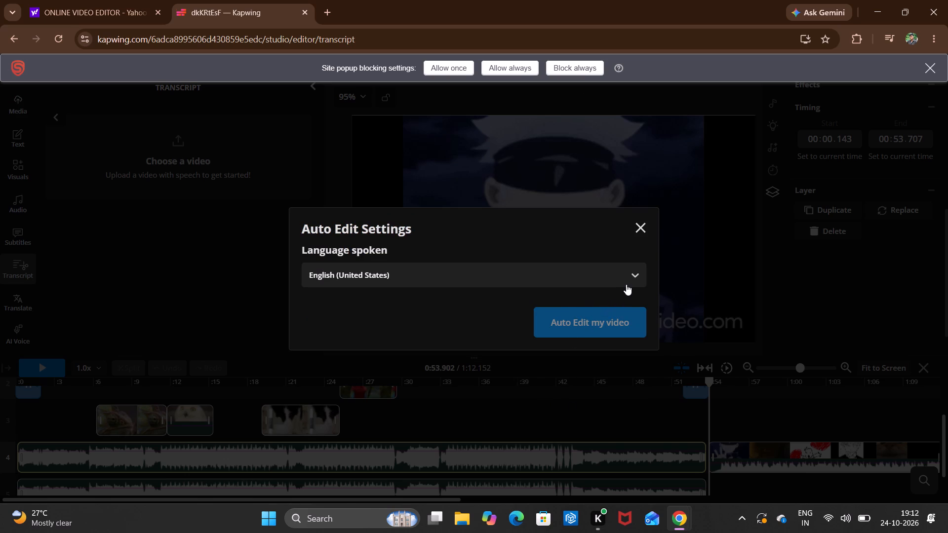
click(631, 278)
click(610, 305)
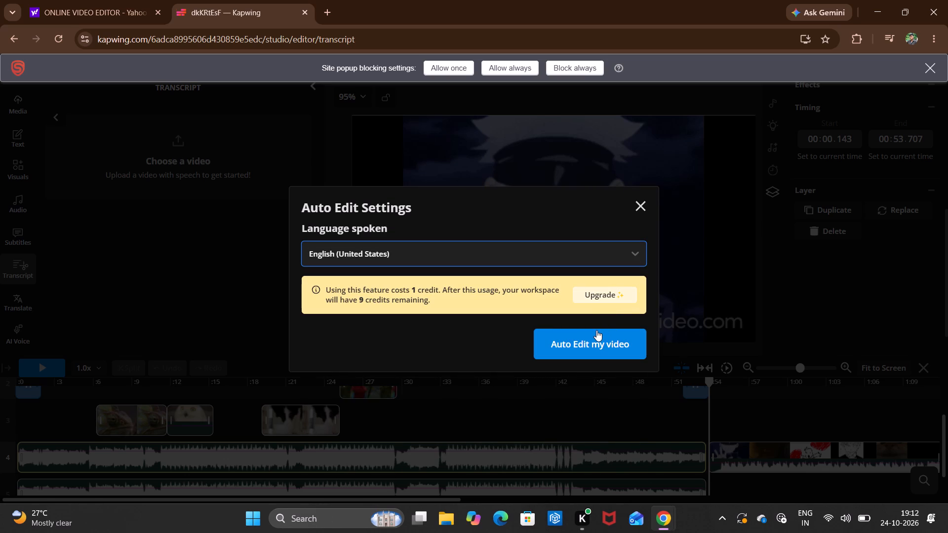
click(595, 337)
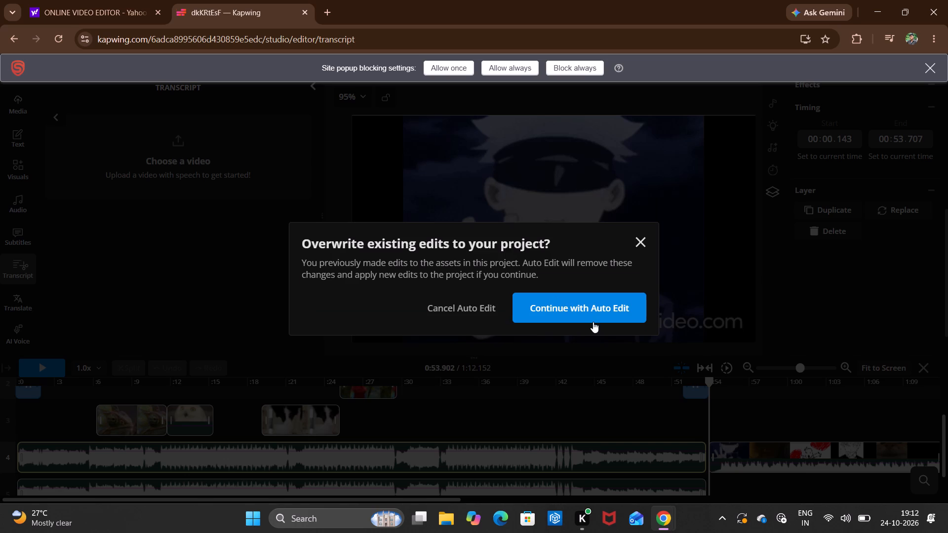
click(592, 320)
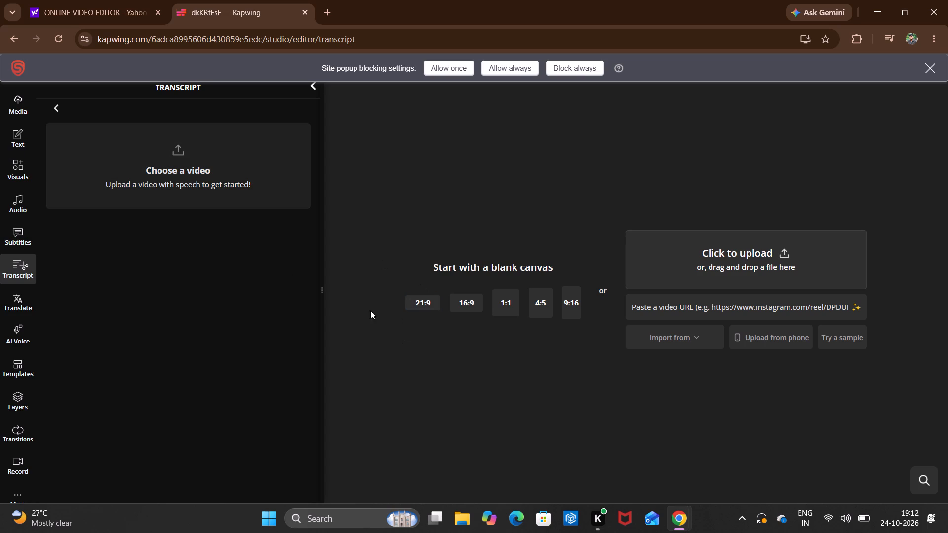
Look through the Audio, Visuals, Text and Media tools to check the project's assets.
click(20, 210)
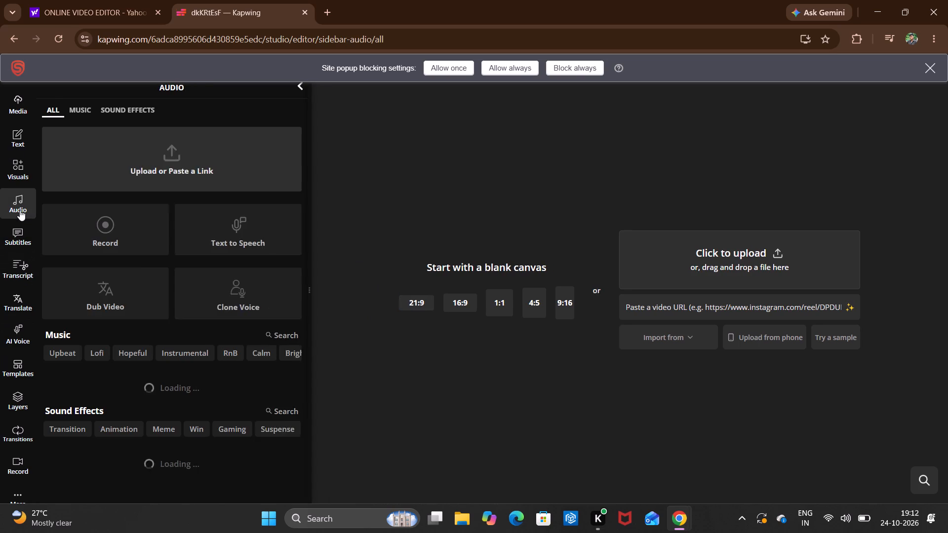
click(10, 173)
click(20, 135)
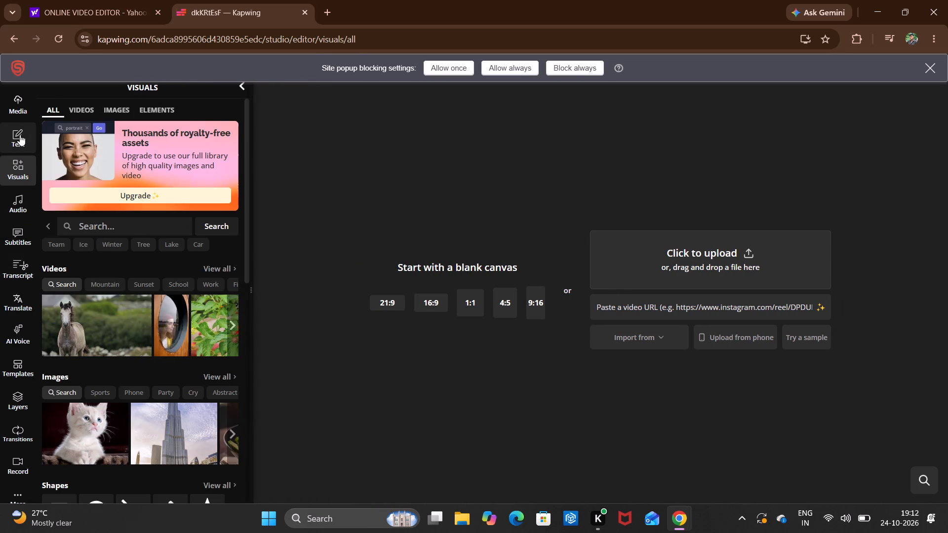
click(14, 107)
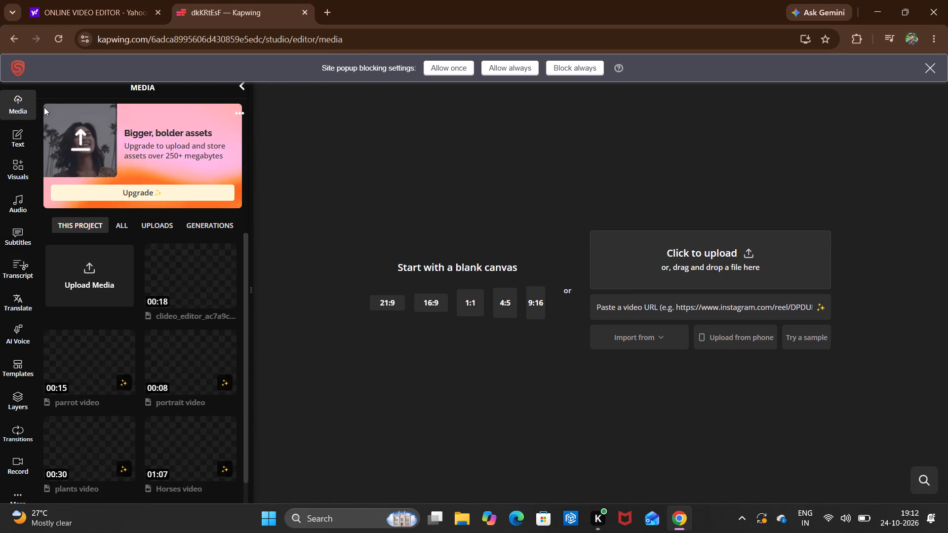
Go back through the previously visited editor pages to the Music library, looking for the earlier edit.
click(19, 41)
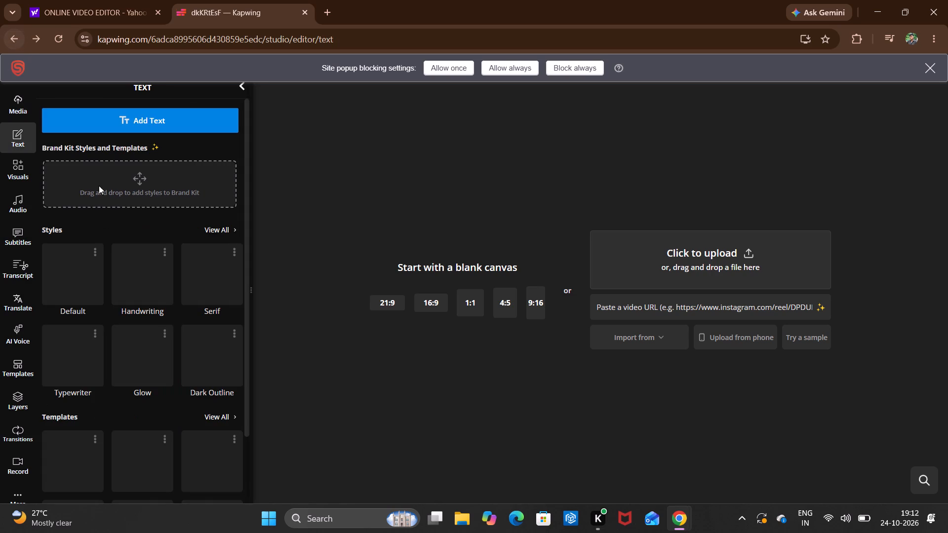
click(14, 41)
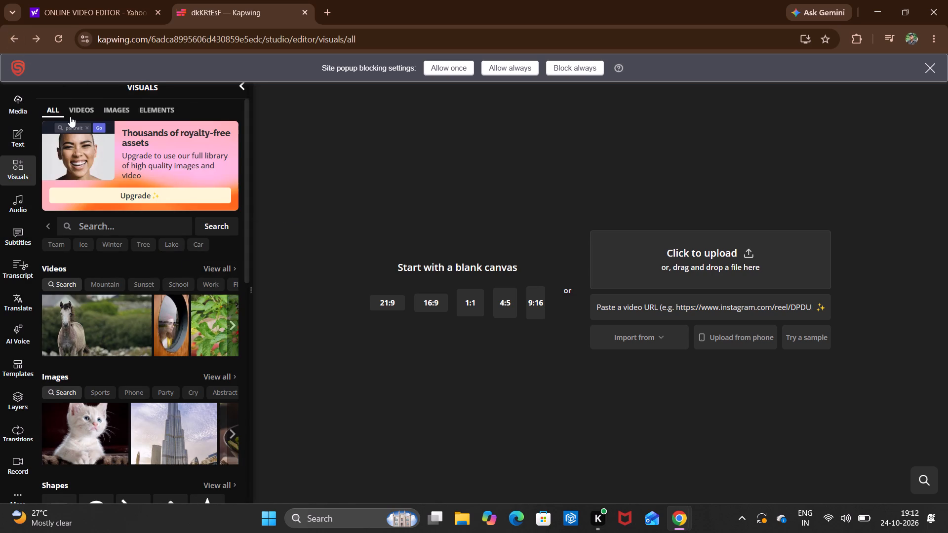
click(11, 38)
click(11, 38)
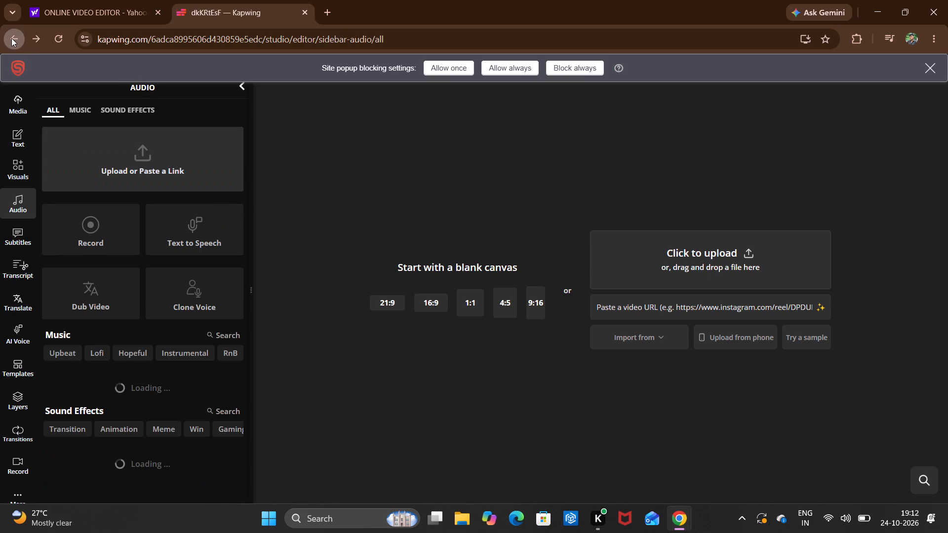
click(11, 38)
click(11, 38)
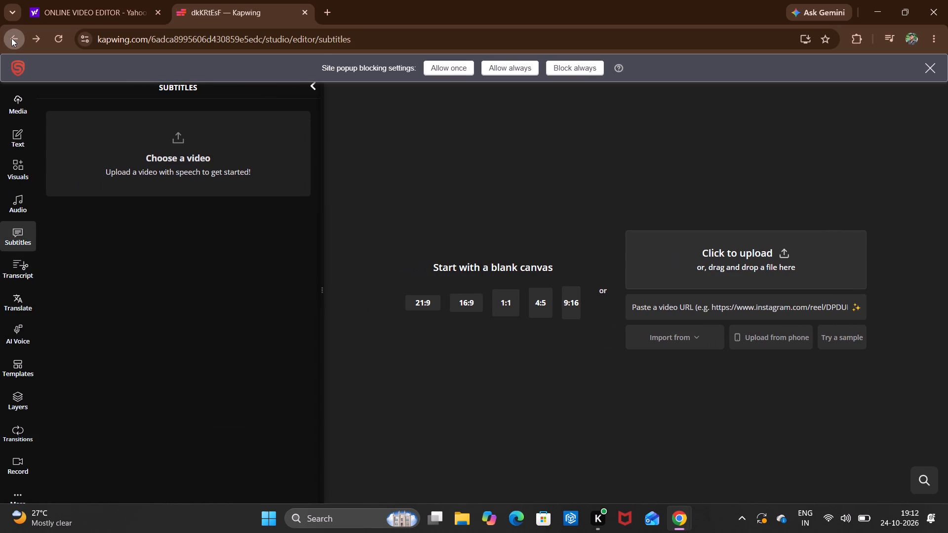
click(11, 38)
click(11, 38)
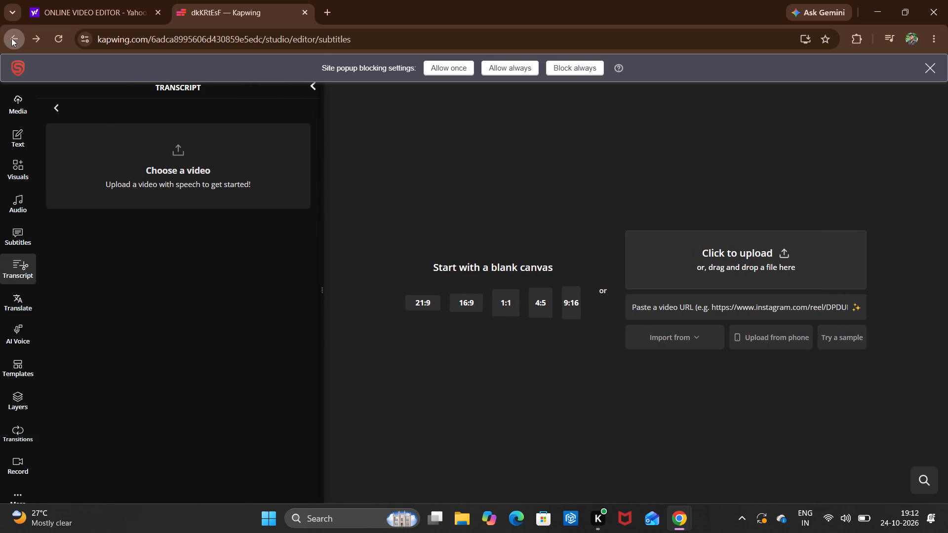
click(11, 38)
click(11, 38)
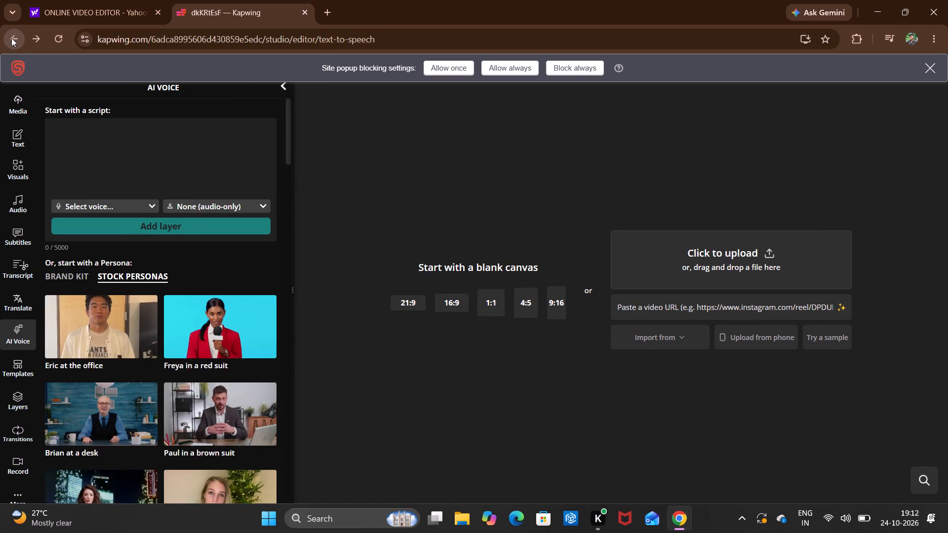
click(11, 38)
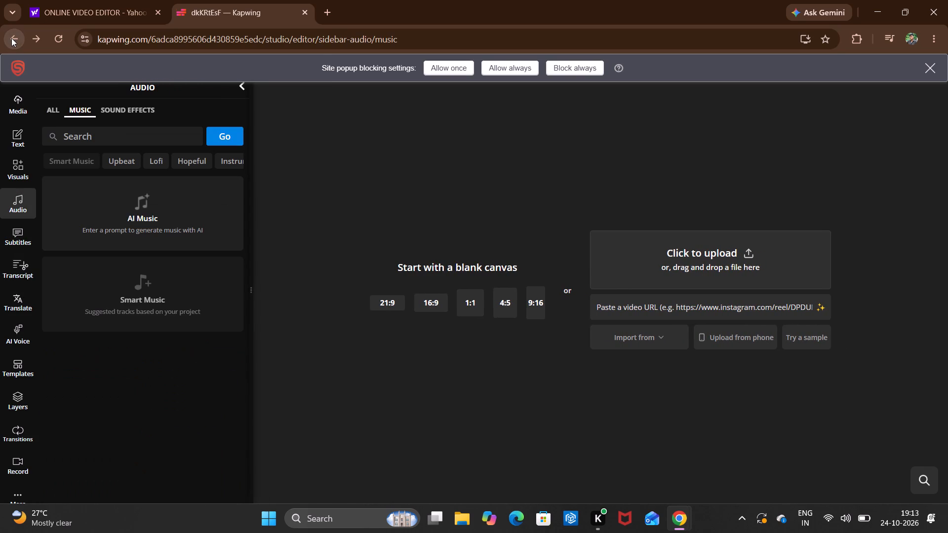
scroll(413, 292, down, 1)
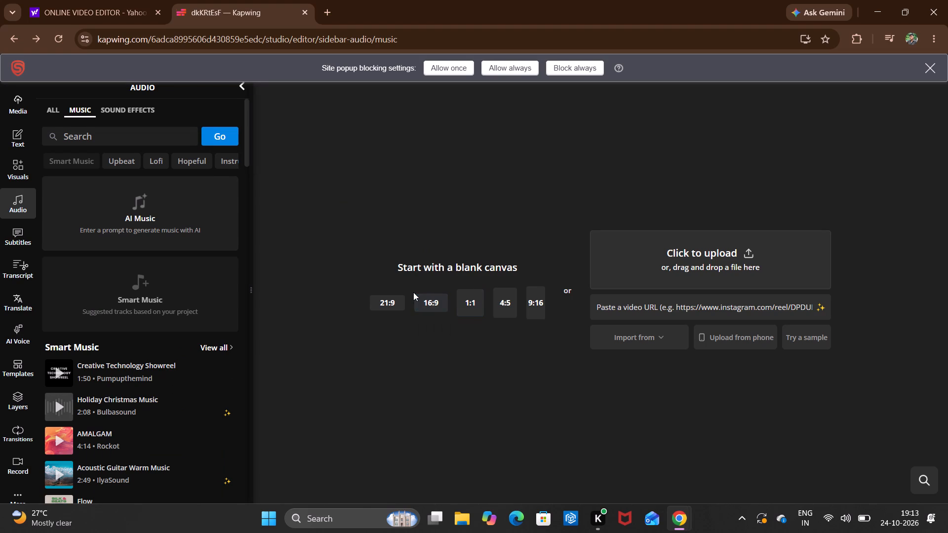
Allow the blocked site popup once and look over the Pixabay home page's asset categories and featured images.
click(448, 64)
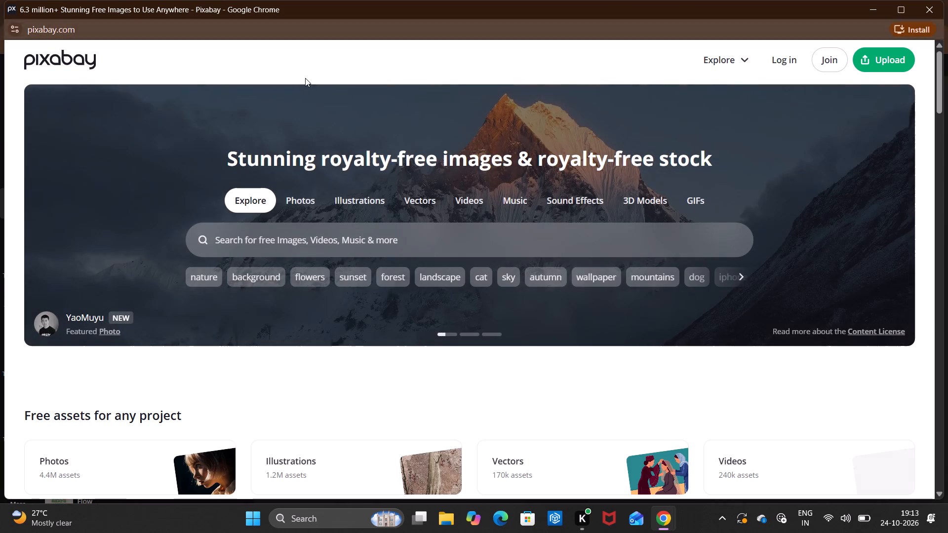
scroll(473, 310, down, 3)
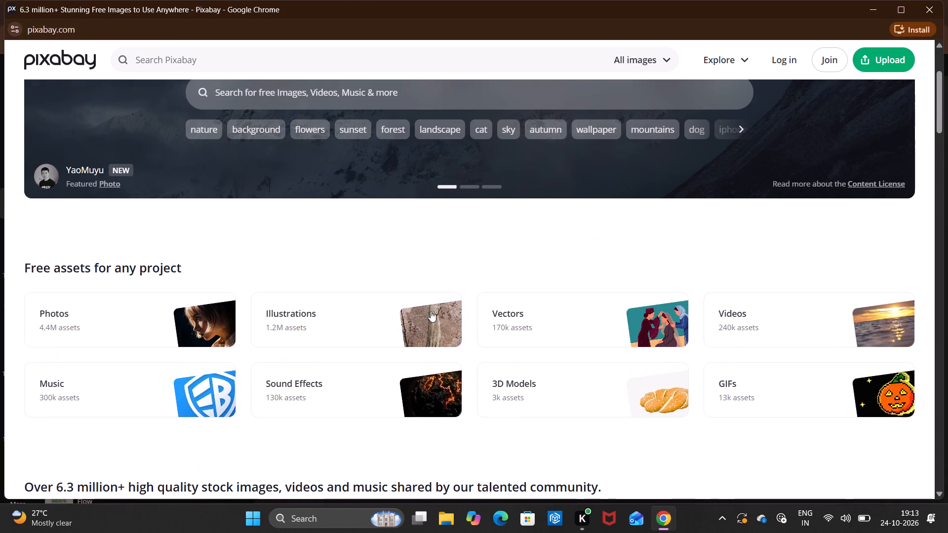
scroll(428, 311, down, 1)
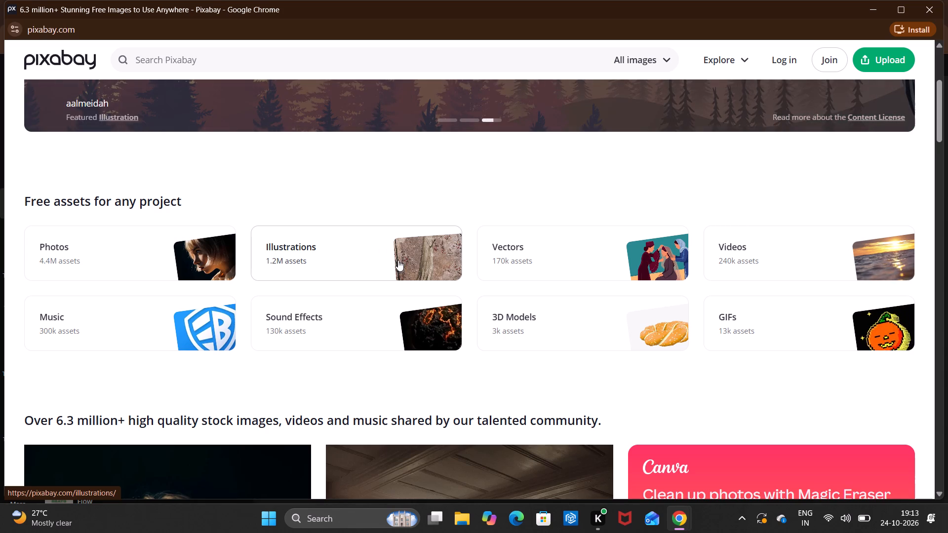
key(Return)
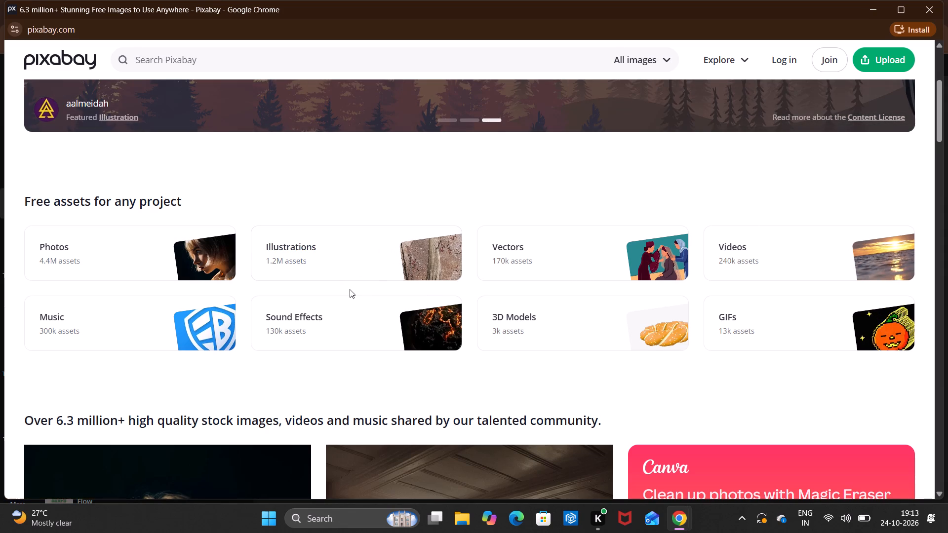
scroll(350, 289, down, 3)
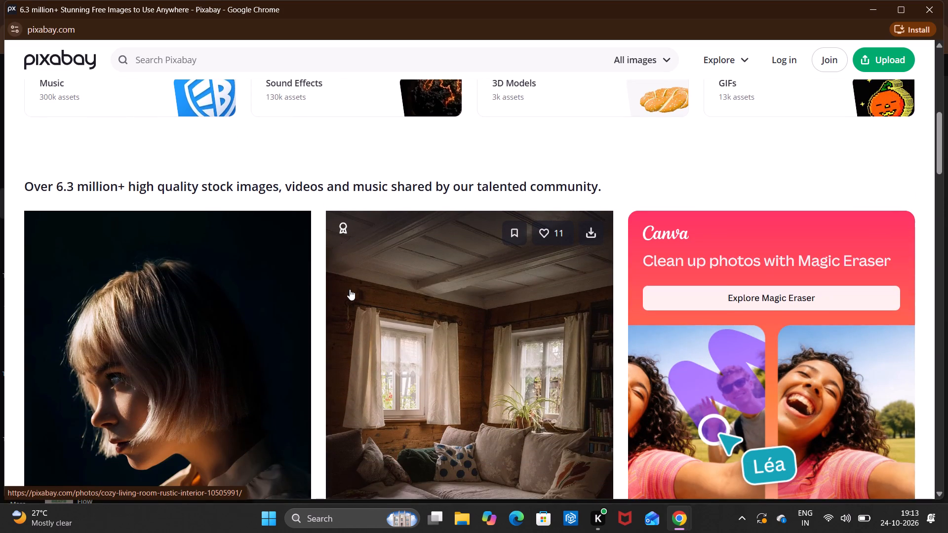
scroll(350, 289, down, 1)
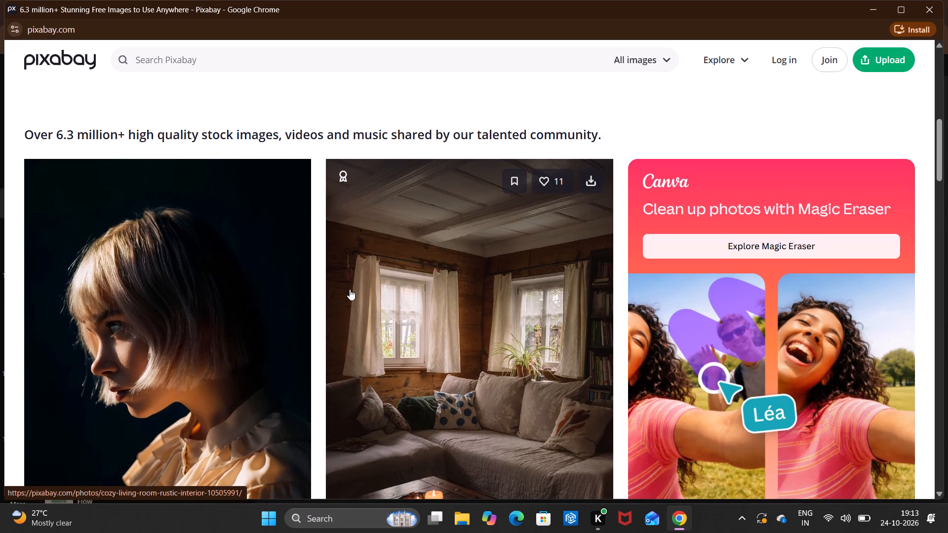
scroll(350, 289, down, 1)
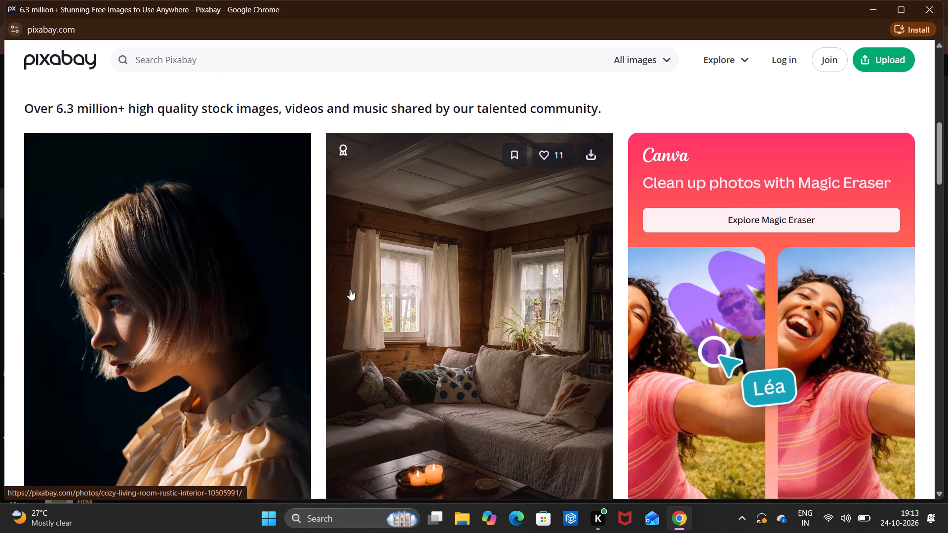
scroll(350, 289, down, 1)
scroll(350, 289, up, 7)
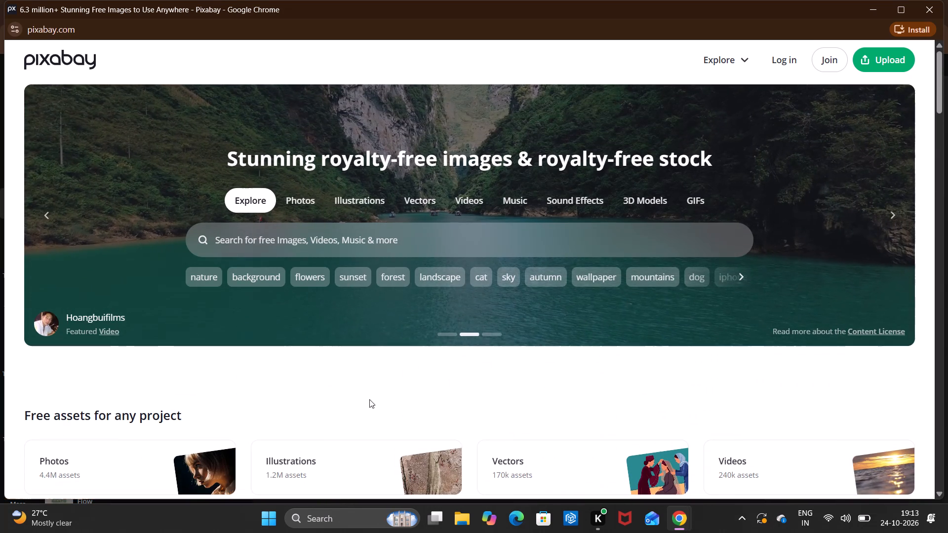
scroll(370, 429, down, 1)
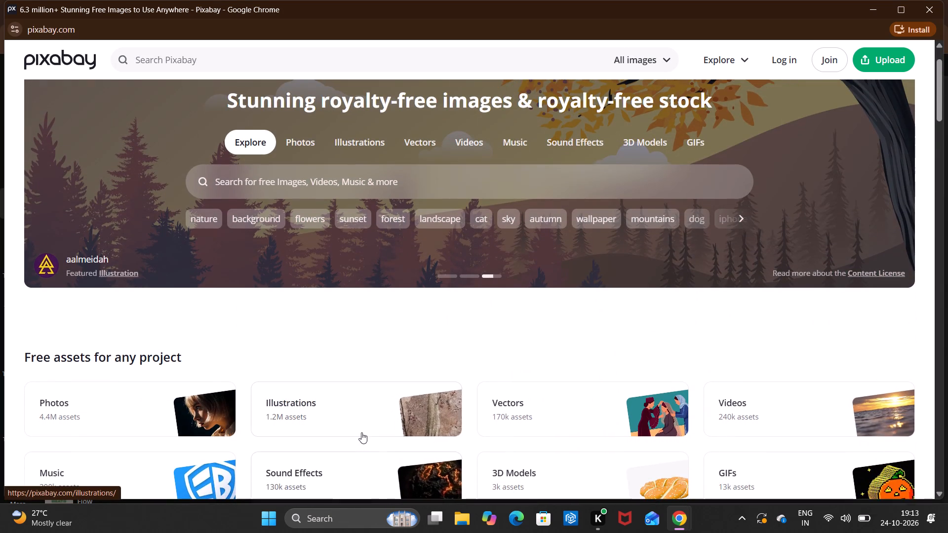
Open Pixabay's Illustrations category and browse its artwork, curated collections and top creators.
click(355, 420)
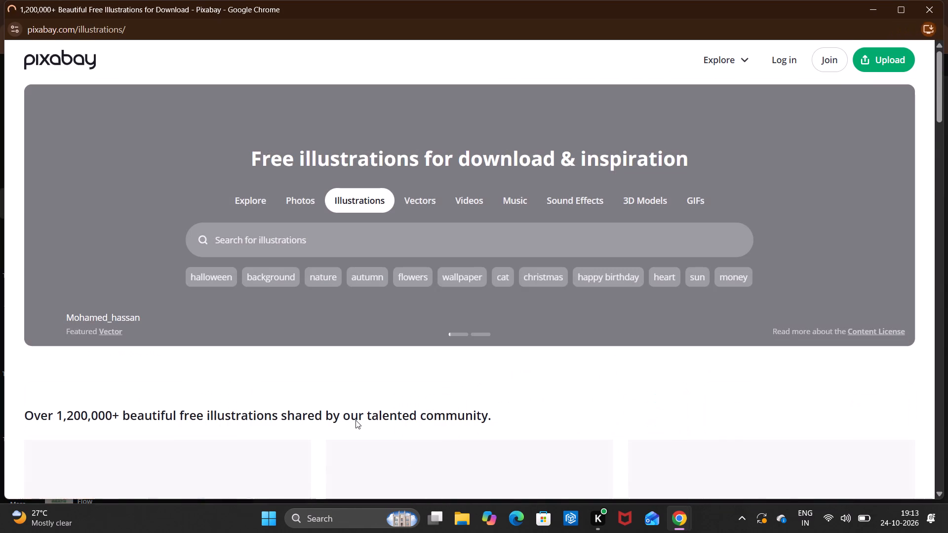
scroll(412, 320, down, 1)
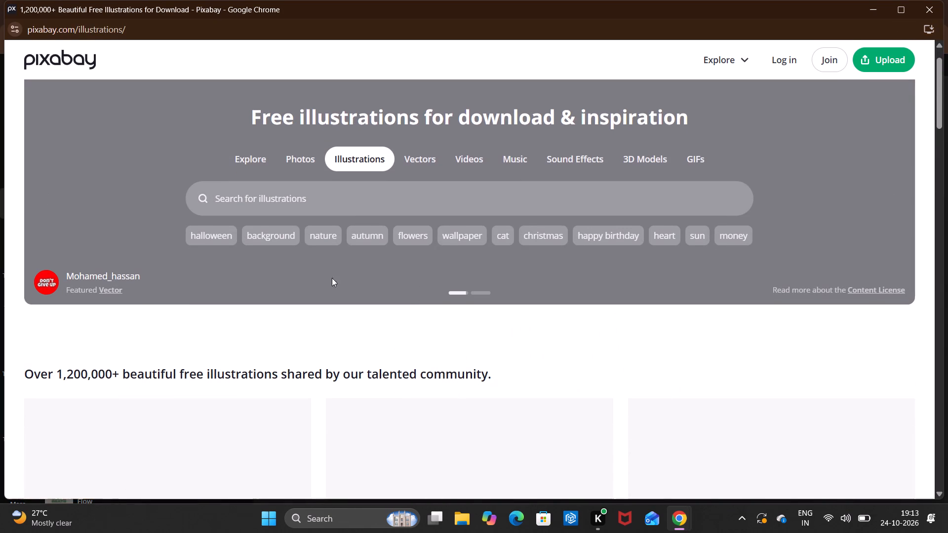
click(279, 235)
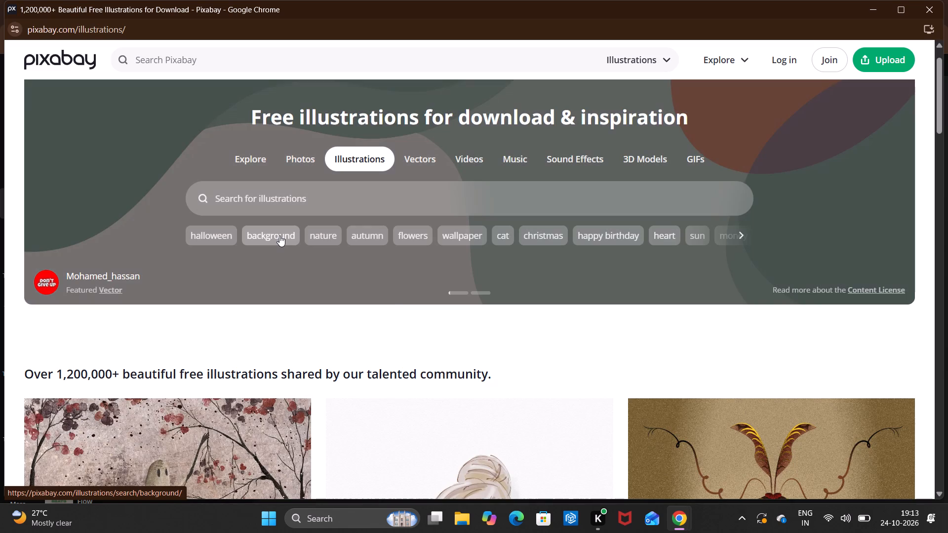
scroll(390, 301, down, 3)
scroll(451, 310, down, 1)
scroll(214, 311, down, 3)
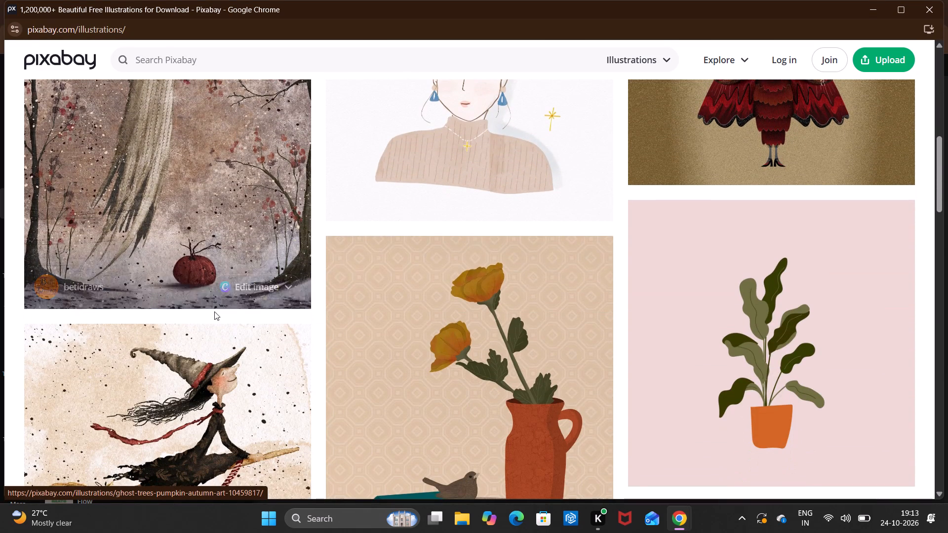
scroll(399, 310, down, 7)
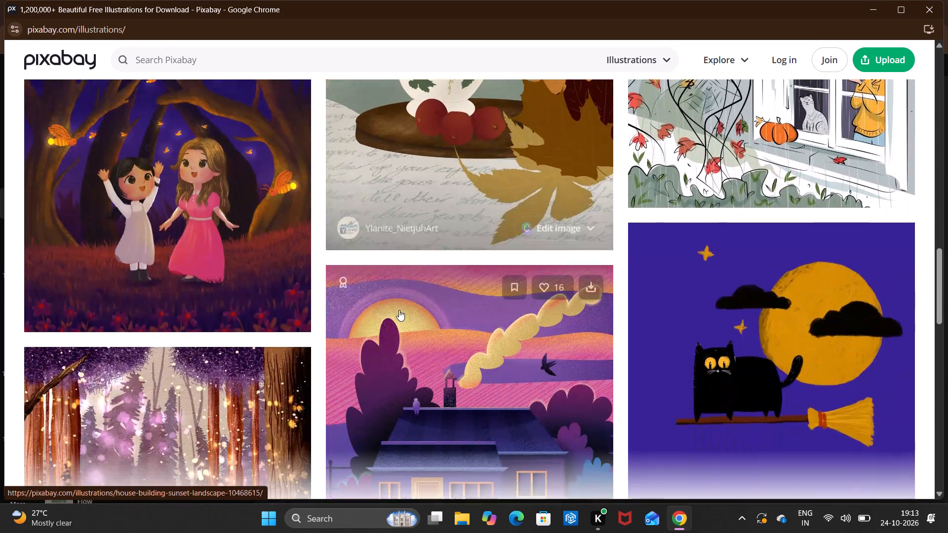
scroll(399, 310, down, 5)
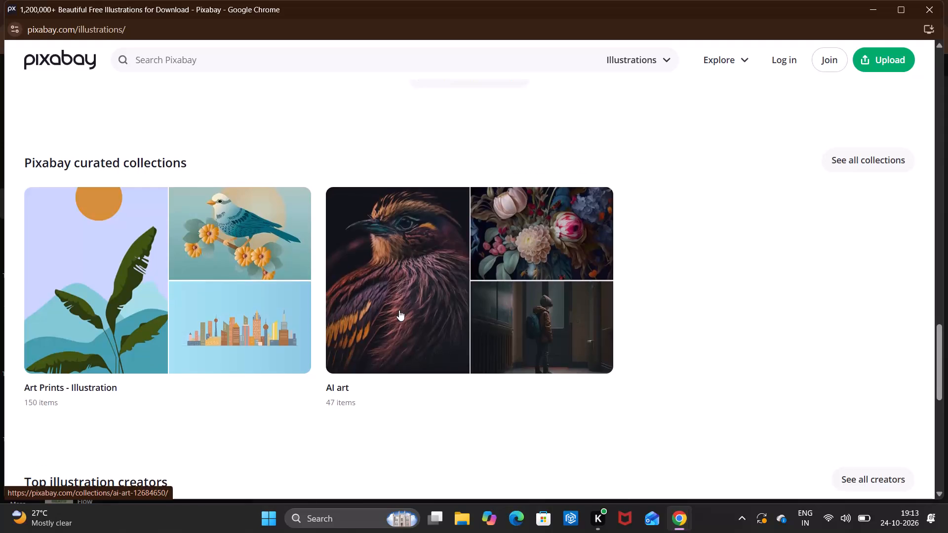
scroll(399, 310, down, 6)
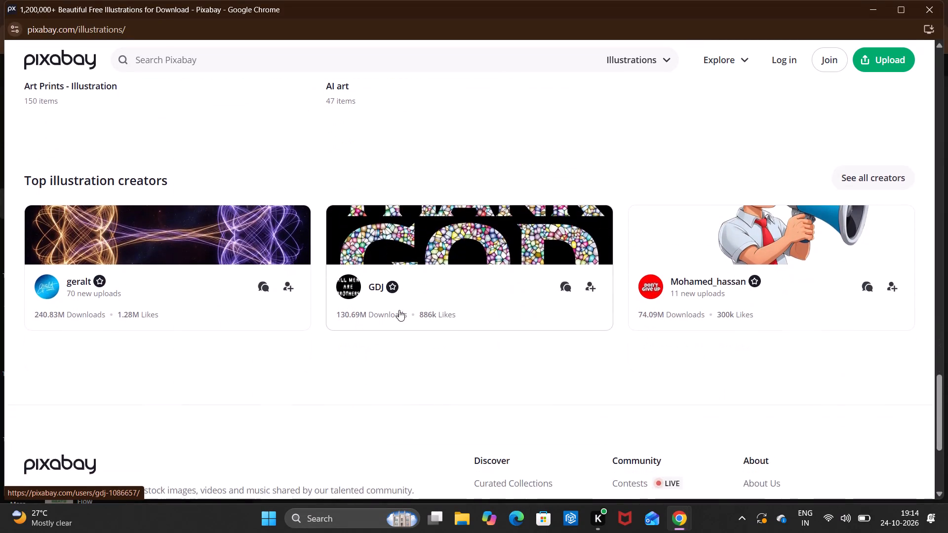
Look over the end of the Illustrations page, from the footer links and top creators back up to the curated collections.
scroll(399, 310, down, 3)
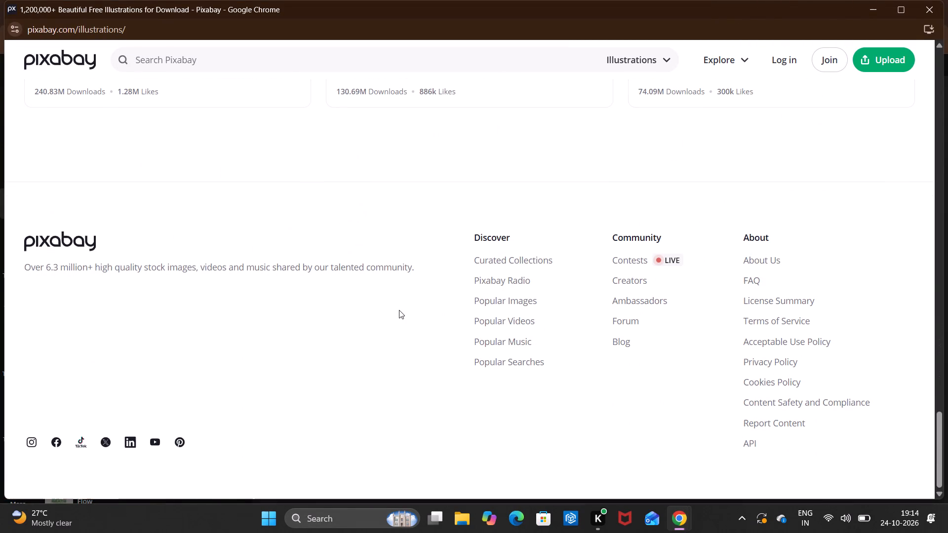
scroll(399, 310, down, 2)
scroll(399, 310, up, 3)
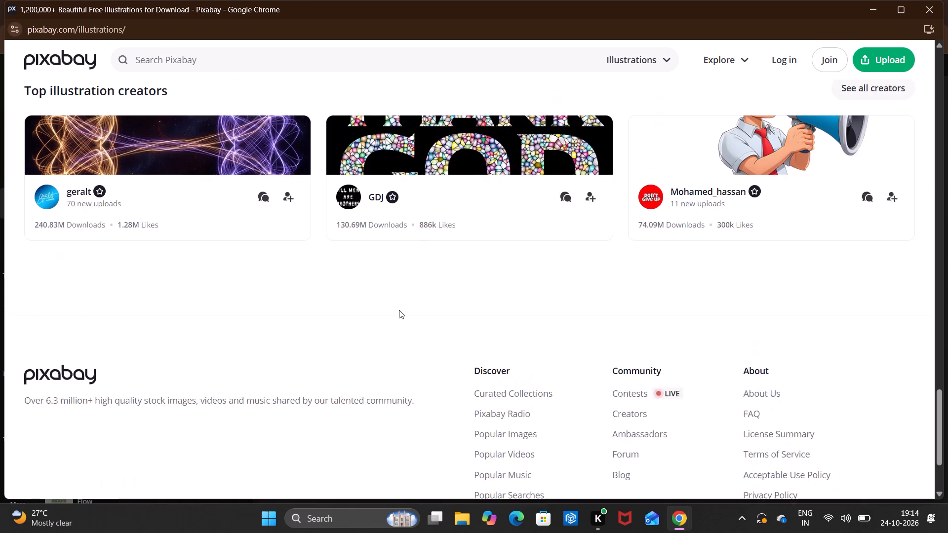
scroll(399, 310, up, 1)
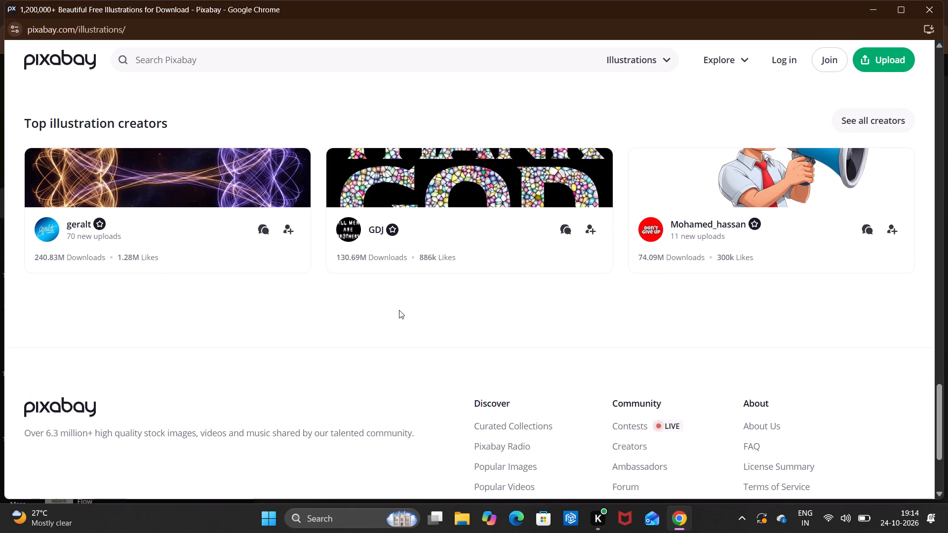
scroll(393, 348, up, 1)
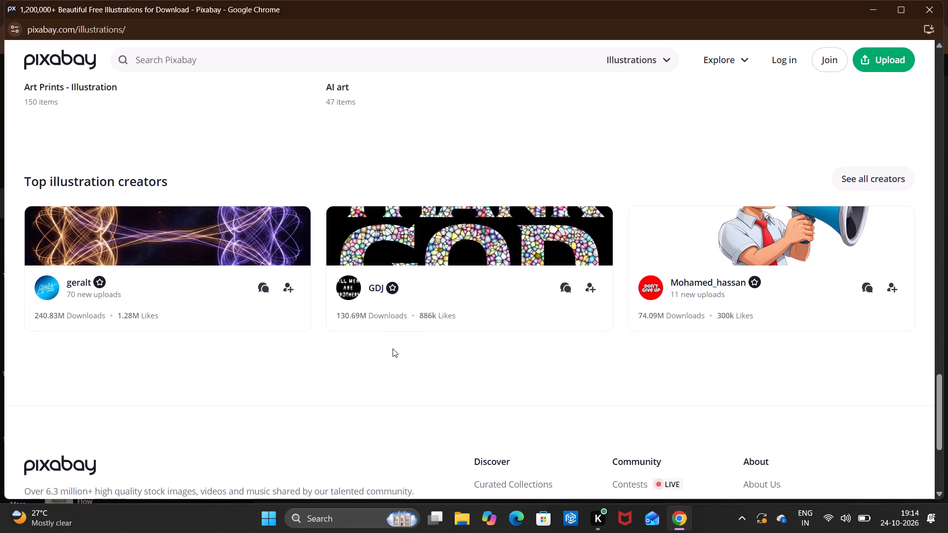
scroll(393, 348, up, 1)
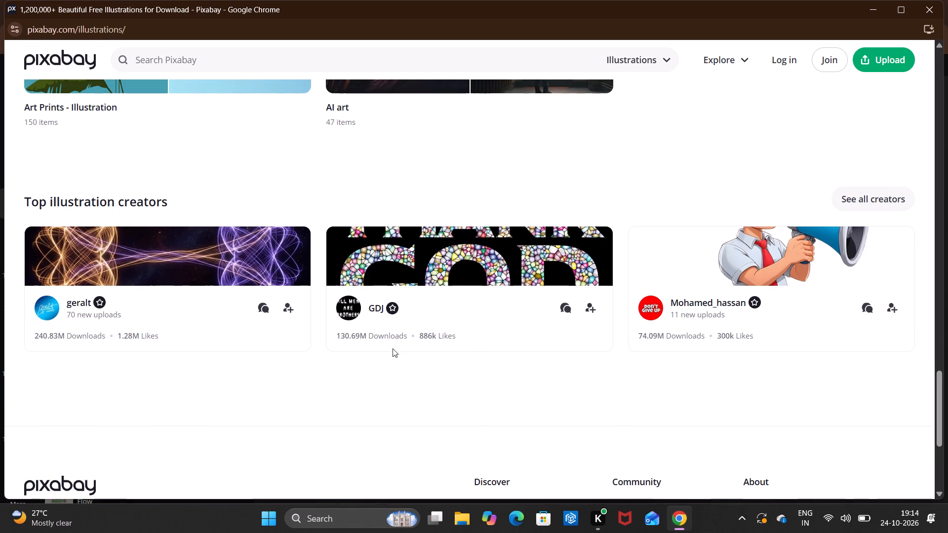
scroll(393, 348, up, 1)
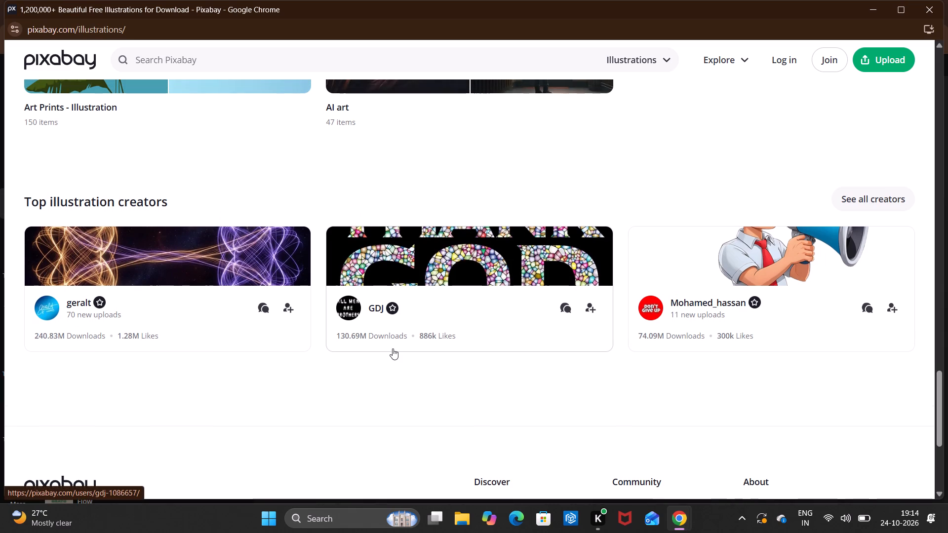
scroll(393, 348, up, 2)
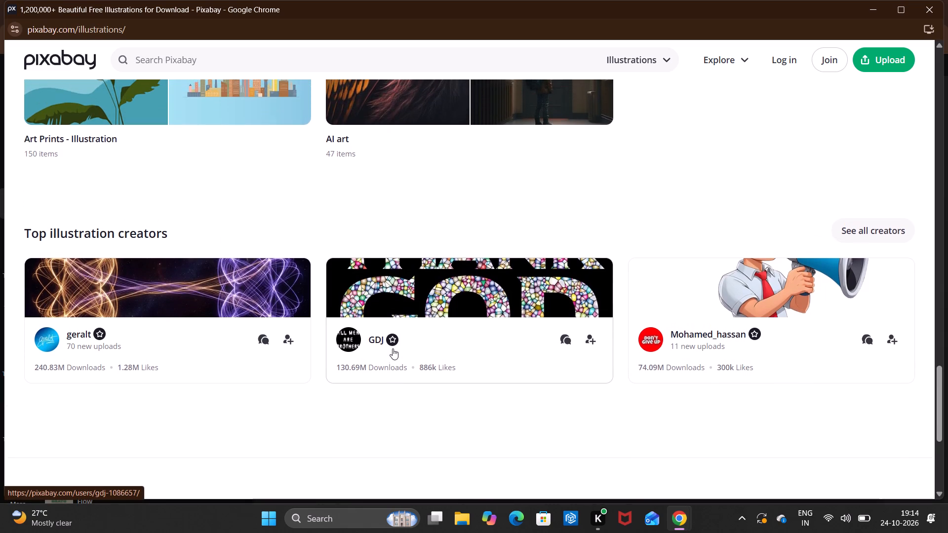
scroll(393, 348, up, 1)
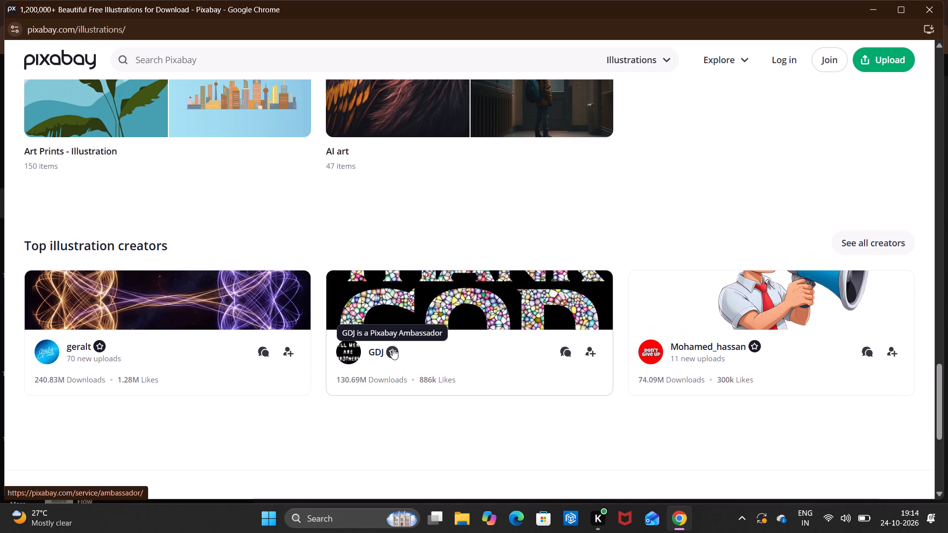
scroll(393, 348, up, 1)
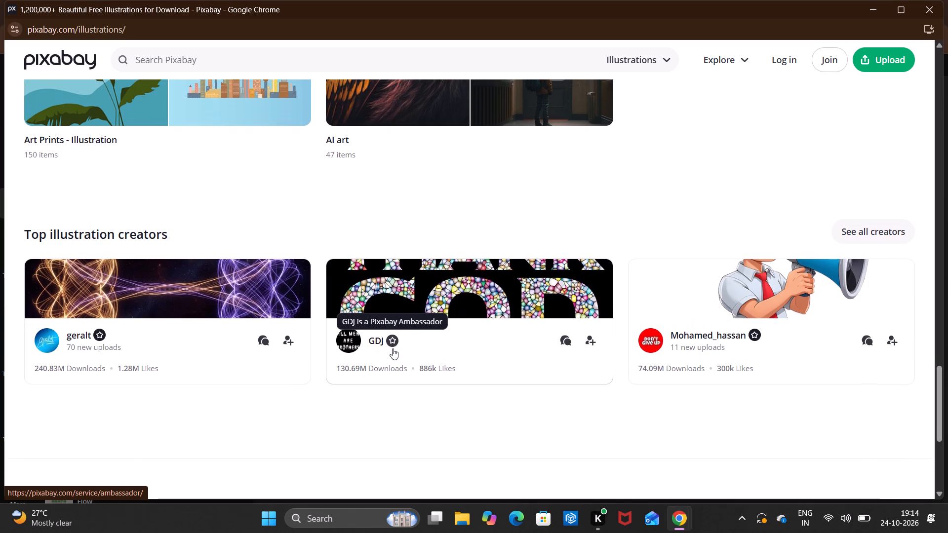
scroll(393, 348, up, 2)
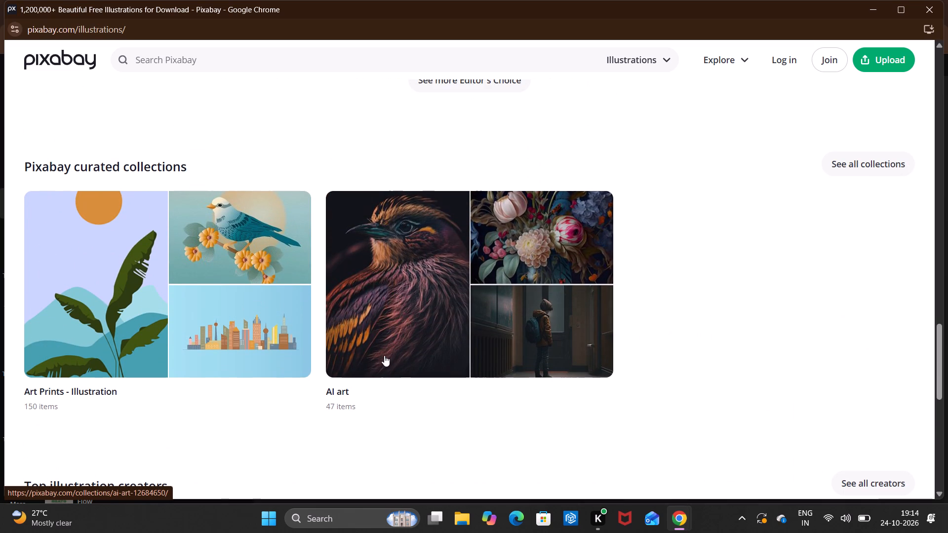
Open the AI art curated collection and browse through its images.
click(384, 355)
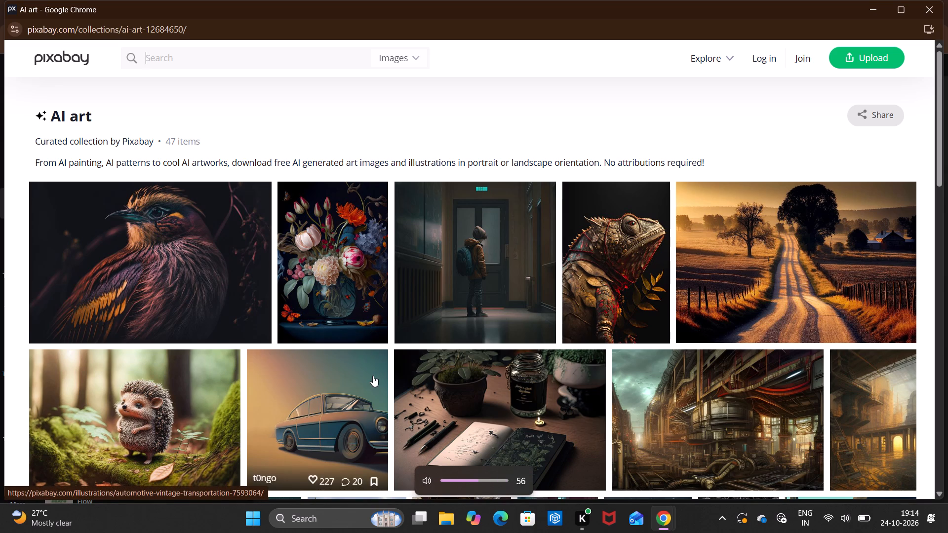
scroll(373, 376, down, 3)
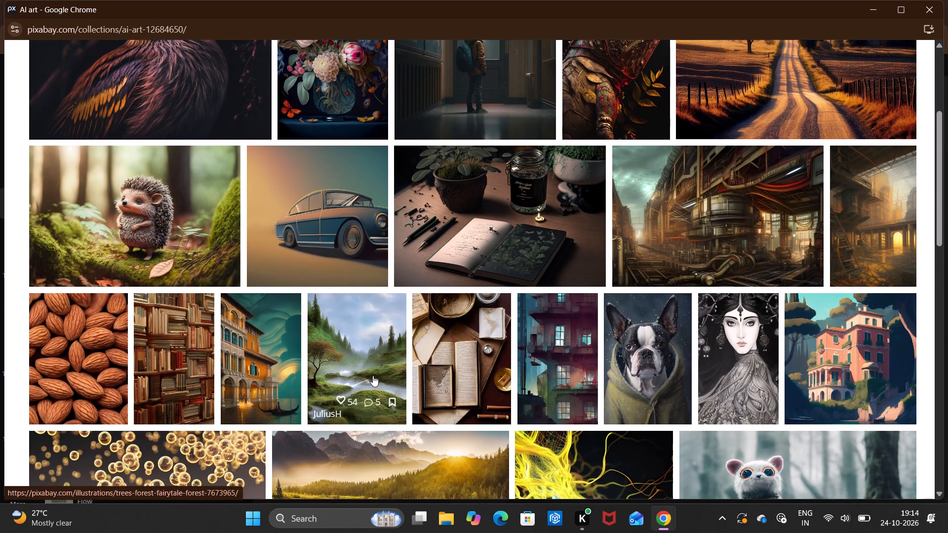
scroll(373, 376, down, 5)
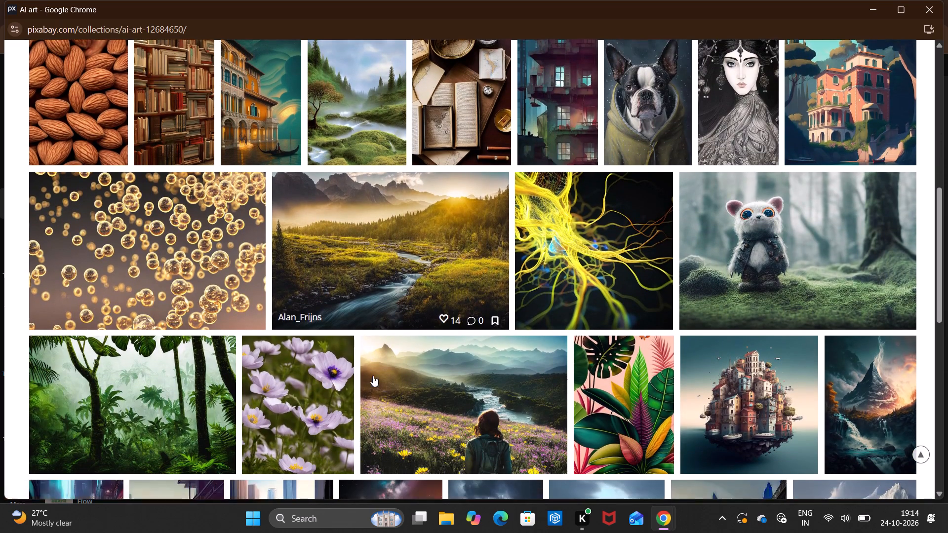
scroll(373, 376, down, 3)
scroll(412, 345, down, 1)
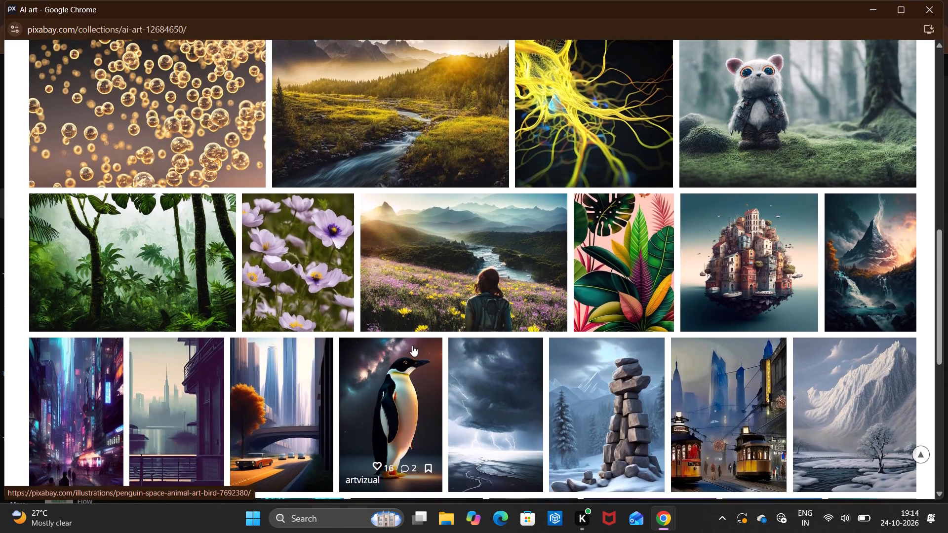
scroll(412, 345, down, 7)
scroll(384, 356, up, 8)
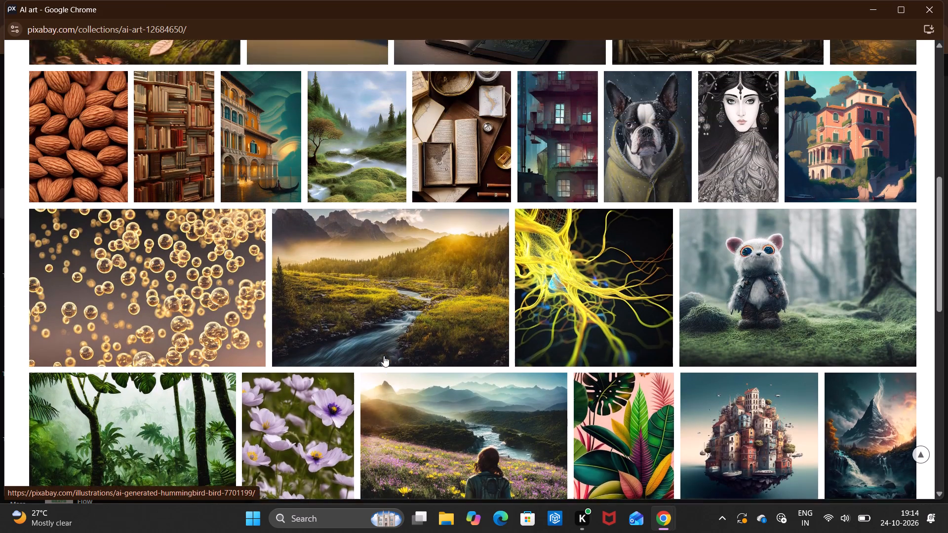
scroll(384, 356, up, 5)
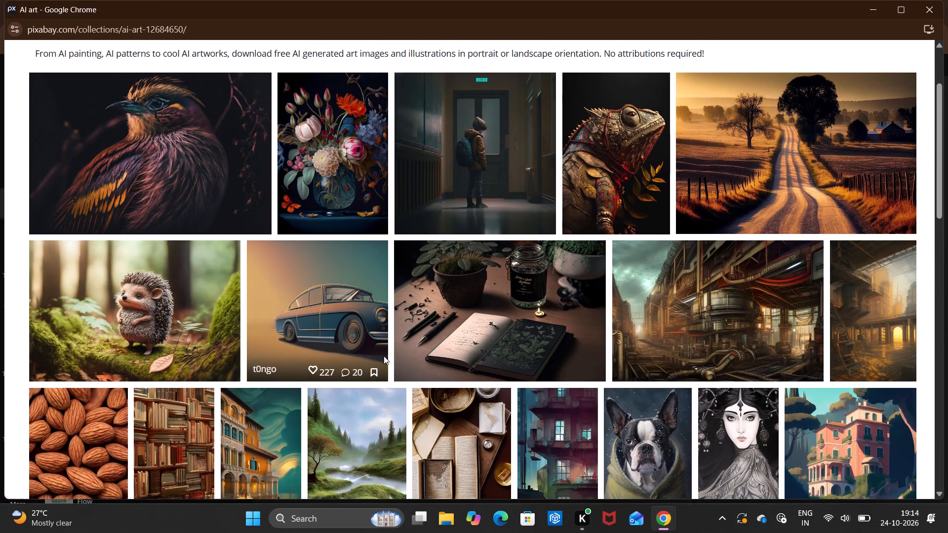
scroll(384, 356, up, 1)
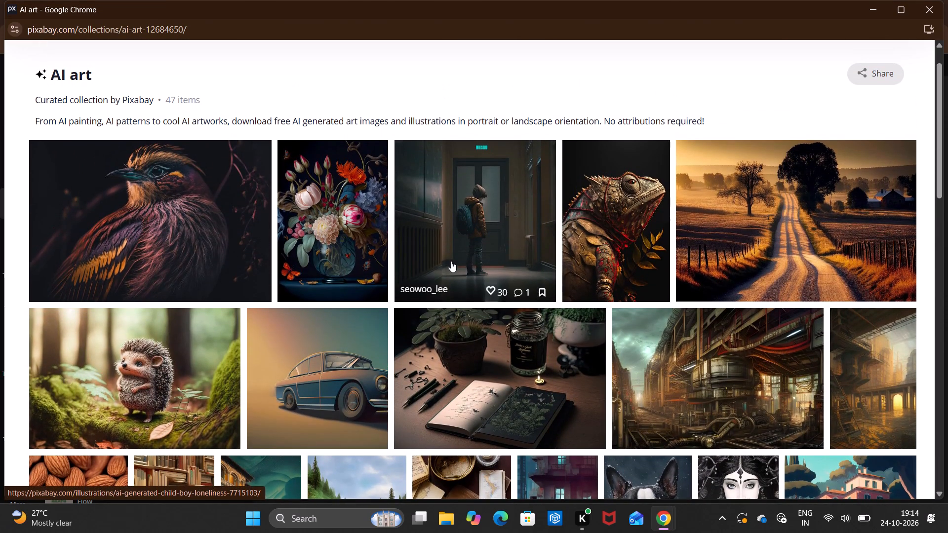
Open the AI-generated bird image from the collection and download it as the original 3072 × 2048 JPG.
click(177, 223)
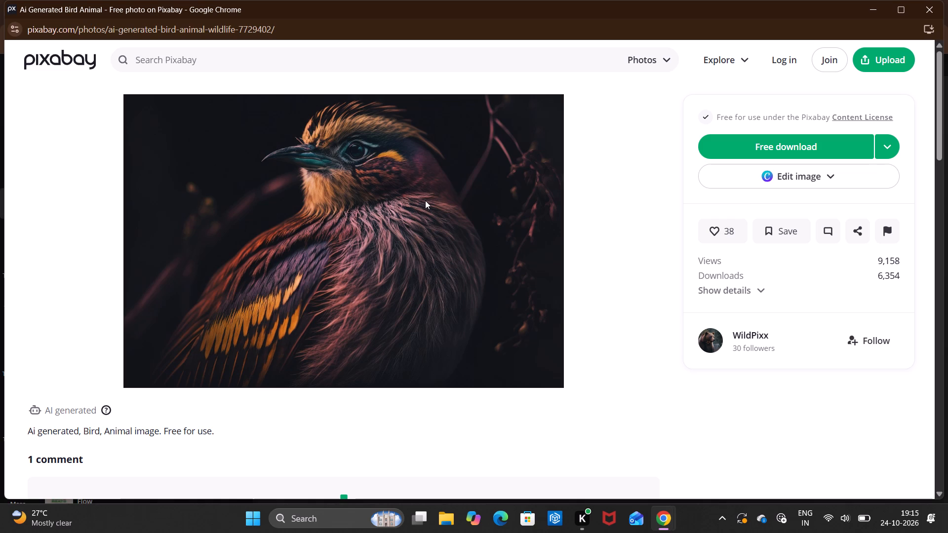
click(895, 149)
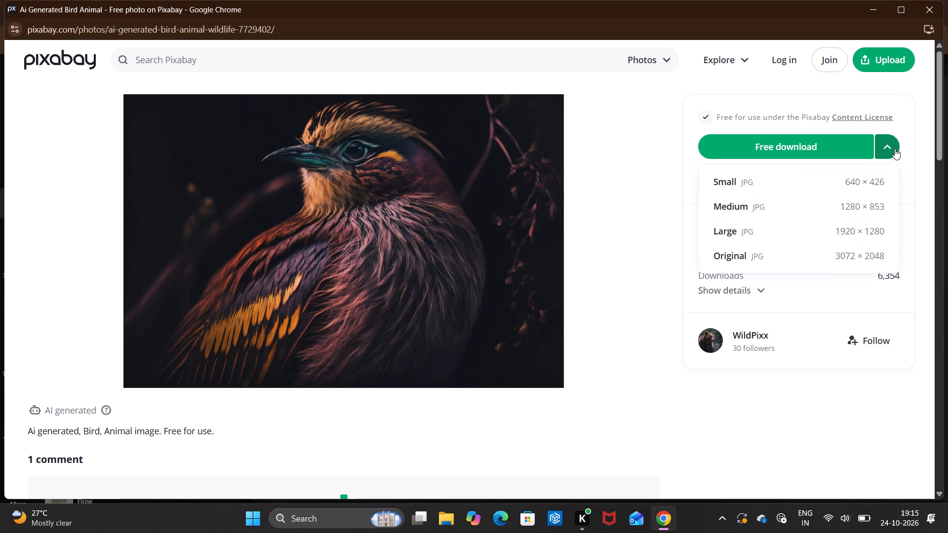
click(749, 246)
click(826, 174)
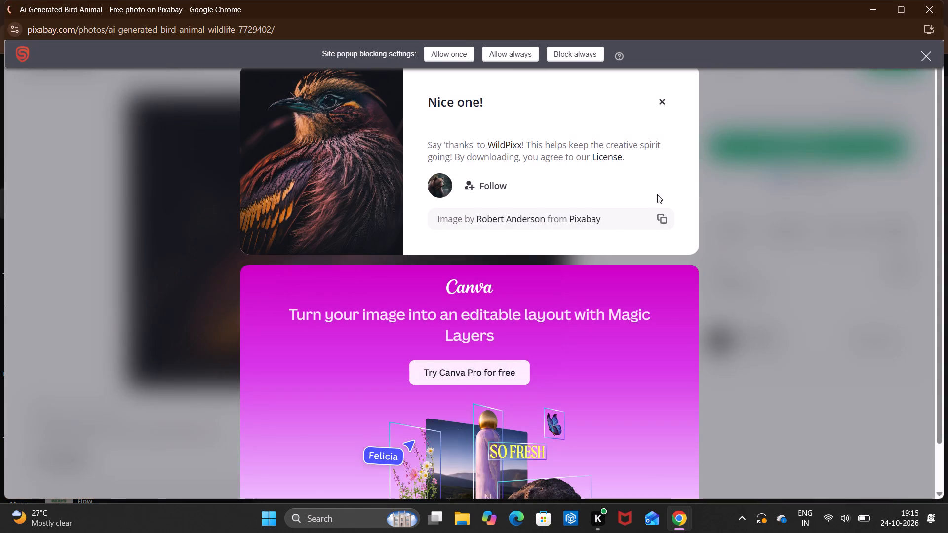
click(668, 102)
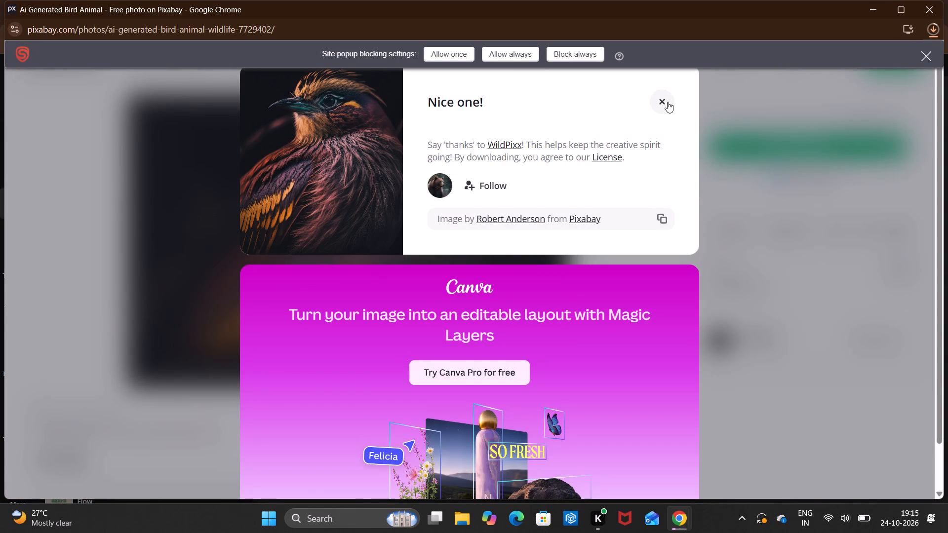
click(759, 143)
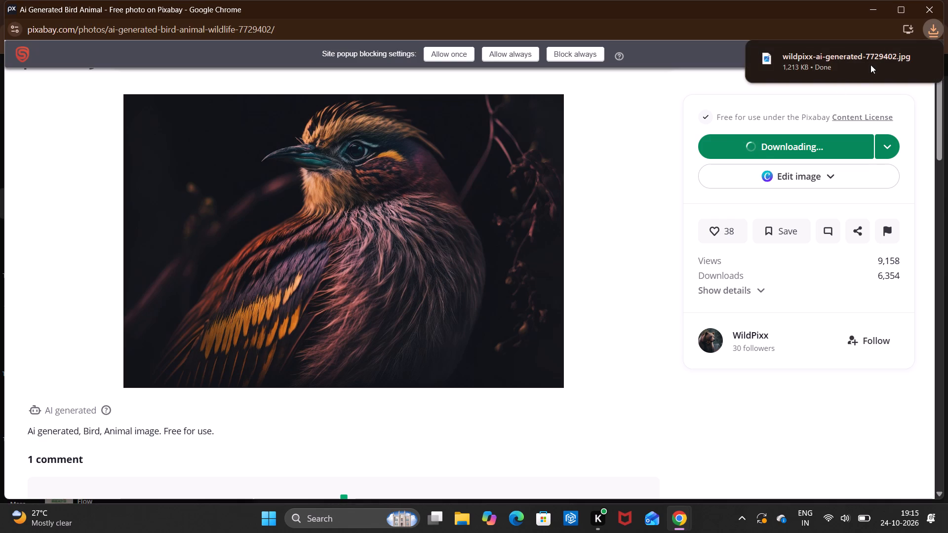
View the downloaded bird image in Photos, then close it and dismiss the Pixabay thank-you dialog.
double_click(870, 63)
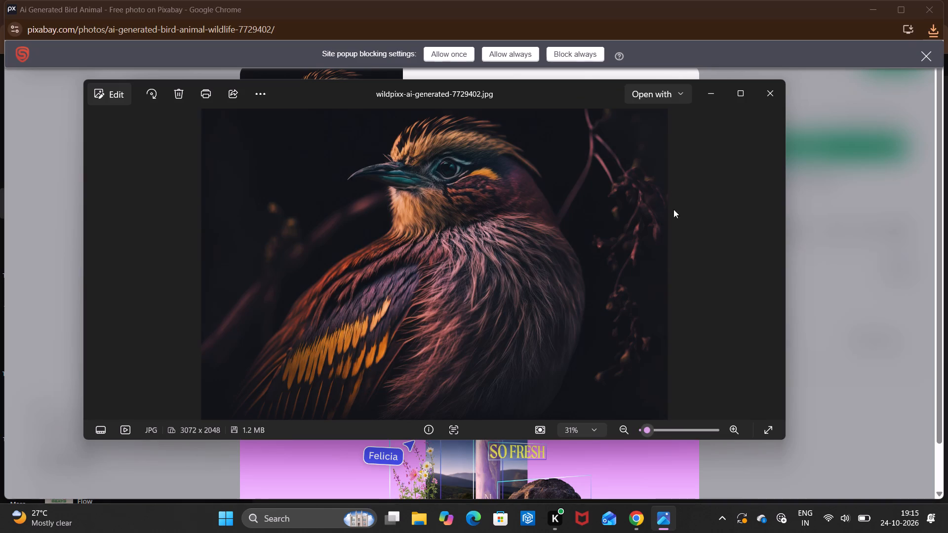
click(765, 97)
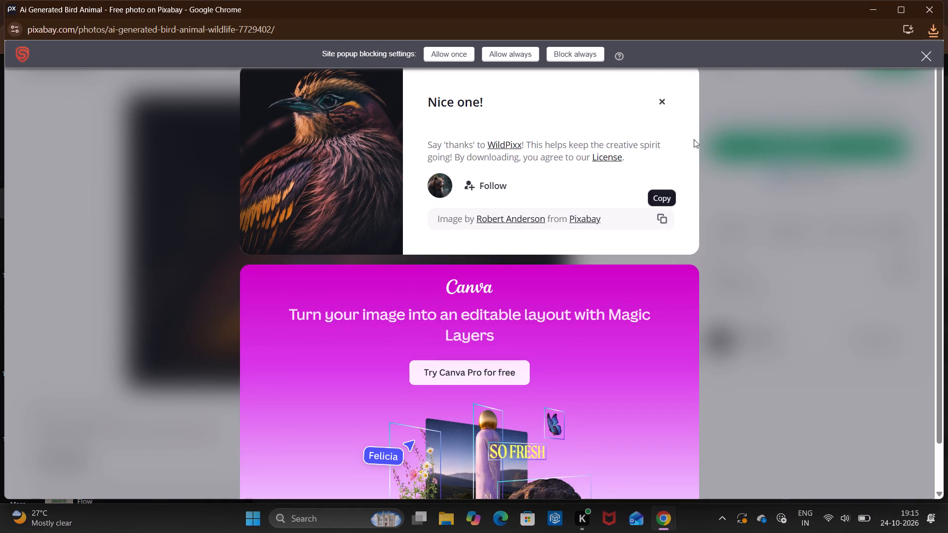
click(663, 101)
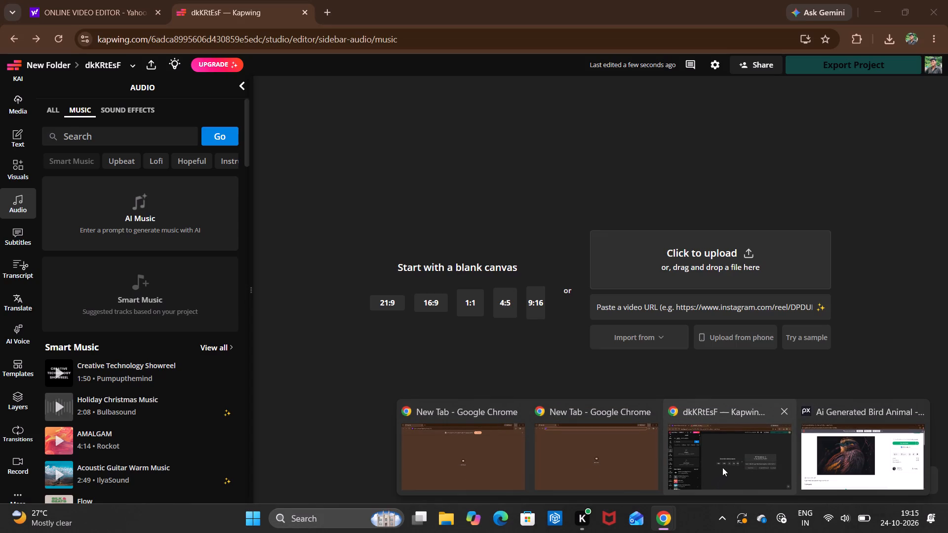
Switch back to the Kapwing editor window and start a new project.
click(737, 455)
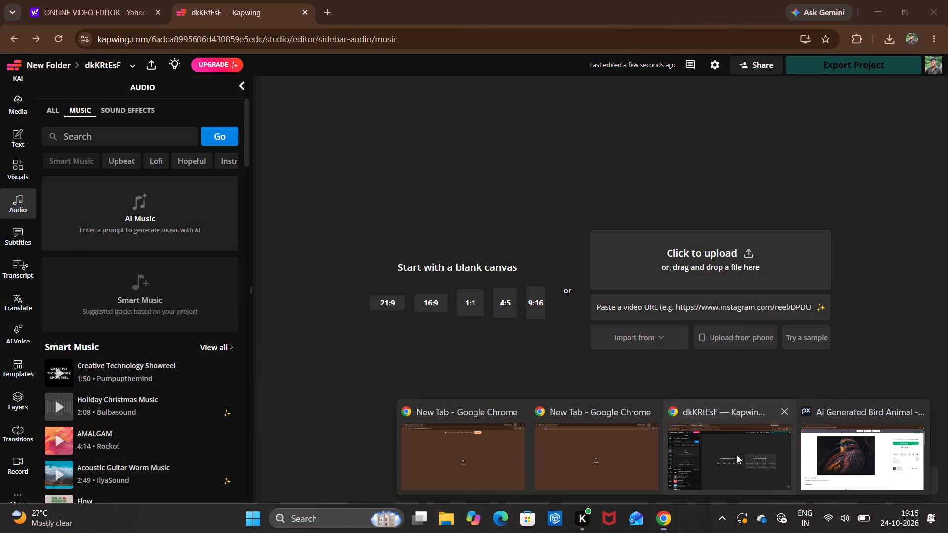
scroll(137, 343, down, 2)
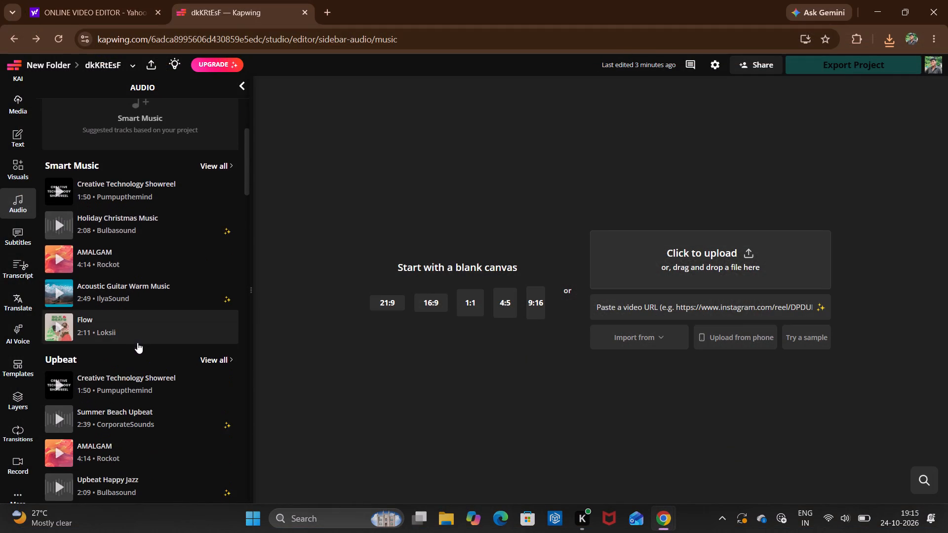
scroll(137, 343, down, 1)
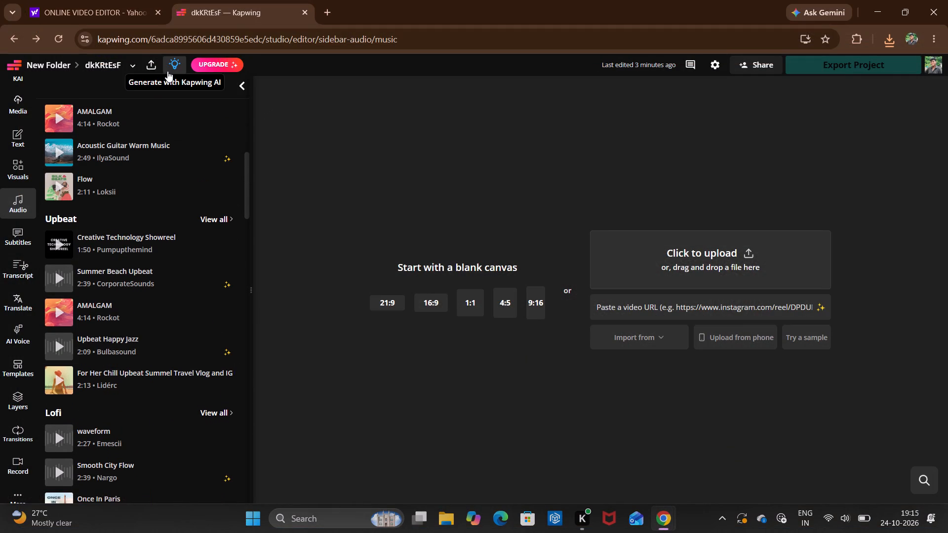
click(129, 63)
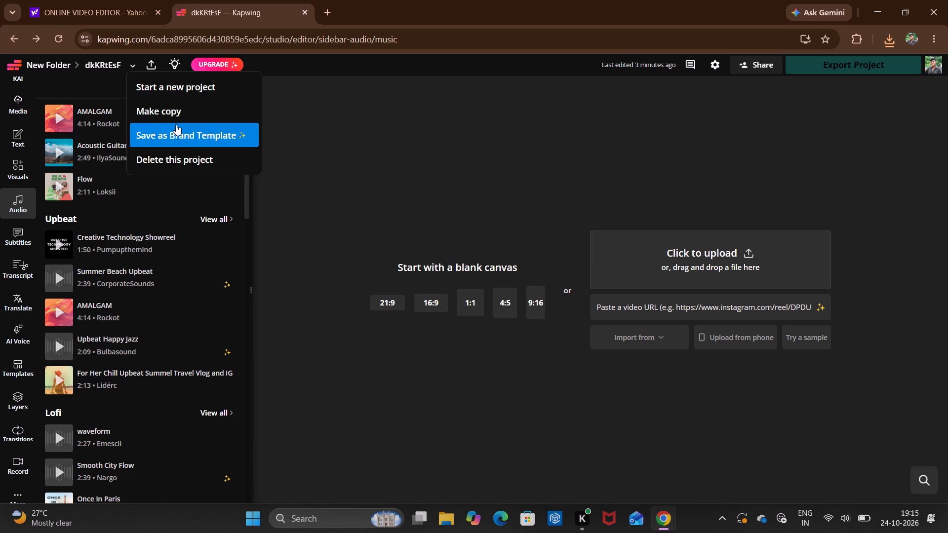
click(175, 91)
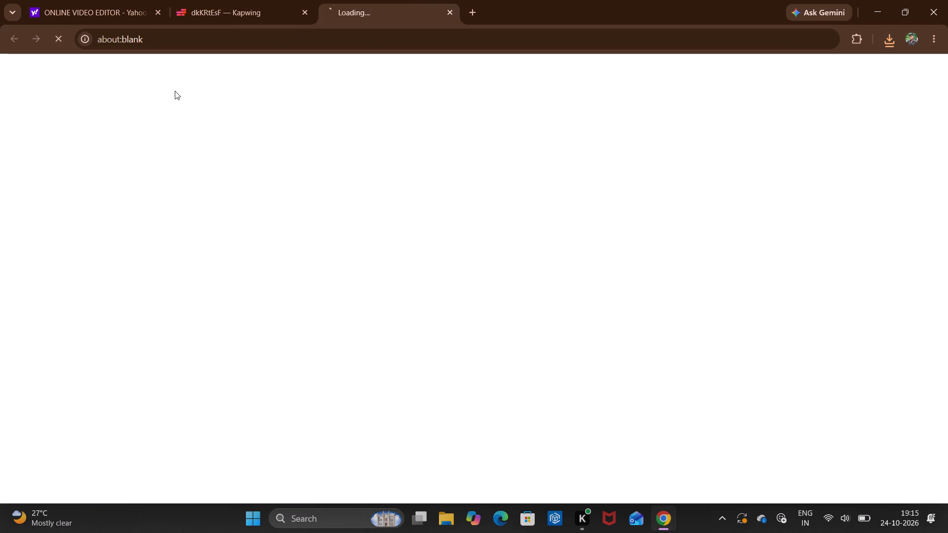